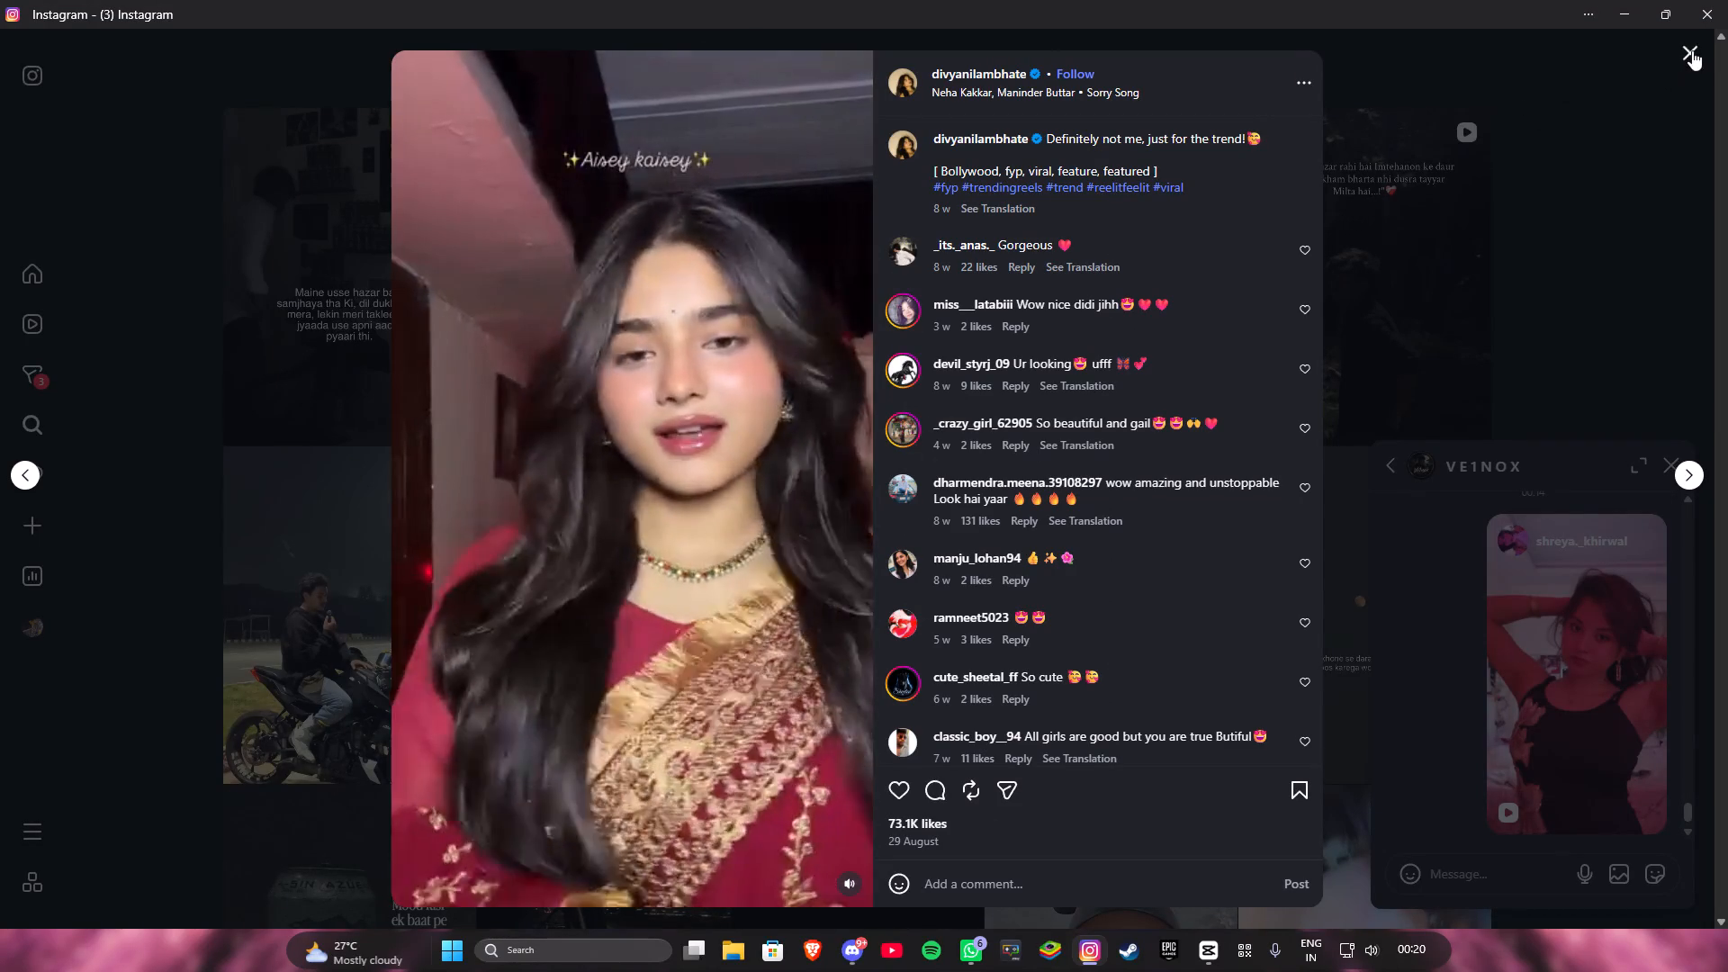
# Close the open reel and the floating message conversation to return to the post grid.
pyautogui.click(1692, 50)
pyautogui.scroll(-1, 1036, 345)
pyautogui.click(1664, 462)
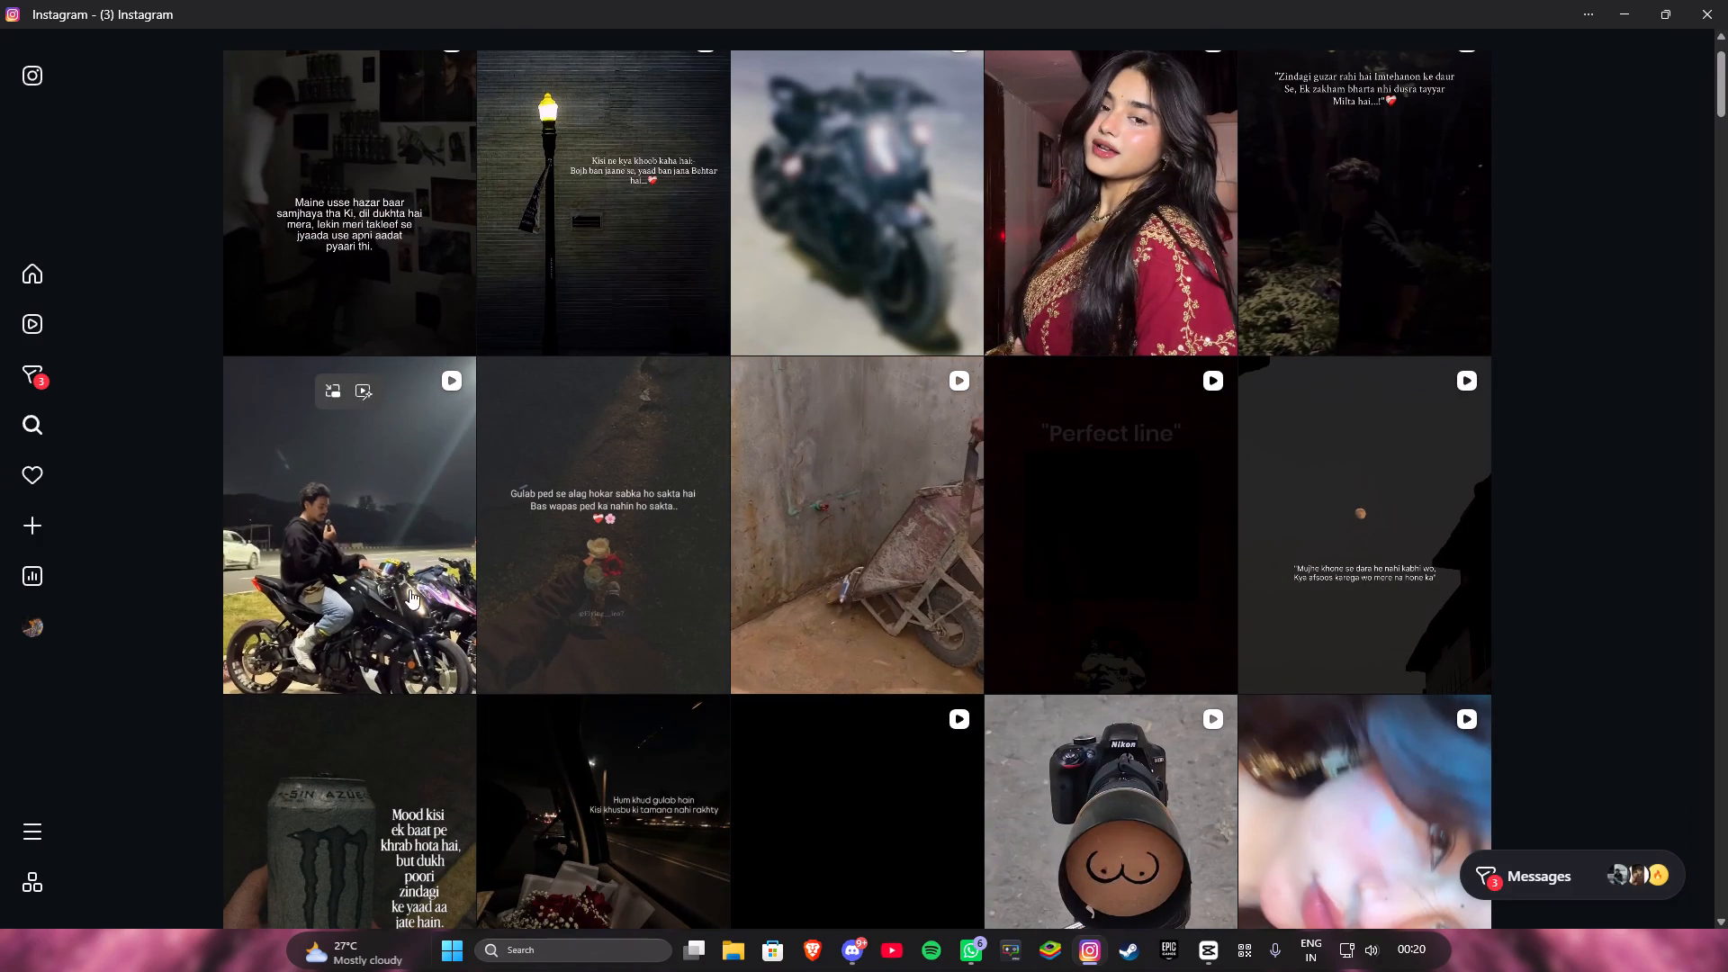
# Browse further down the post grid, view the reel with the sideways face close-up, and close it.
pyautogui.scroll(-2, 821, 547)
pyautogui.scroll(-3, 1011, 556)
pyautogui.click(1284, 465)
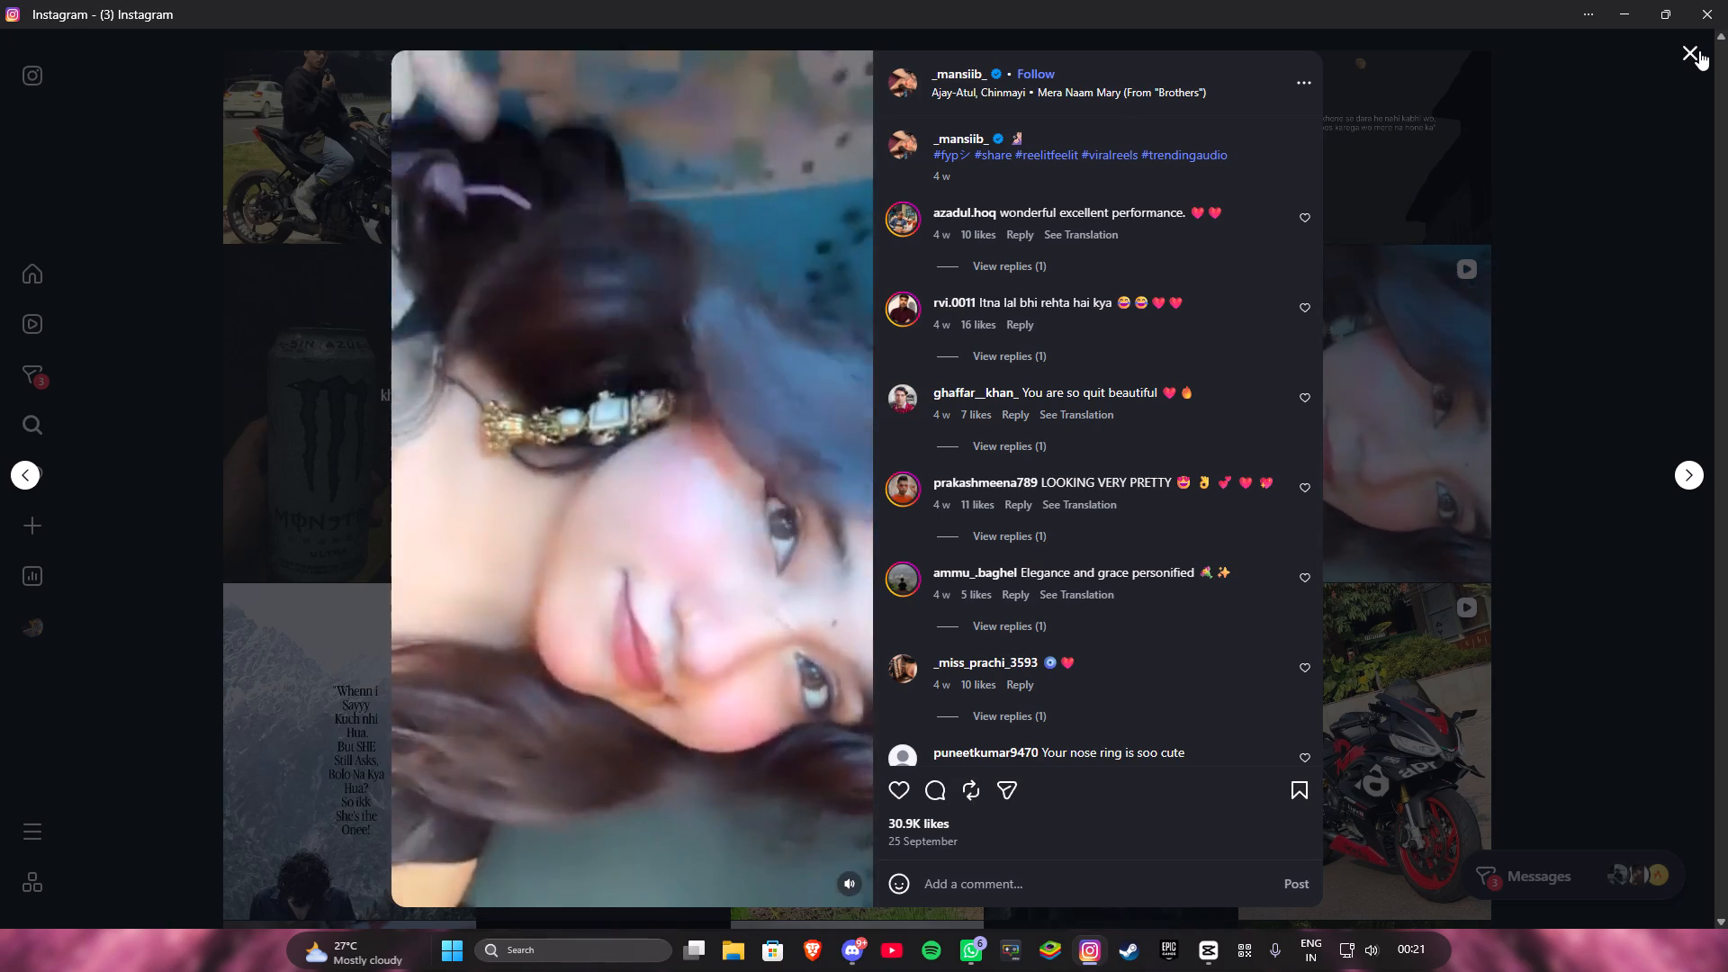
pyautogui.click(1699, 50)
pyautogui.scroll(-4, 967, 255)
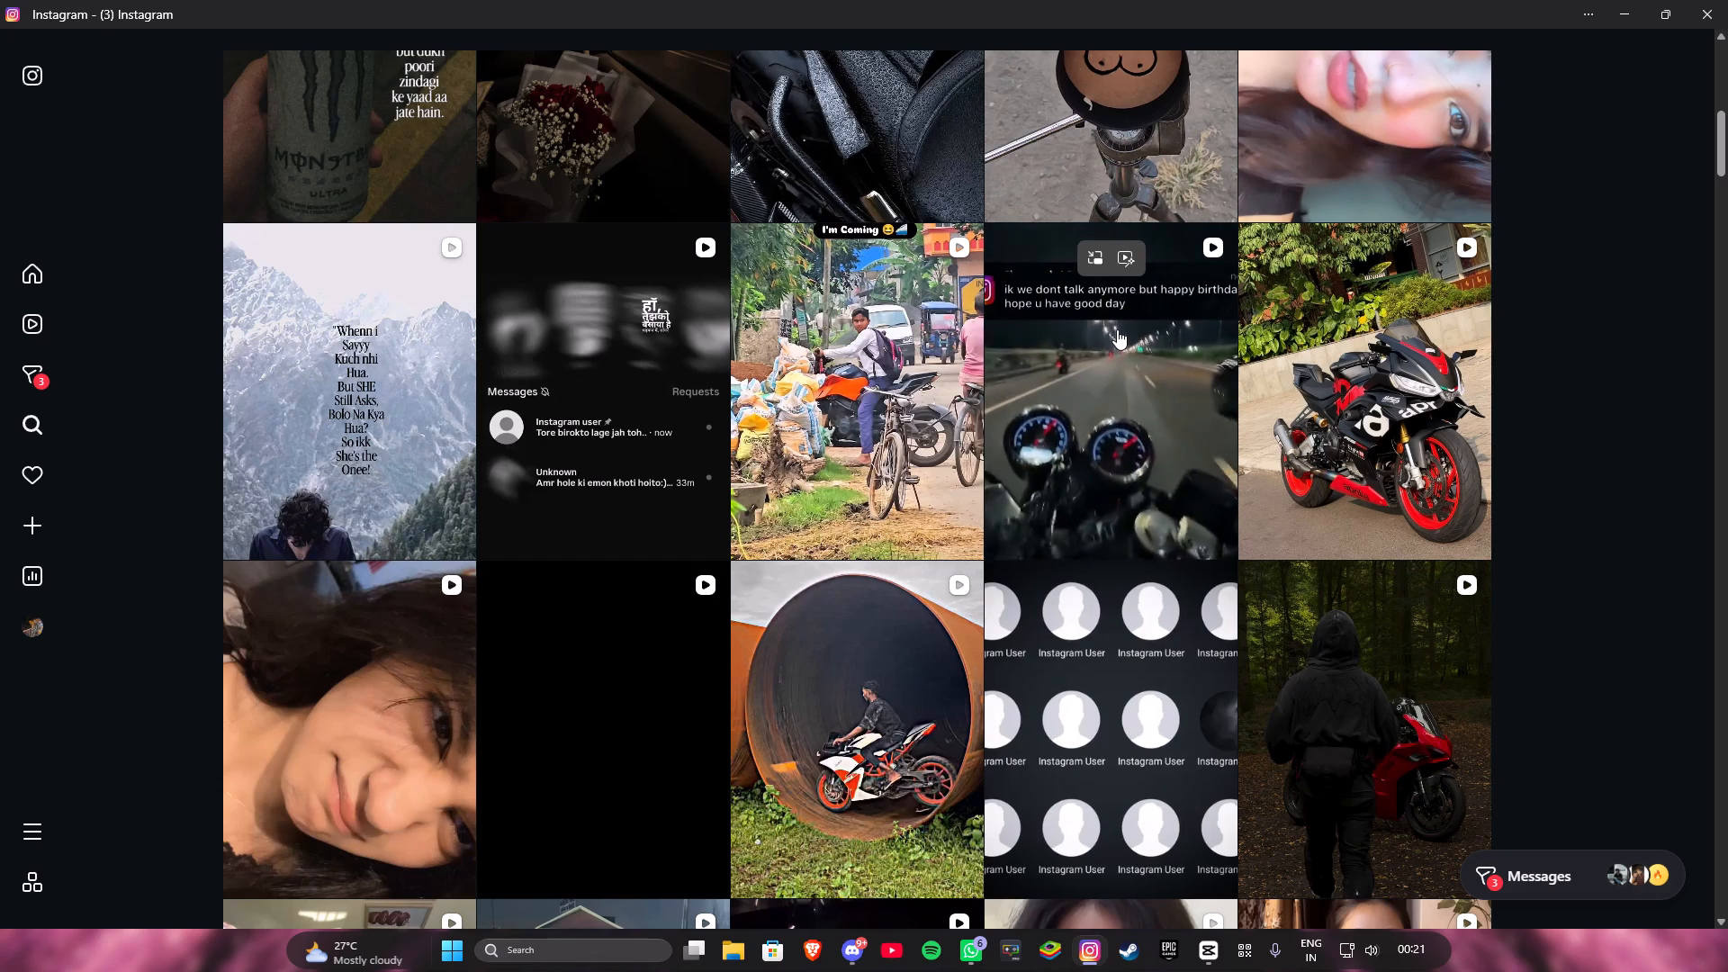
# Watch the night motorcycle ride reel with the birthday notification from the Explore grid, pausing and resuming playback, and close it.
pyautogui.click(1074, 337)
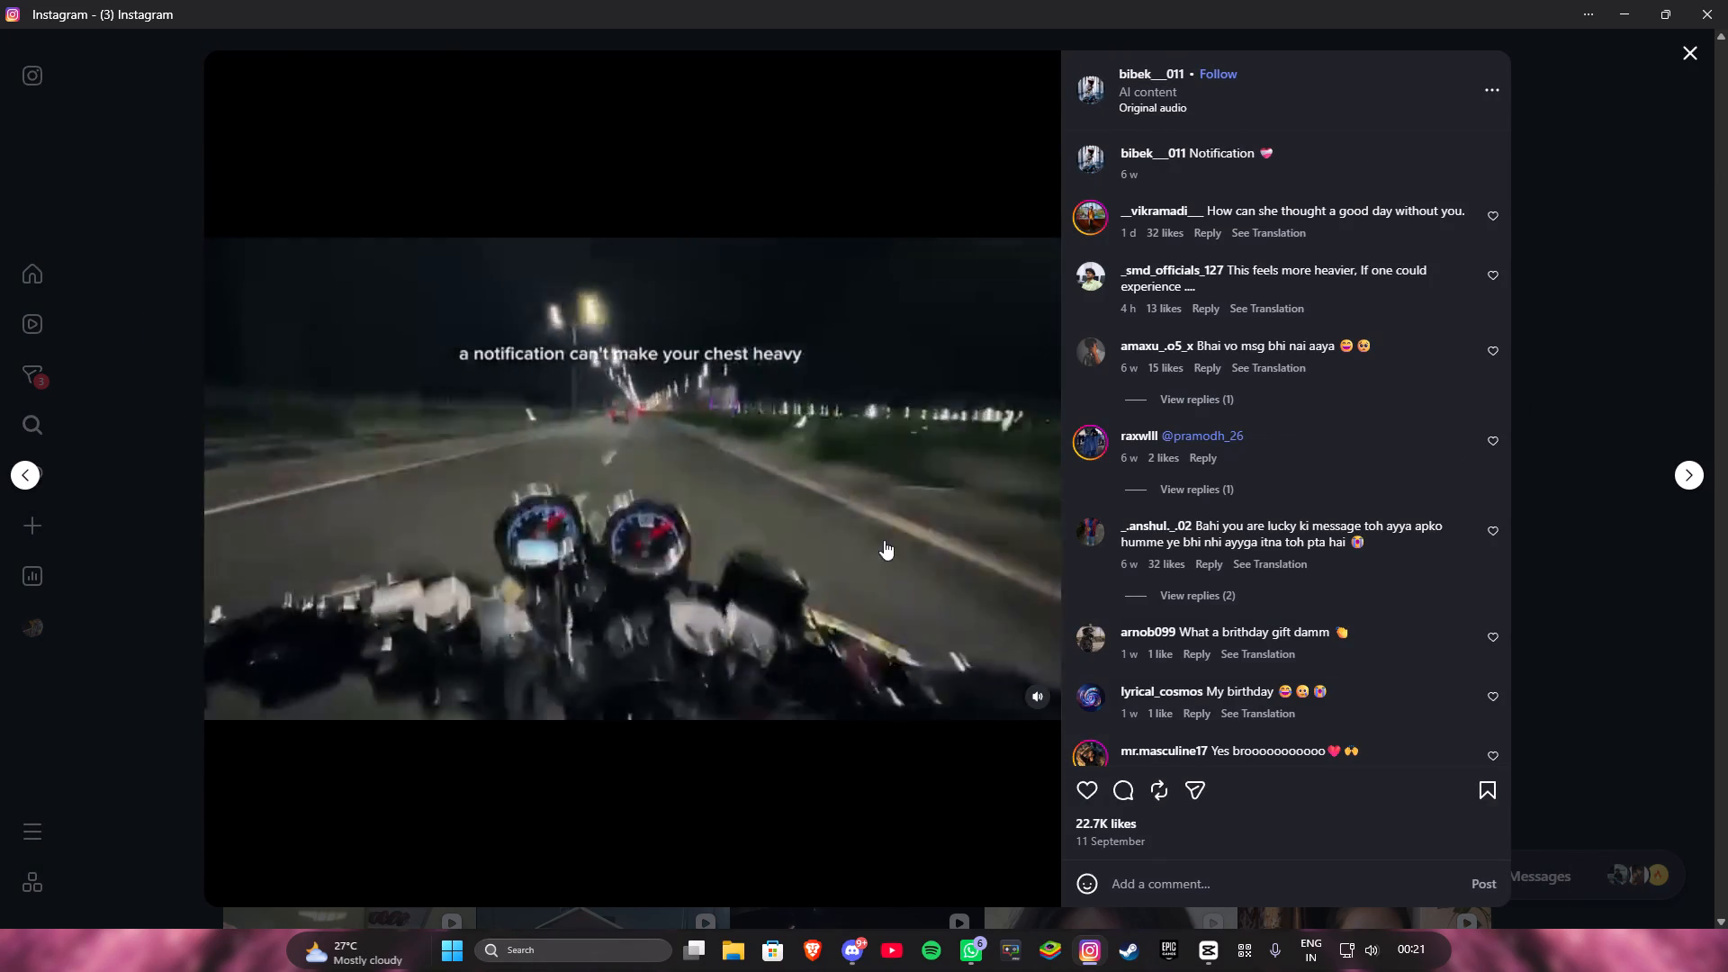
pyautogui.doubleClick(571, 553)
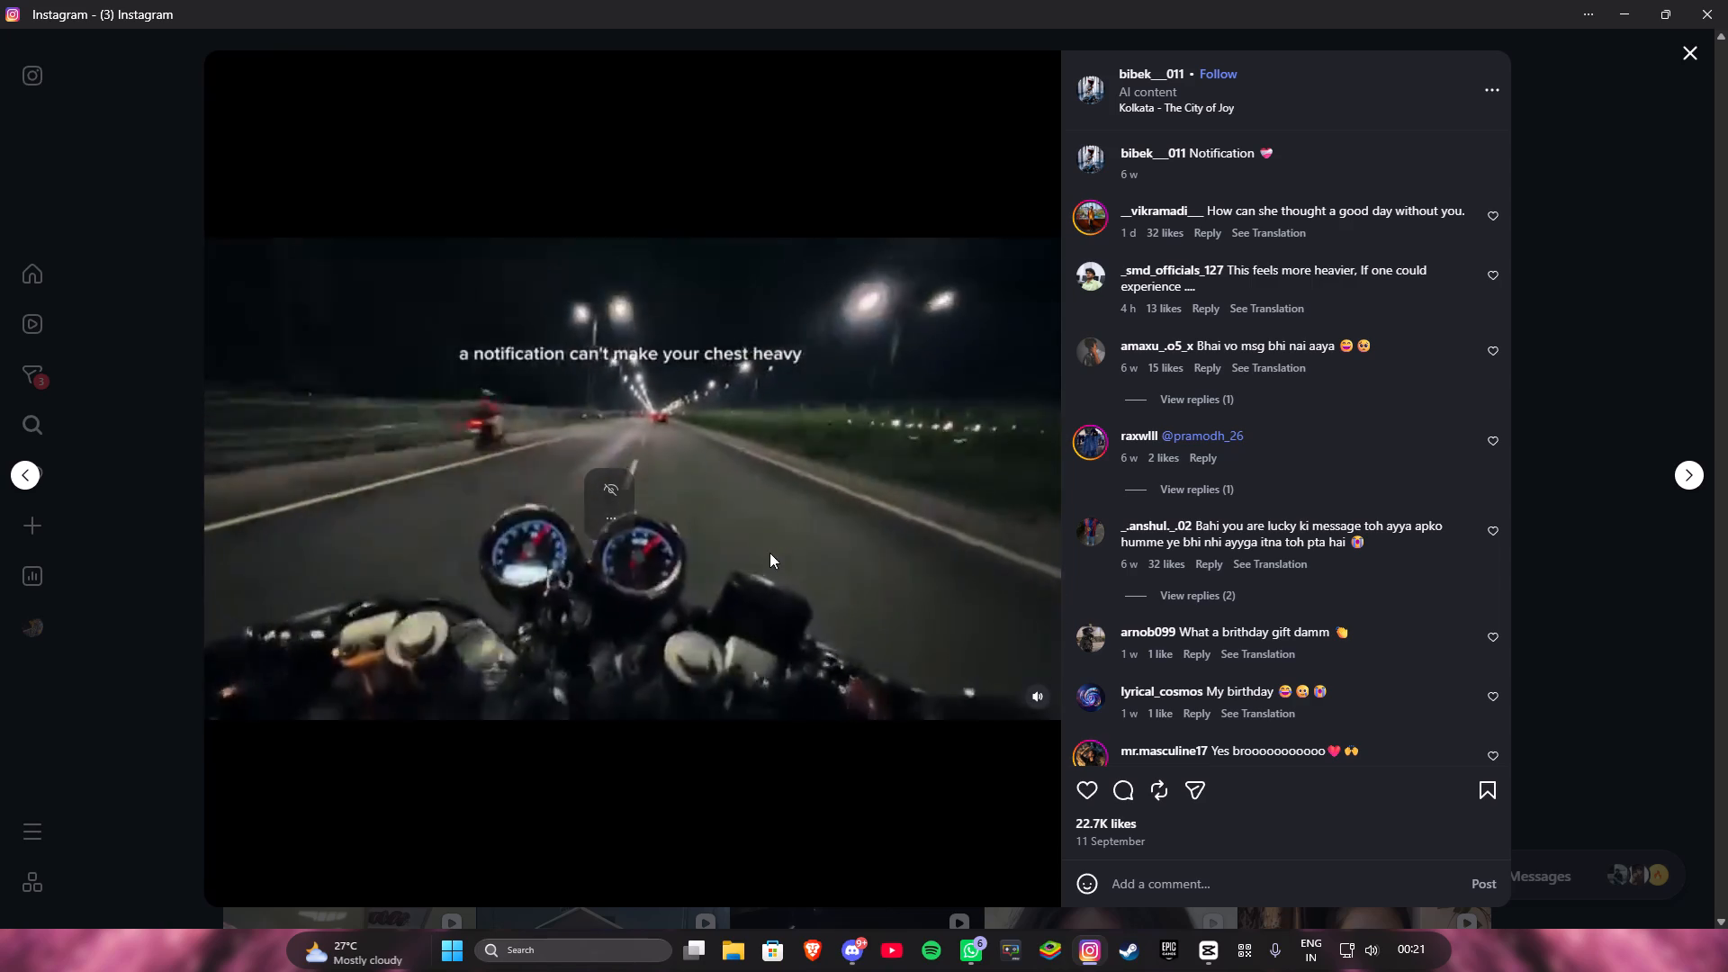
pyautogui.click(724, 499)
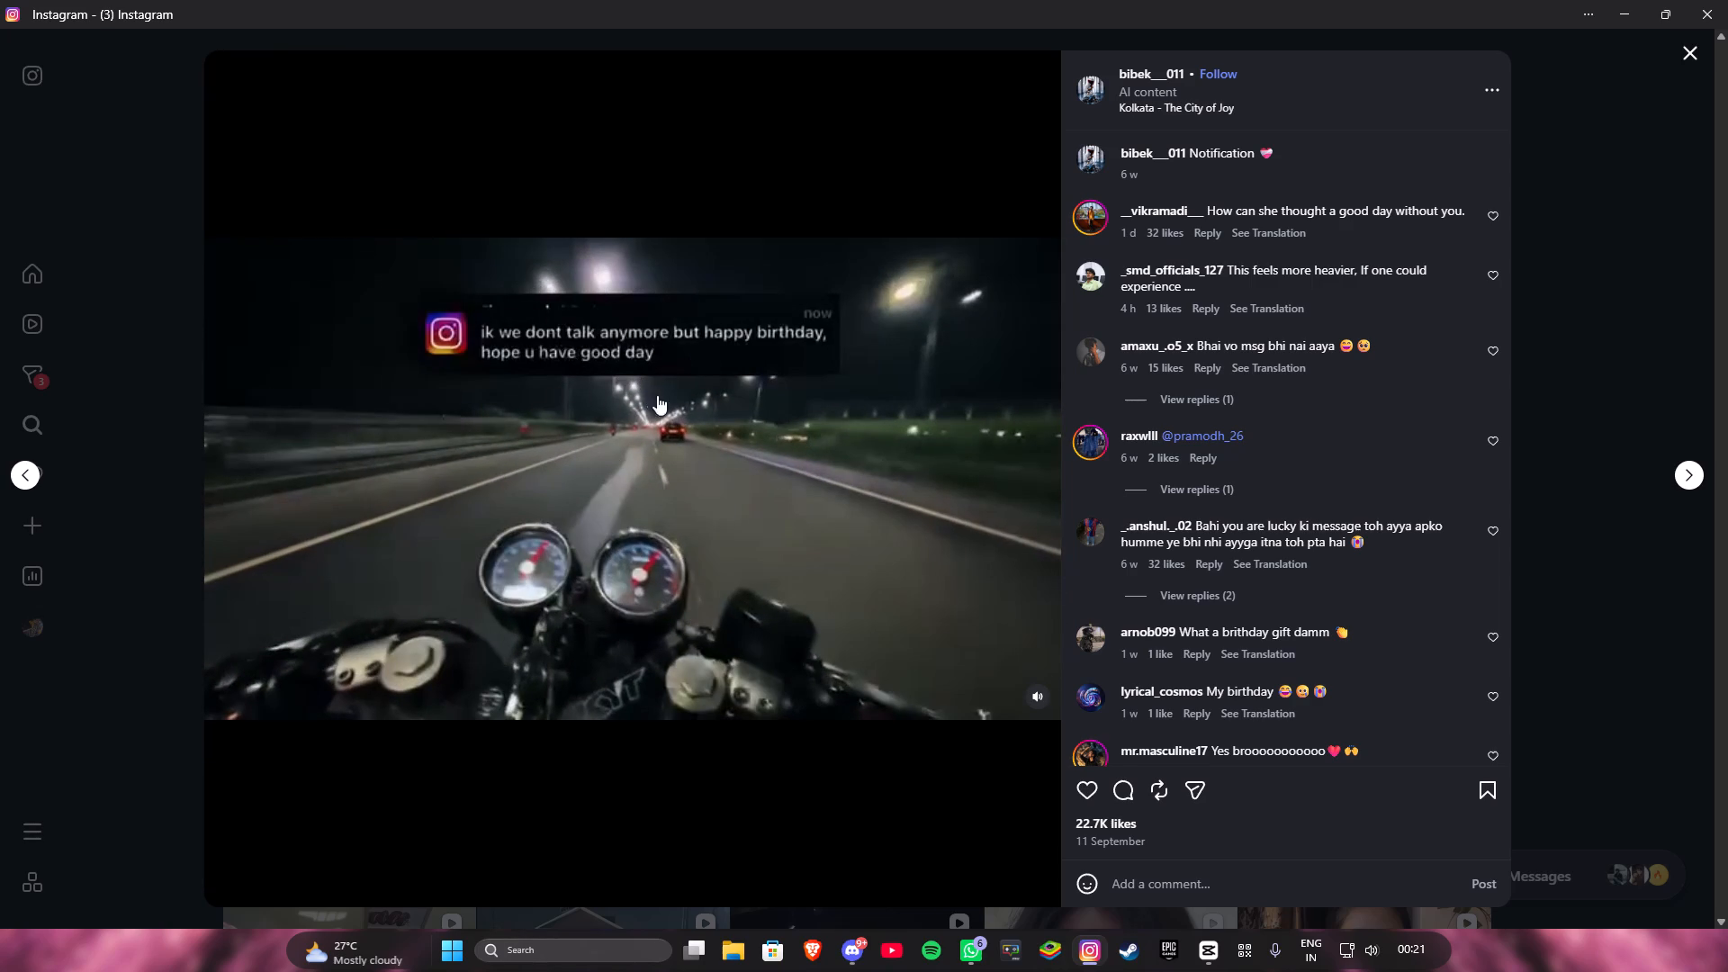
pyautogui.click(785, 409)
pyautogui.click(1690, 52)
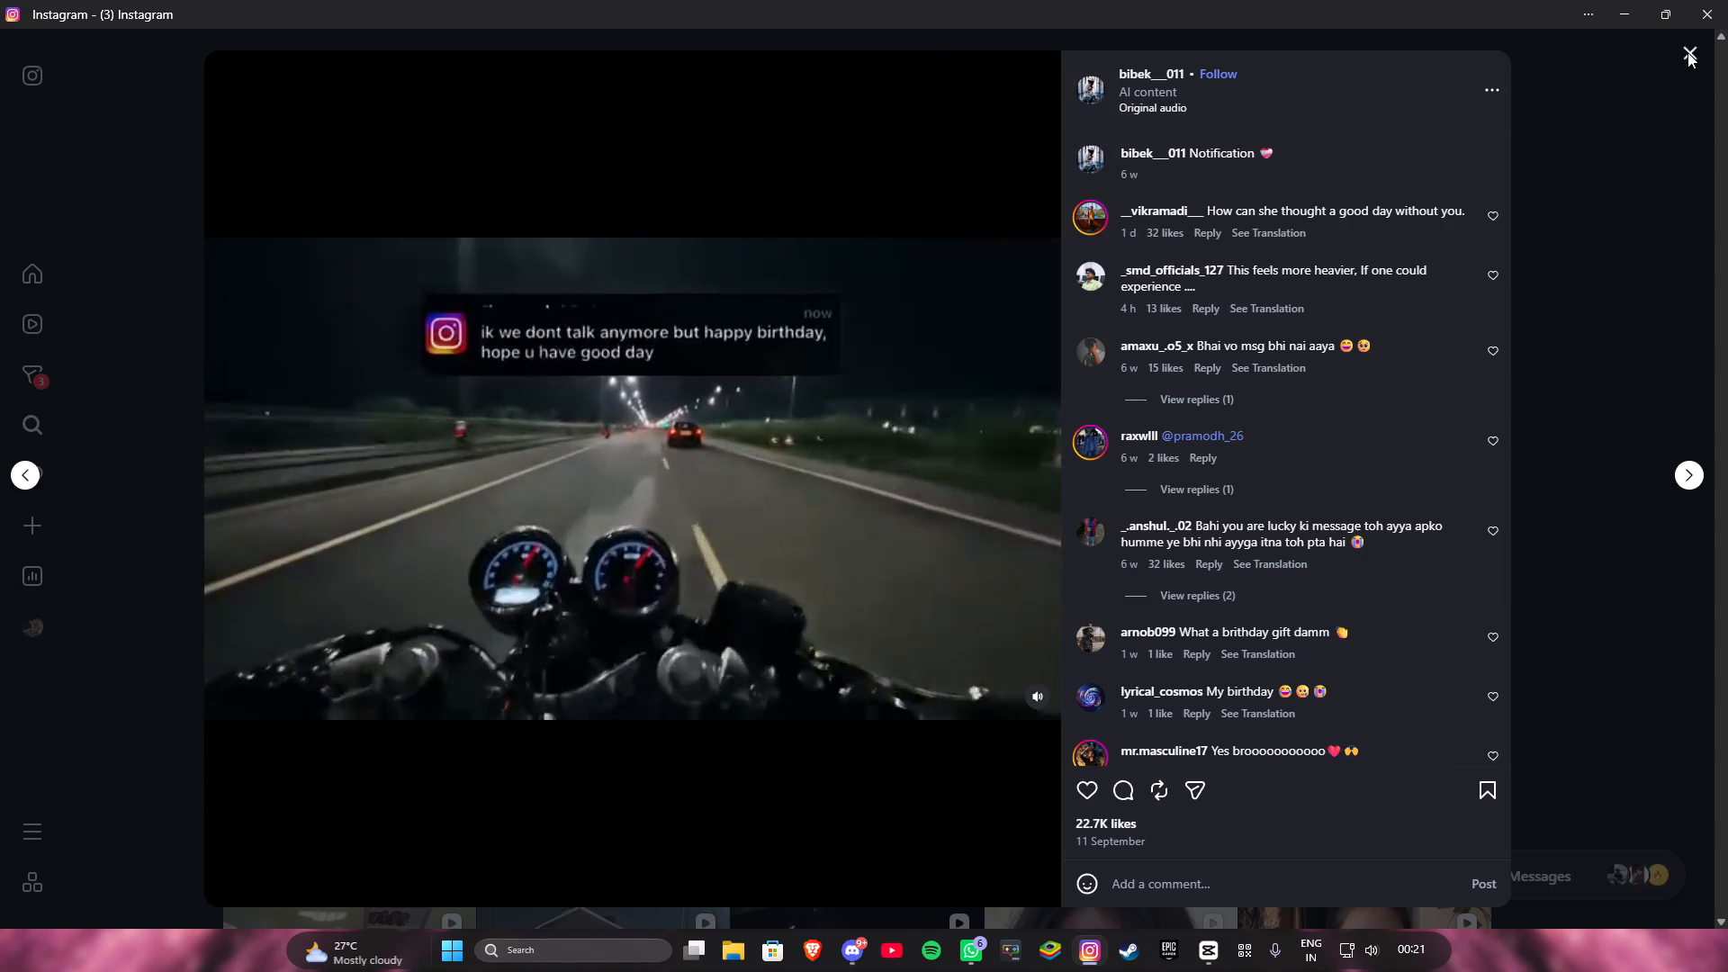
# Open the sideways close-up face reel below the mountain quote post in the Explore grid and watch it.
pyautogui.scroll(-2, 951, 362)
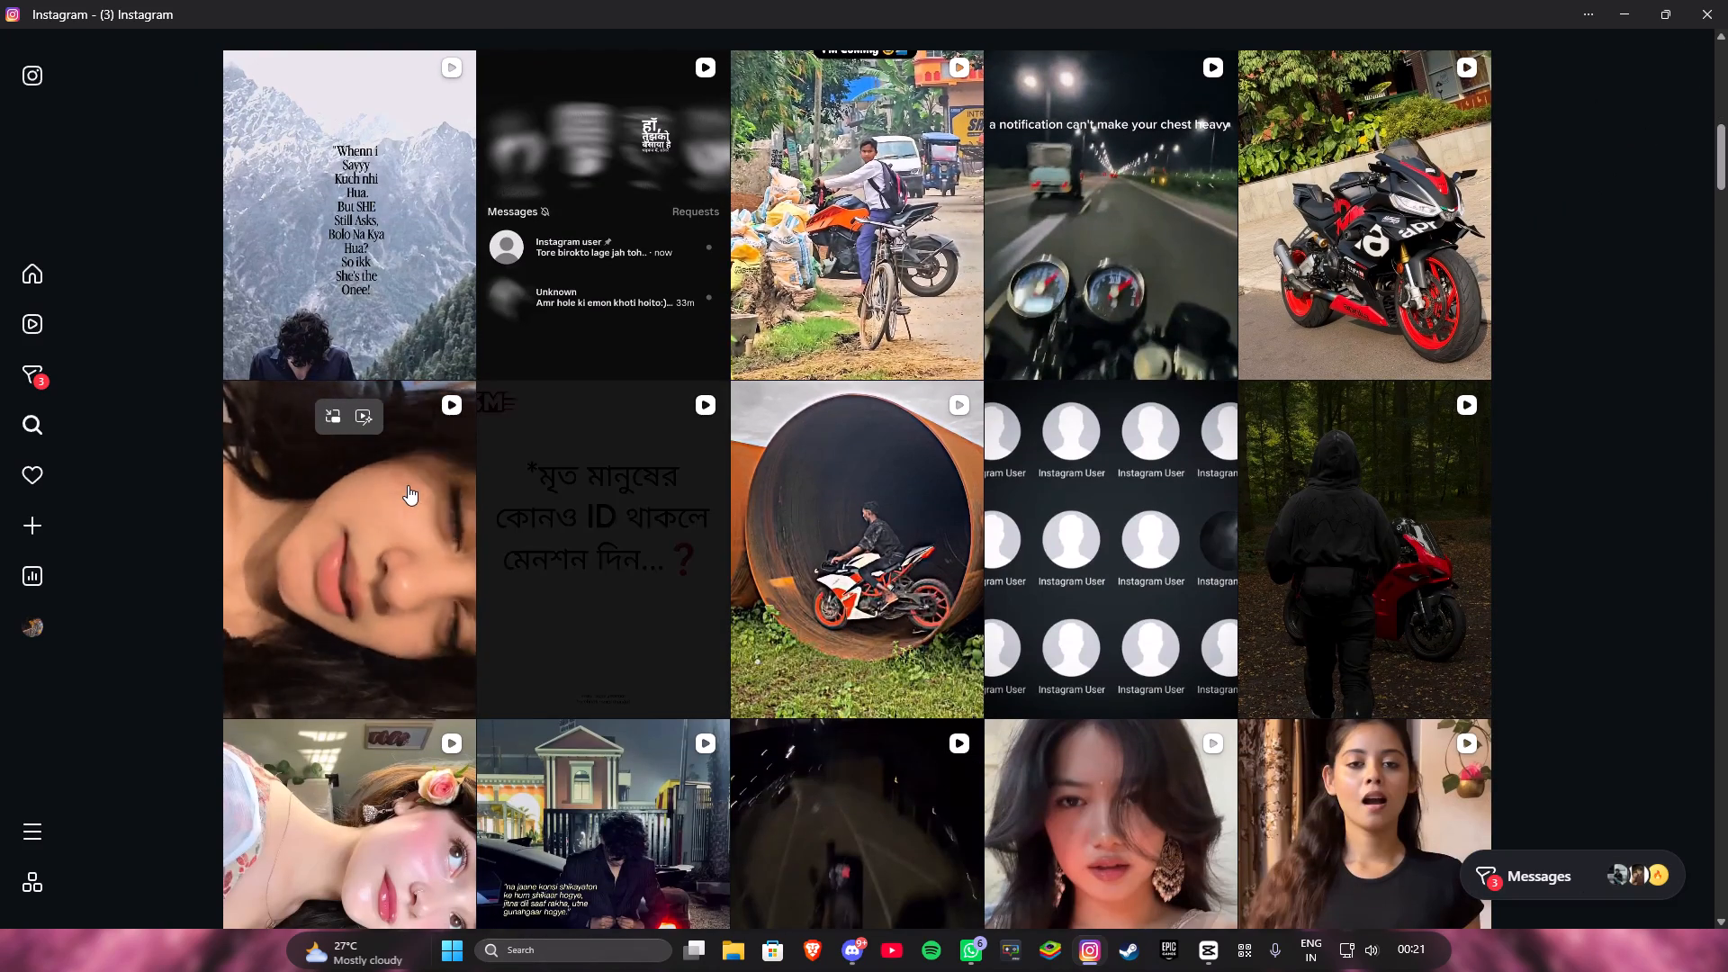
pyautogui.click(328, 538)
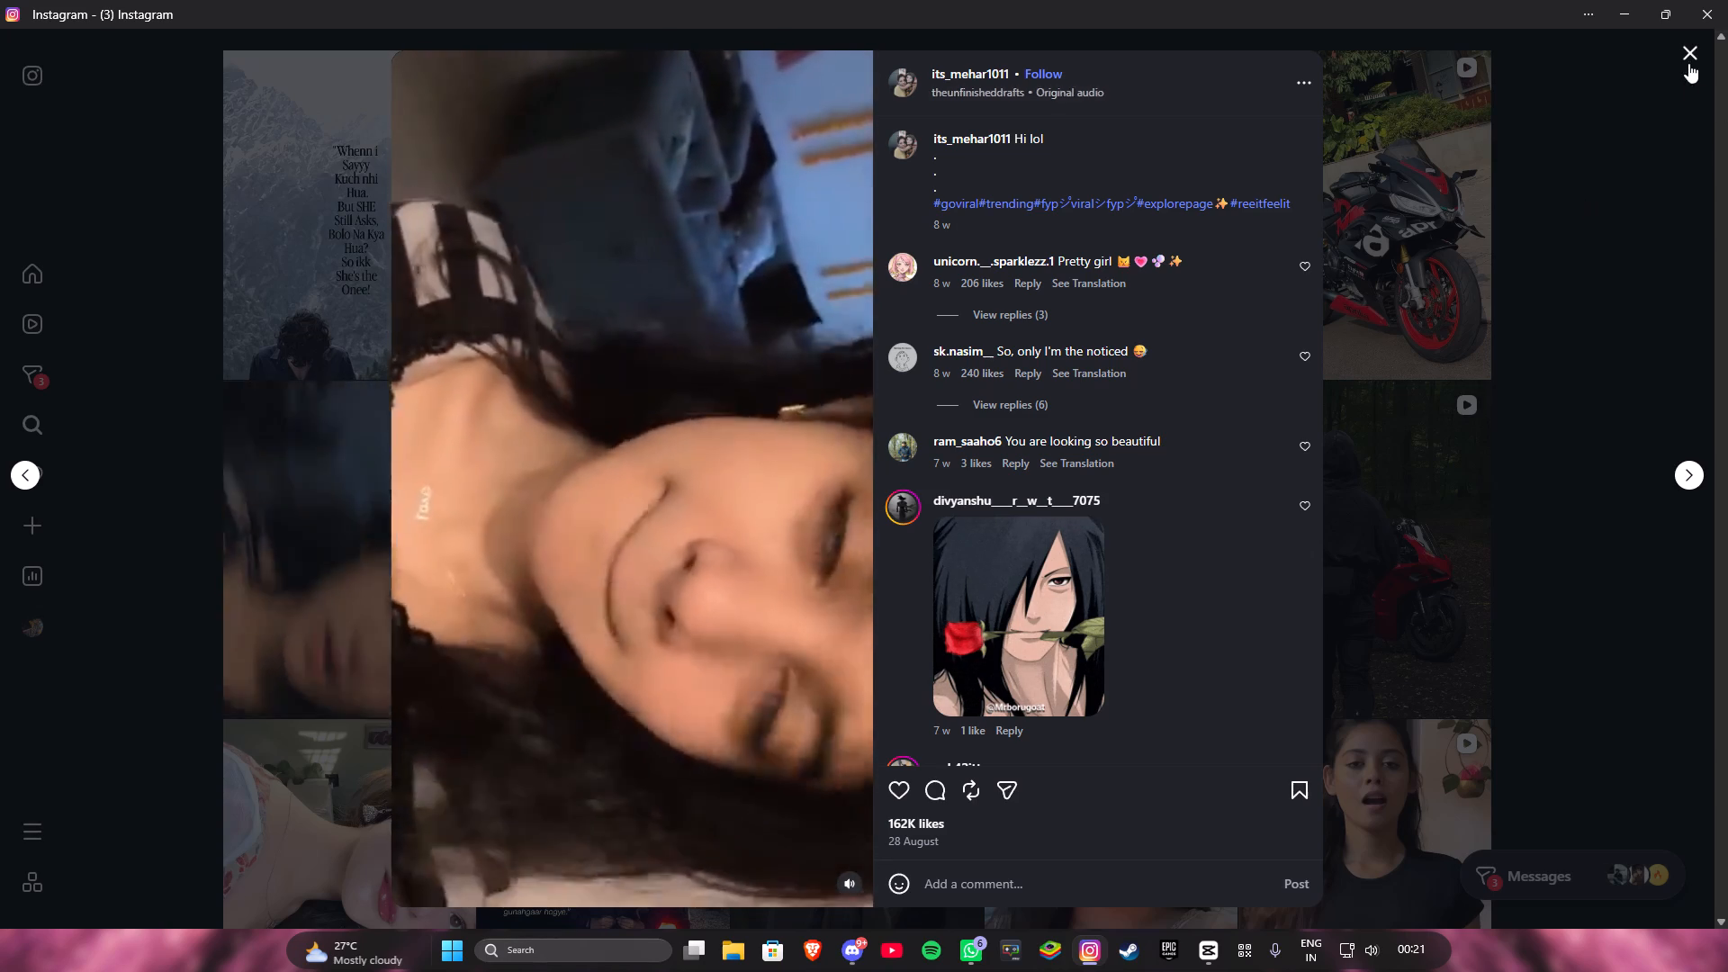
# Close the sideways close-up face reel and return to the Explore grid.
pyautogui.click(1687, 56)
# Watch the reel of the long-haired woman with large ornate earrings from further down the Explore grid, and close it.
pyautogui.scroll(-2, 1080, 316)
pyautogui.scroll(-2, 1051, 394)
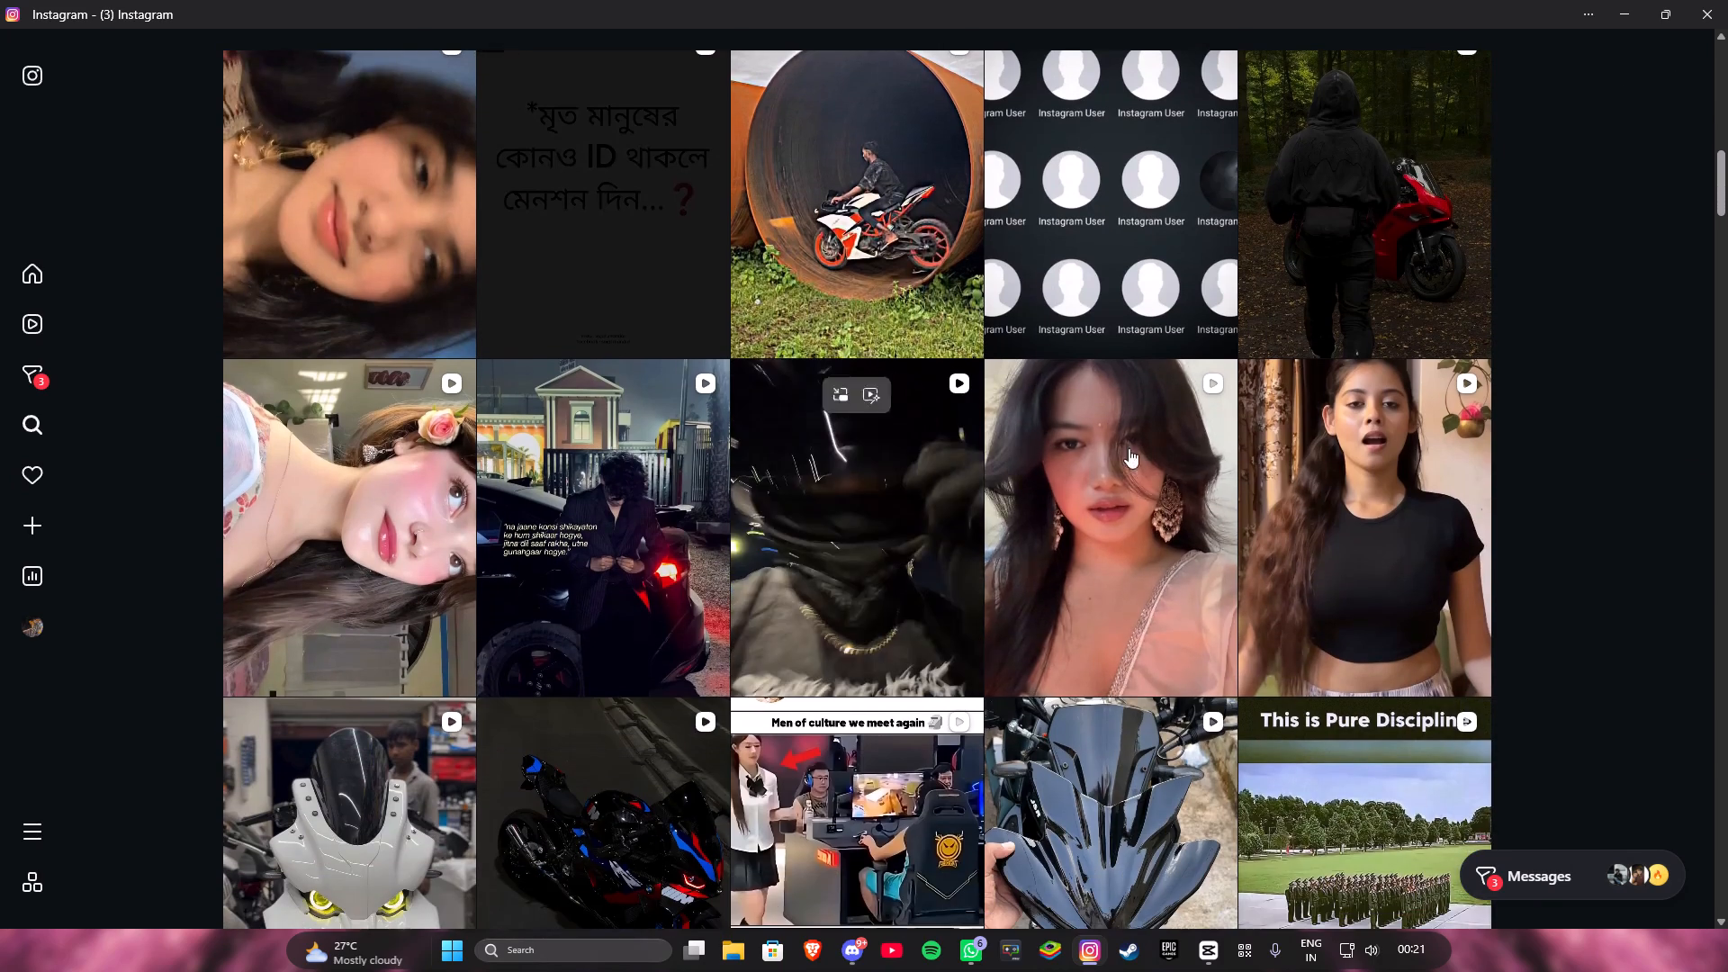
pyautogui.click(1147, 463)
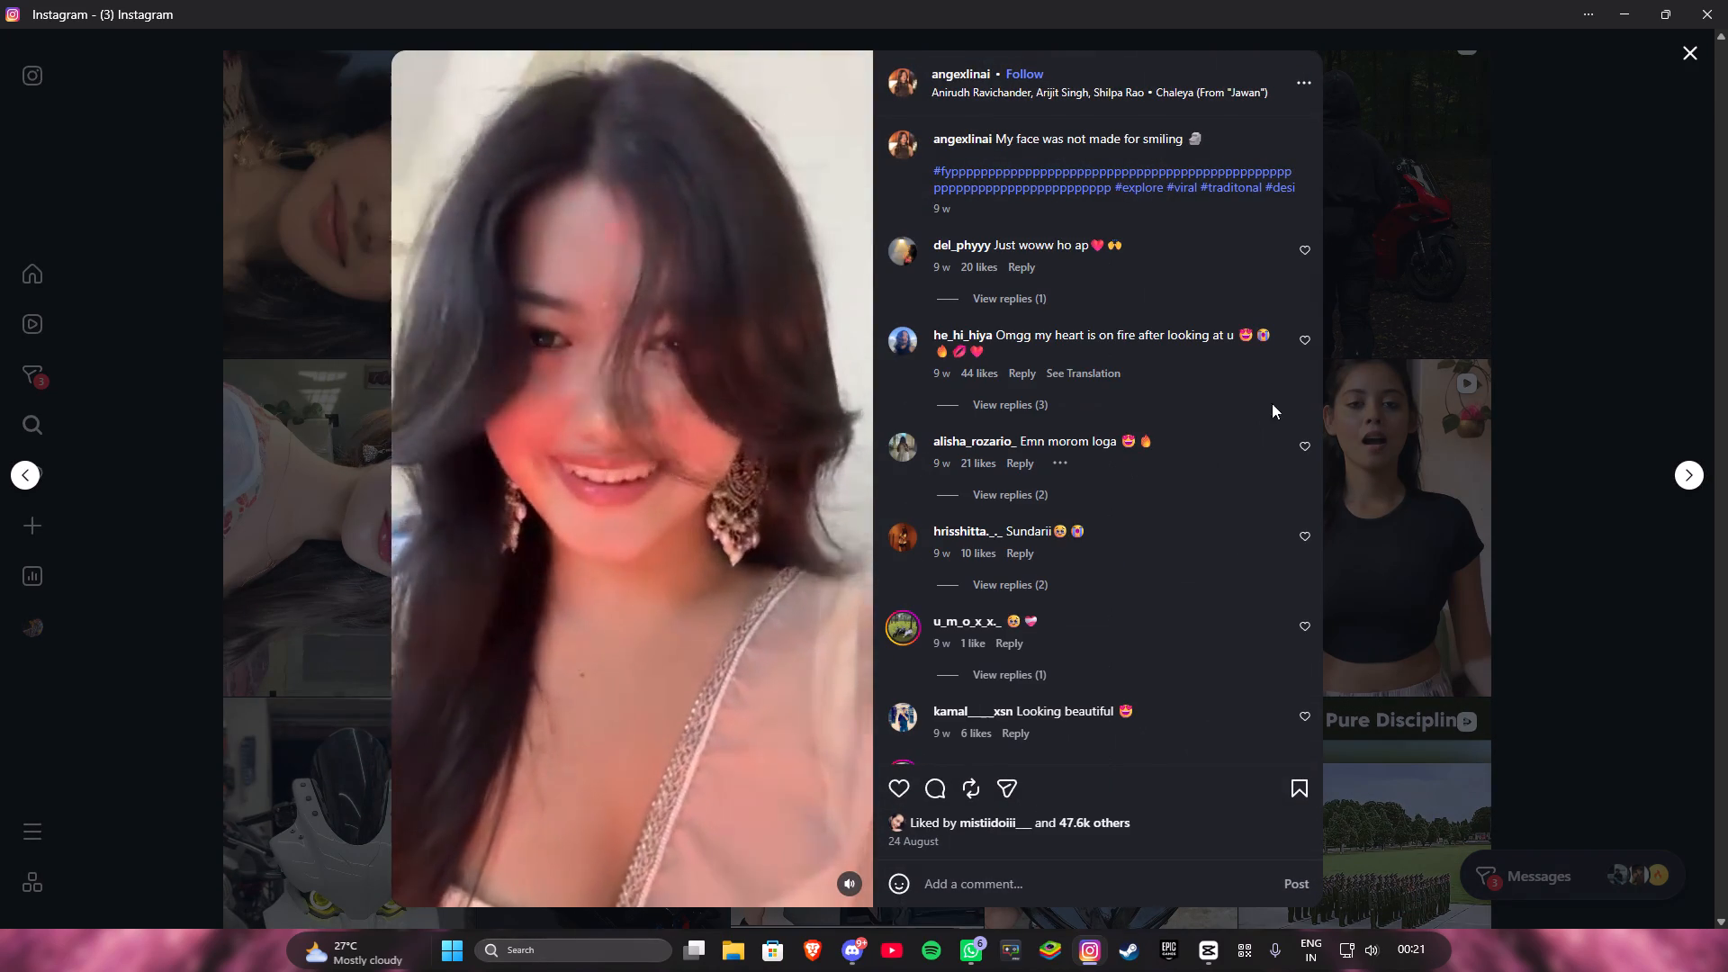
pyautogui.click(1687, 56)
# Watch the reel of the ponytailed woman in the black crop top from the Explore grid, and close it.
pyautogui.click(1469, 478)
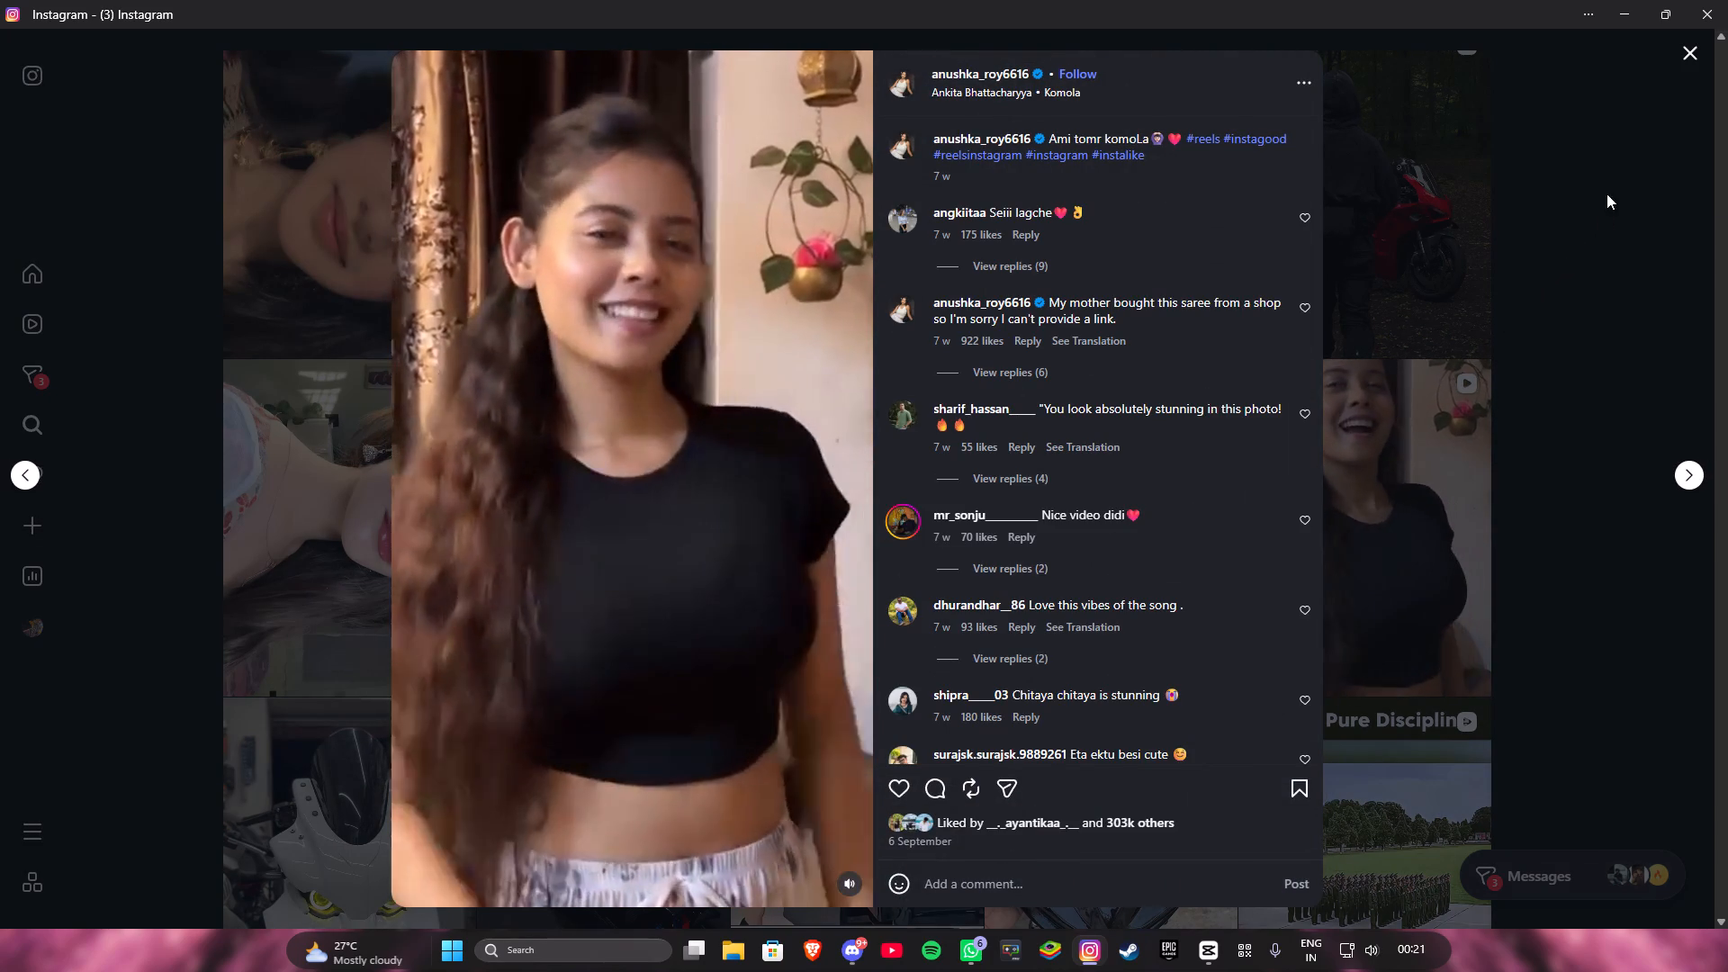
pyautogui.click(1687, 49)
# Watch the "Men of culture we meet again" reel from the Explore grid, advance to the following reel, and close the viewer.
pyautogui.scroll(-4, 899, 373)
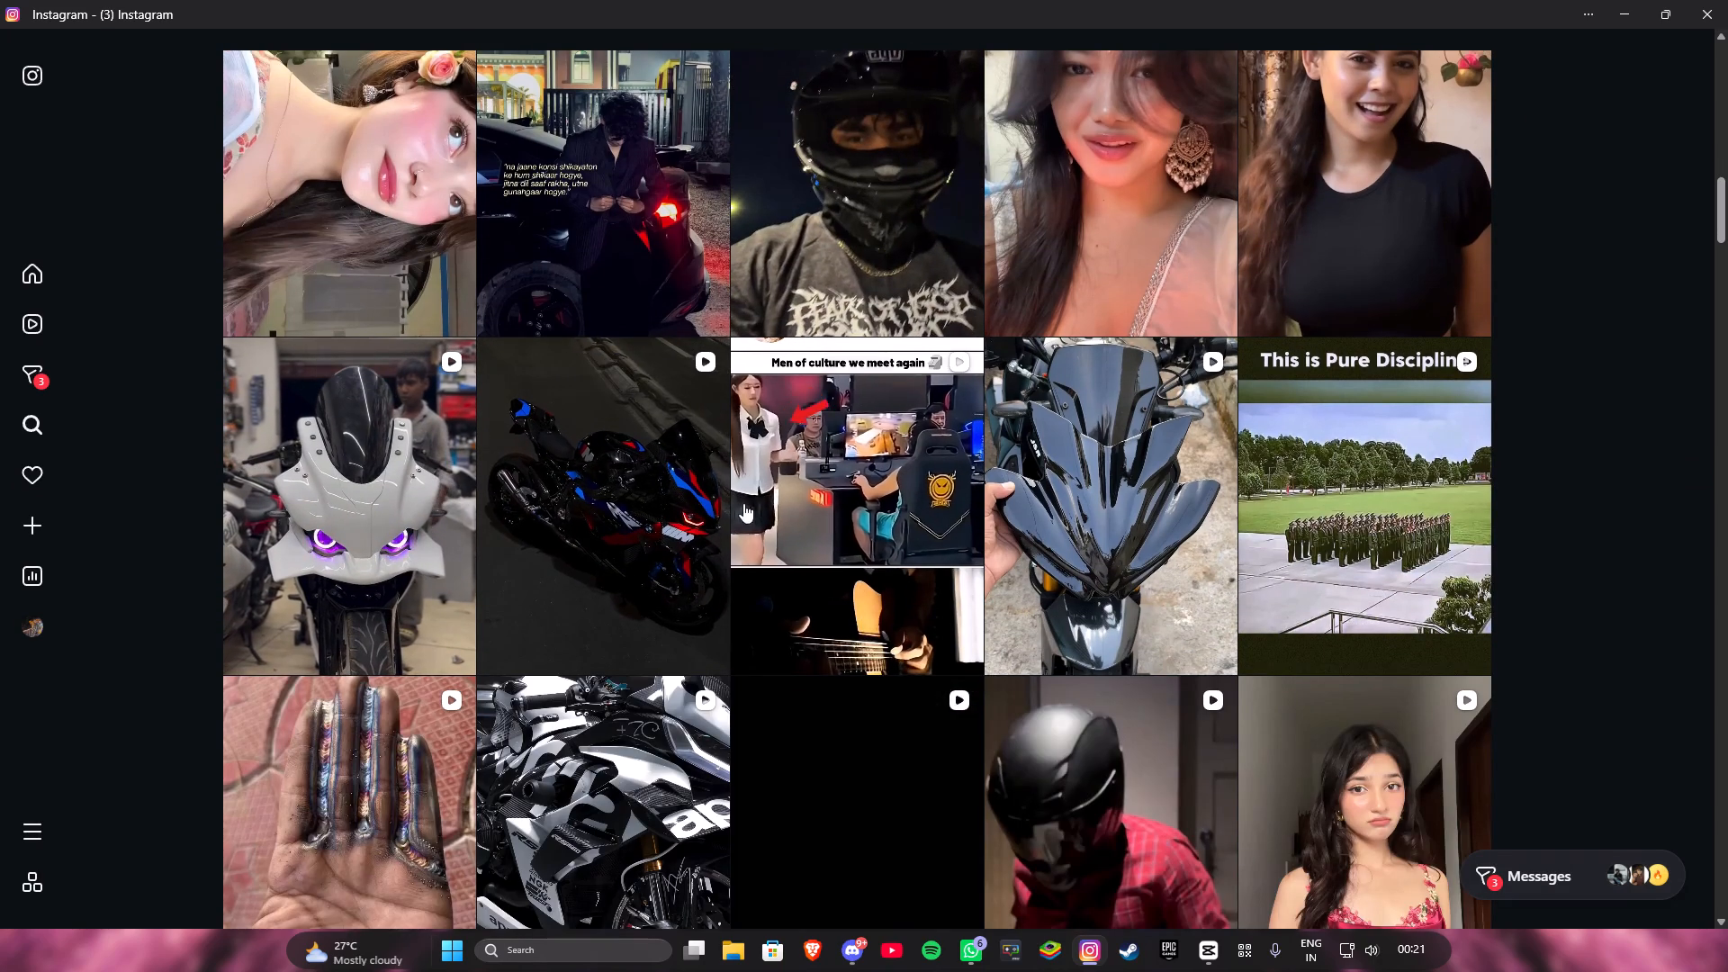
pyautogui.click(783, 499)
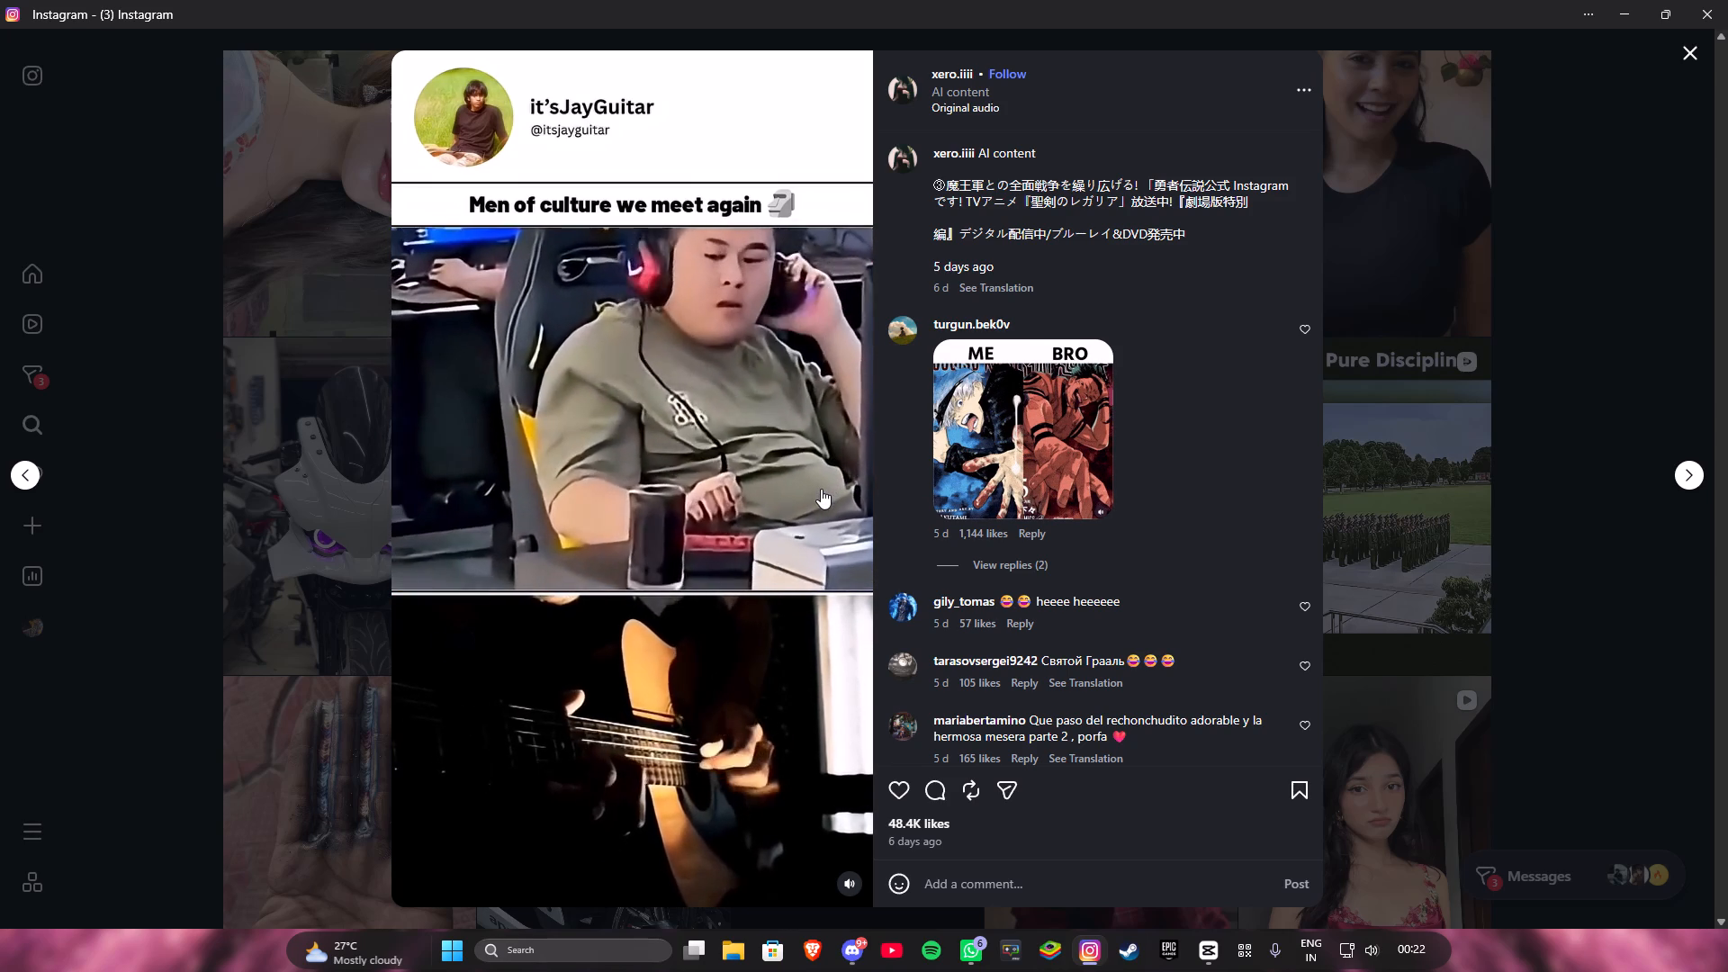
pyautogui.click(1688, 467)
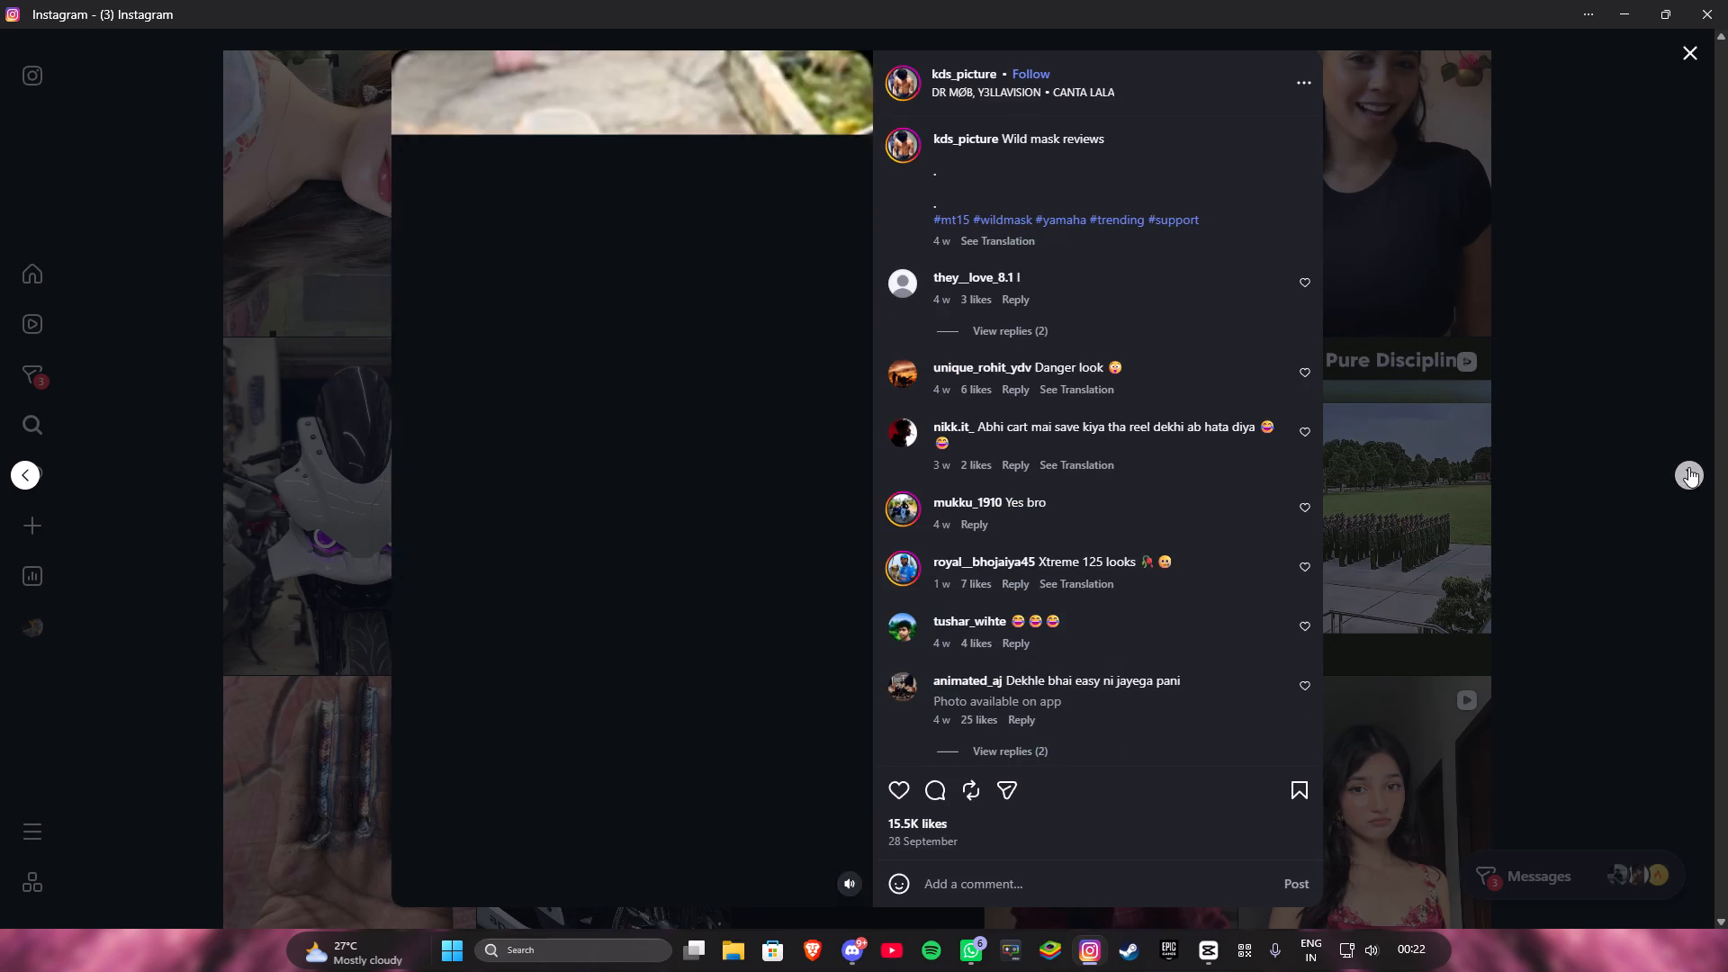
pyautogui.click(1689, 51)
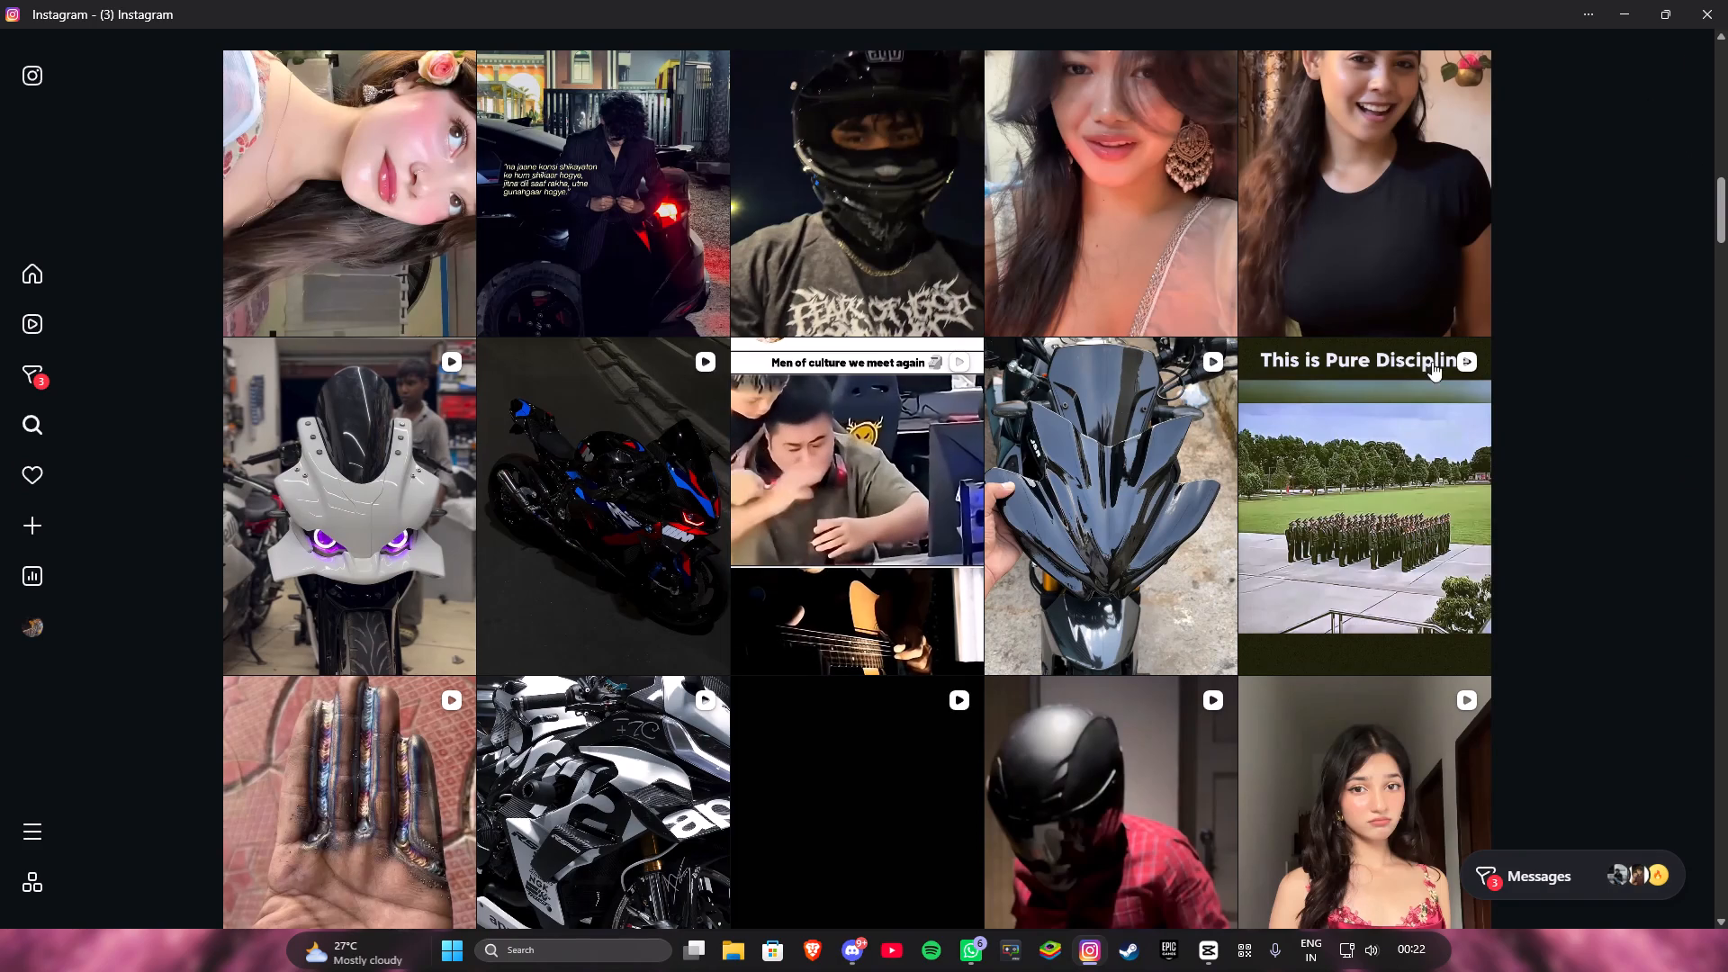
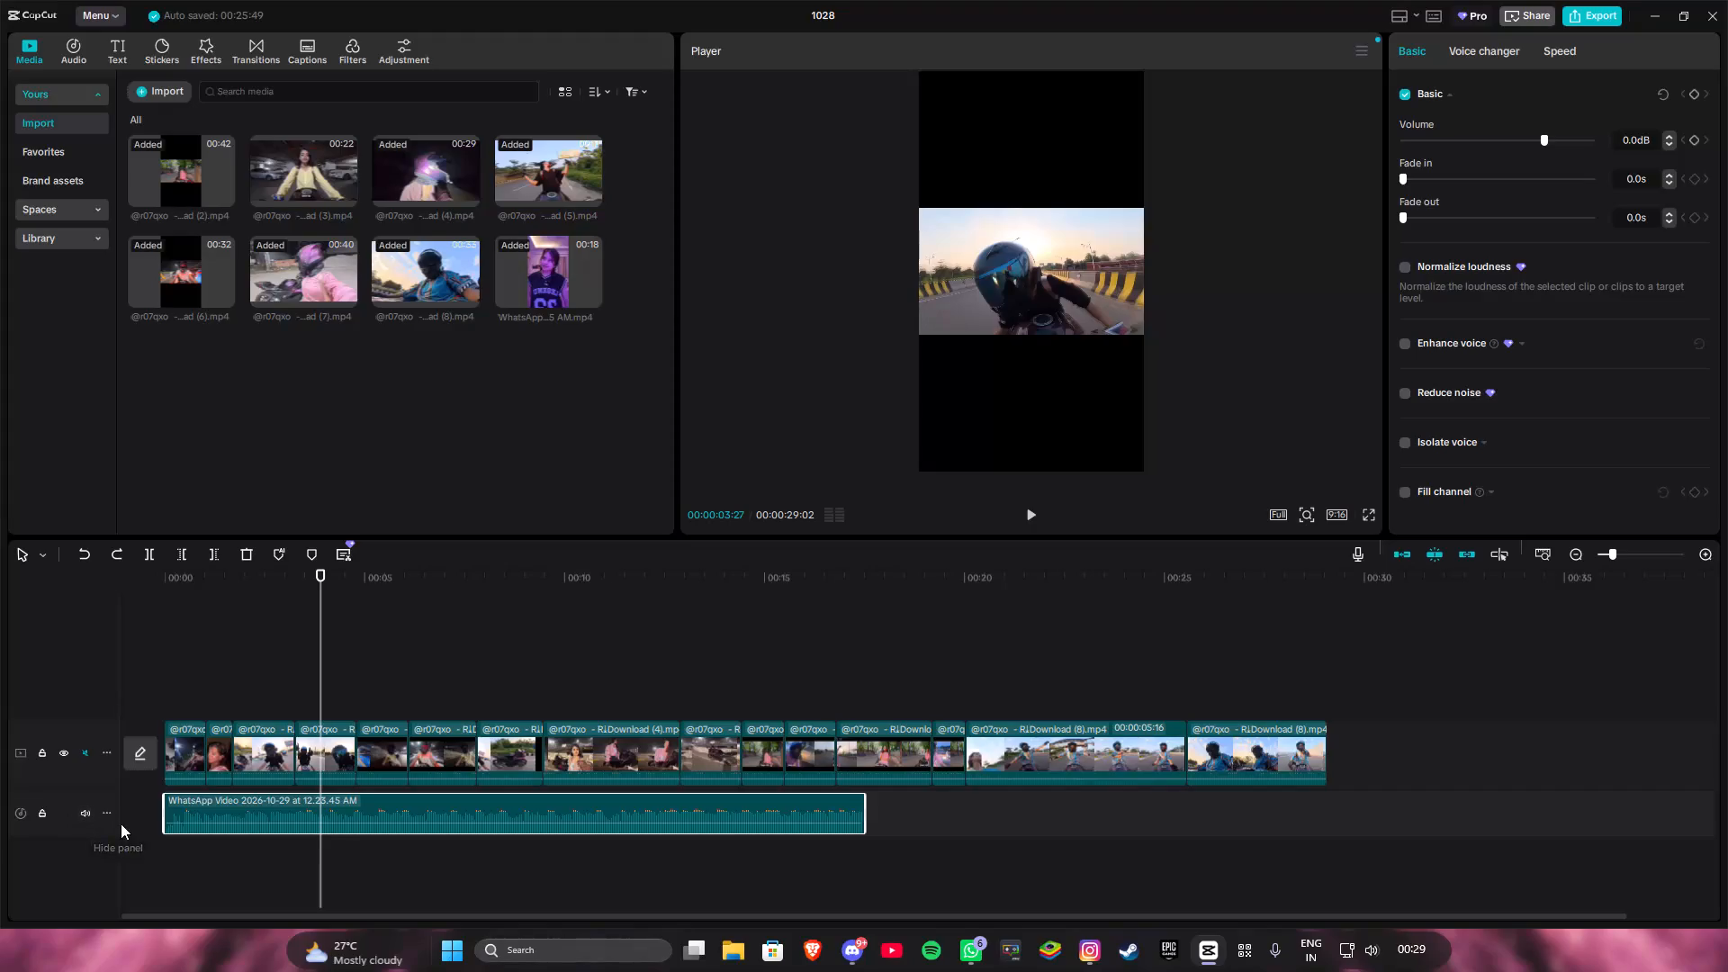
# Delete the WhatsApp video's extracted audio clip from the track beneath the motorcycle clips in the CapCut timeline.
pyautogui.click(105, 823)
pyautogui.click(105, 819)
pyautogui.press('BackSpace')
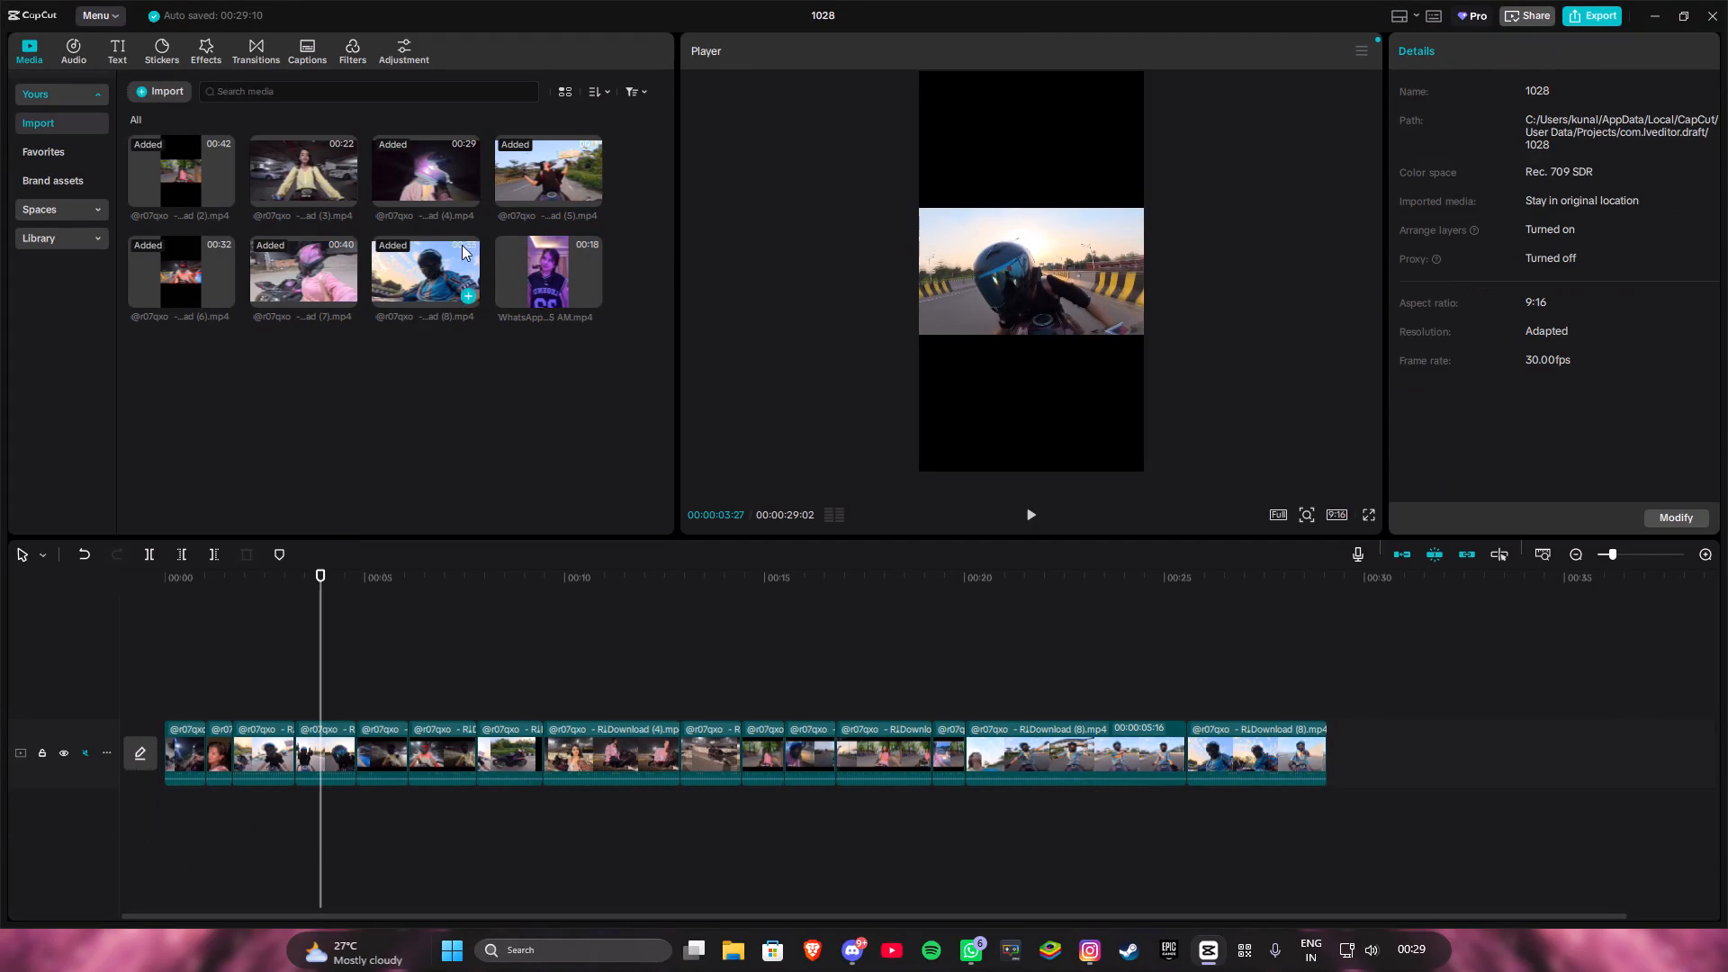
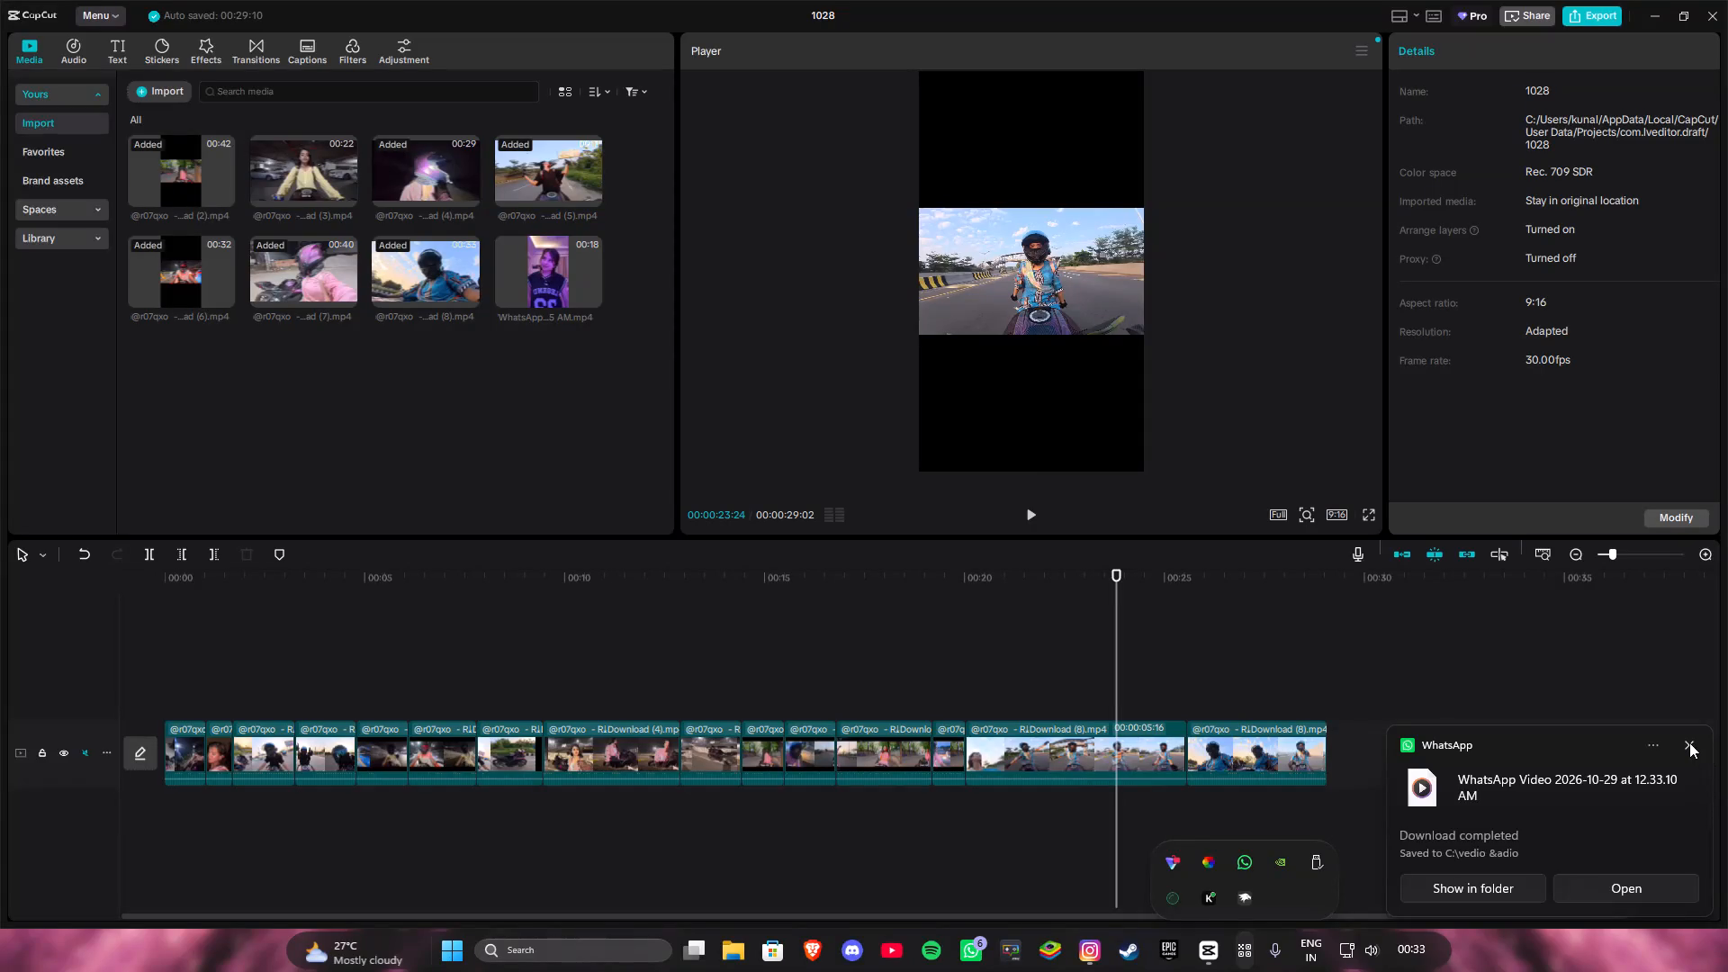
# Dismiss the download notification and import the WhatsApp video from 2026-10-29 at 12.33.10 AM into the project media.
pyautogui.click(1687, 742)
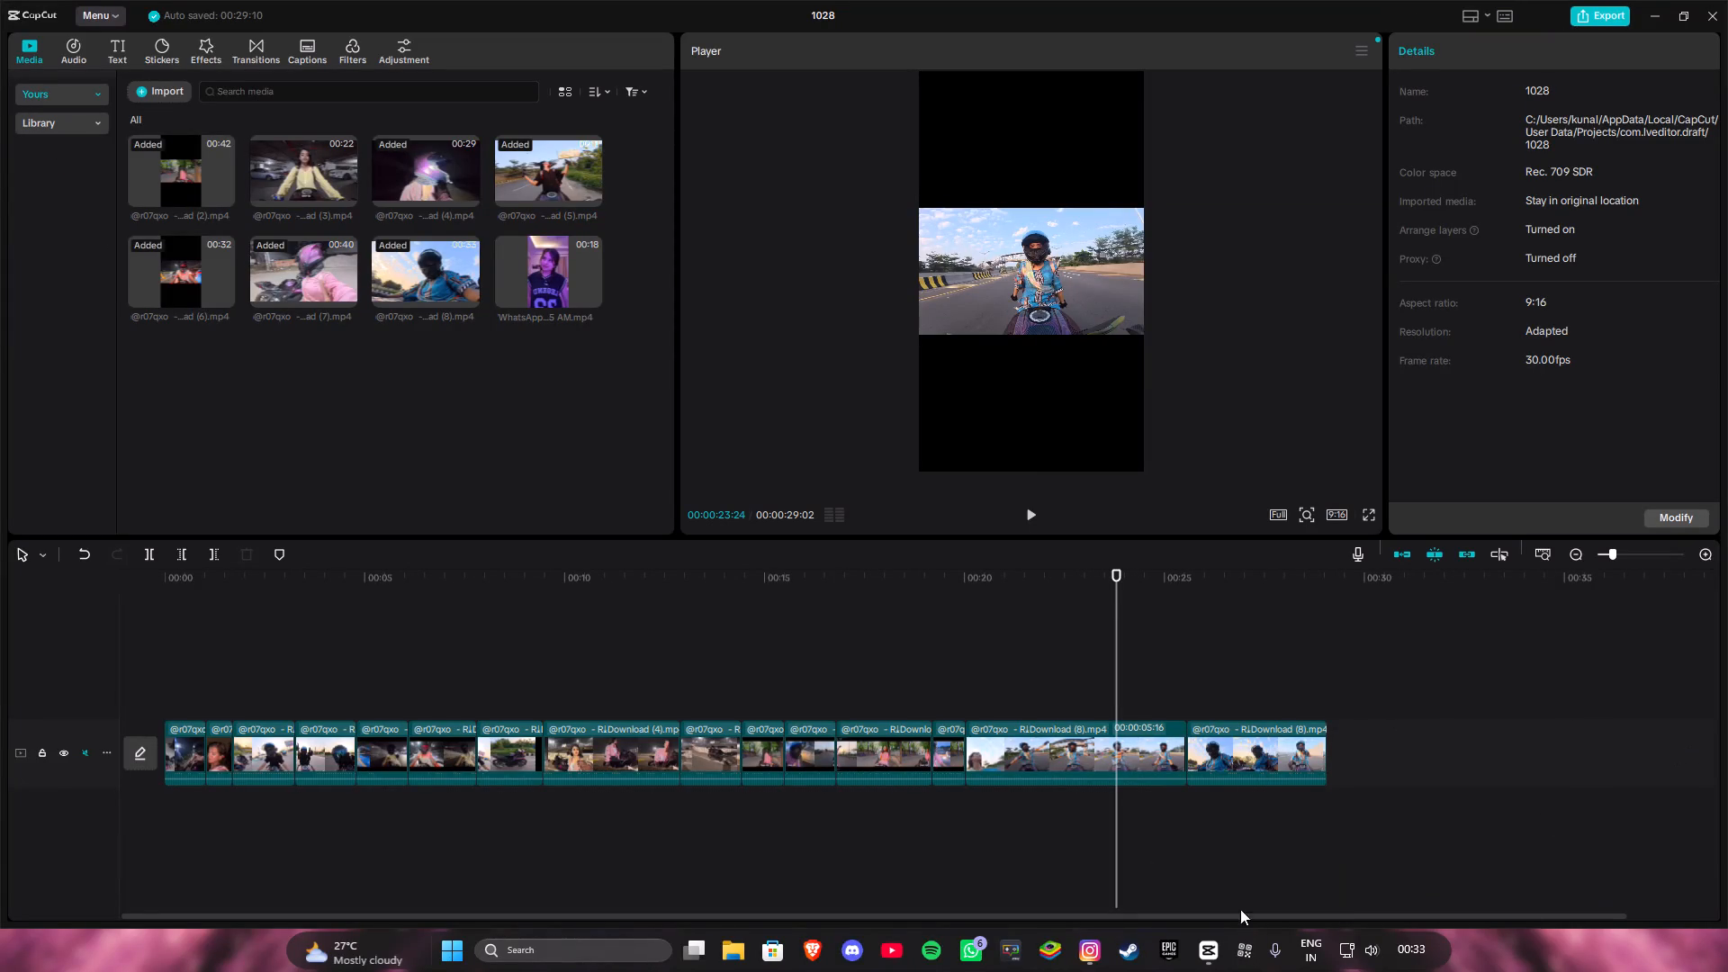
pyautogui.click(149, 101)
pyautogui.moveTo(1432, 504); pyautogui.dragTo(1424, 502)
pyautogui.click(1495, 653)
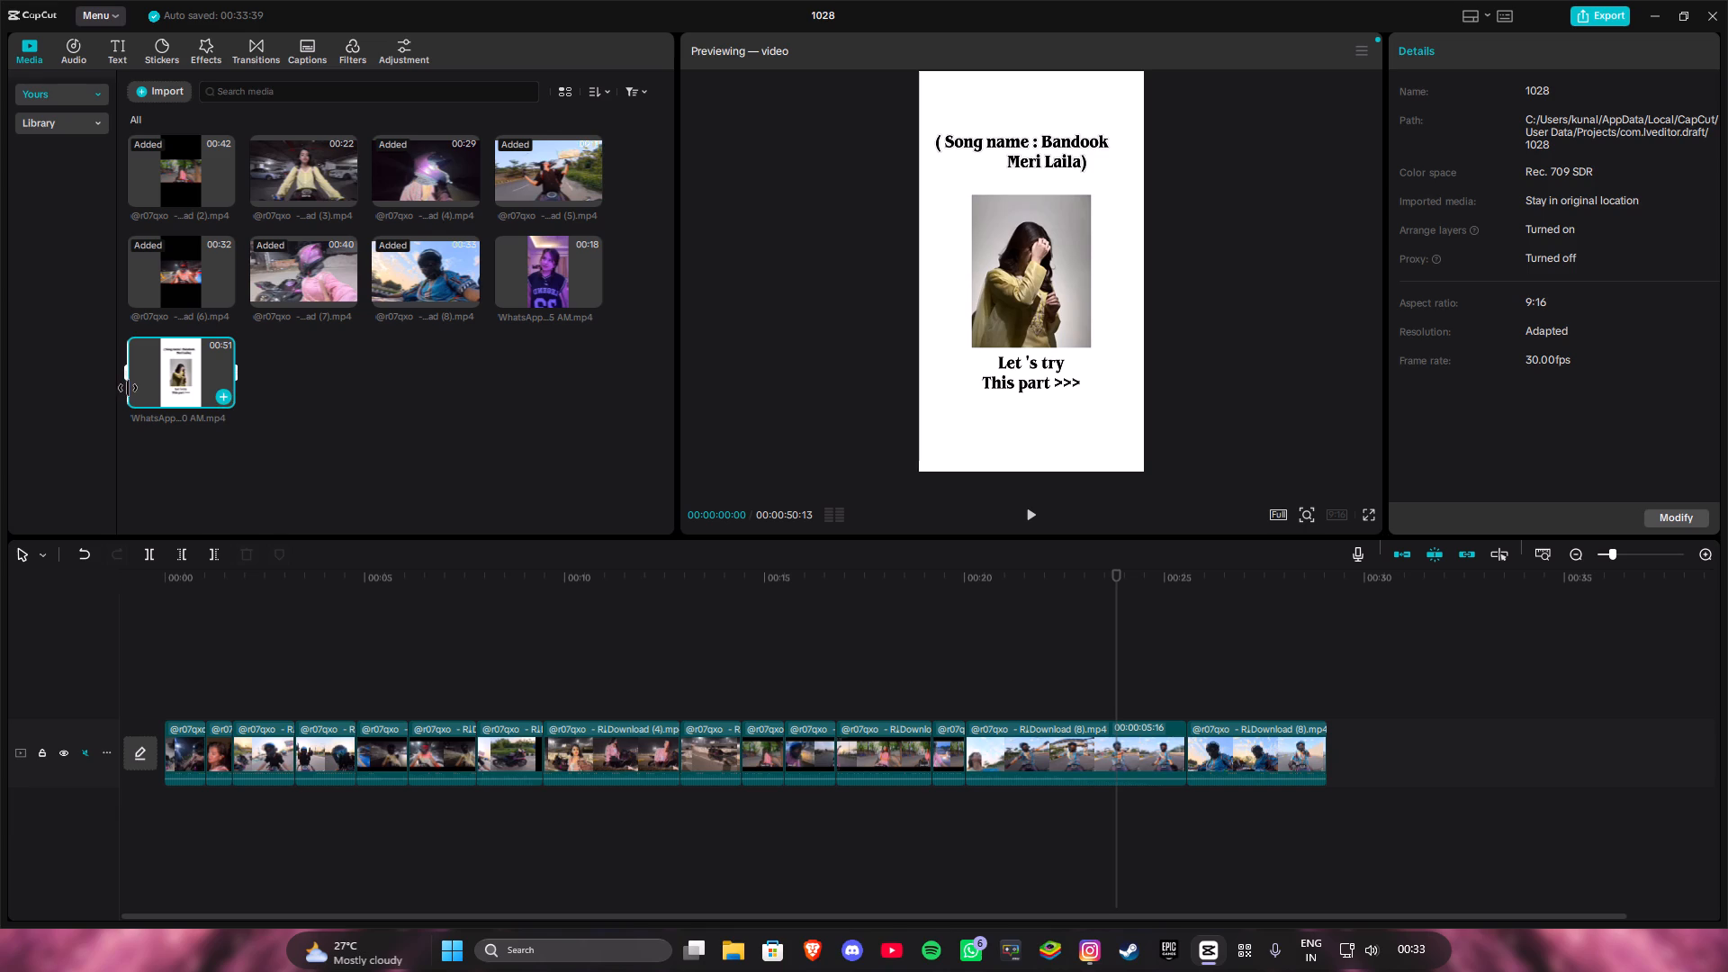
# Insert the imported WhatsApp video before the last clip on the timeline and extract its audio.
pyautogui.click(226, 400)
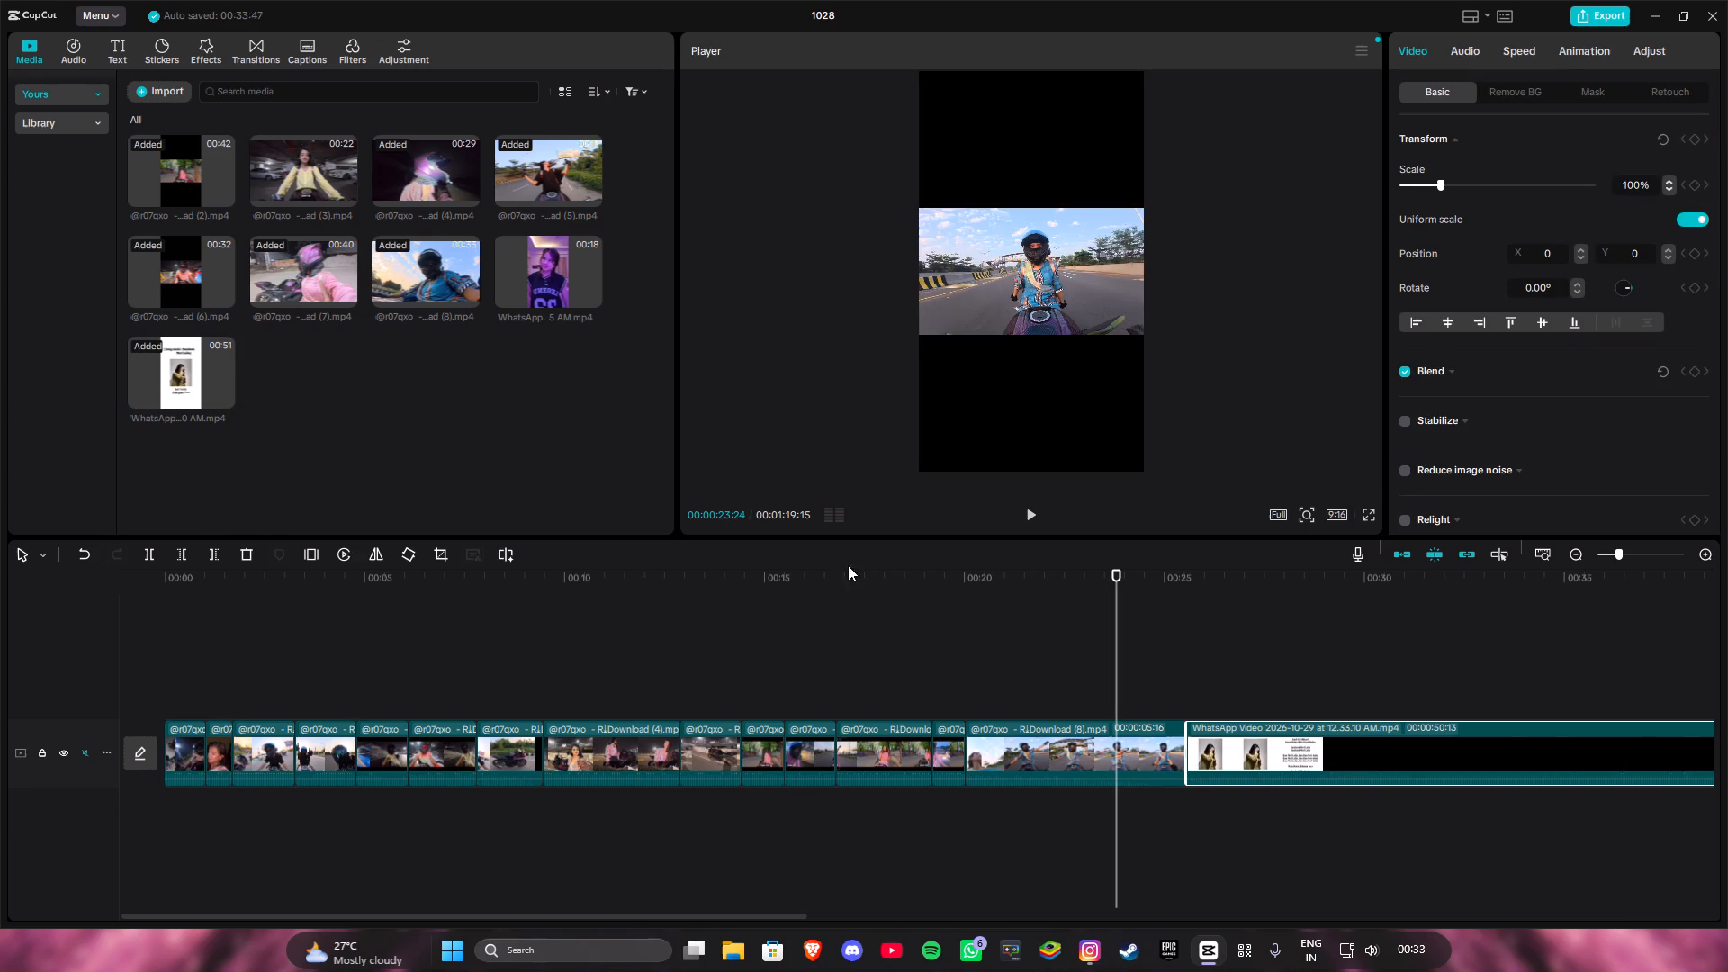
pyautogui.click(1312, 748)
pyautogui.rightClick(1318, 750)
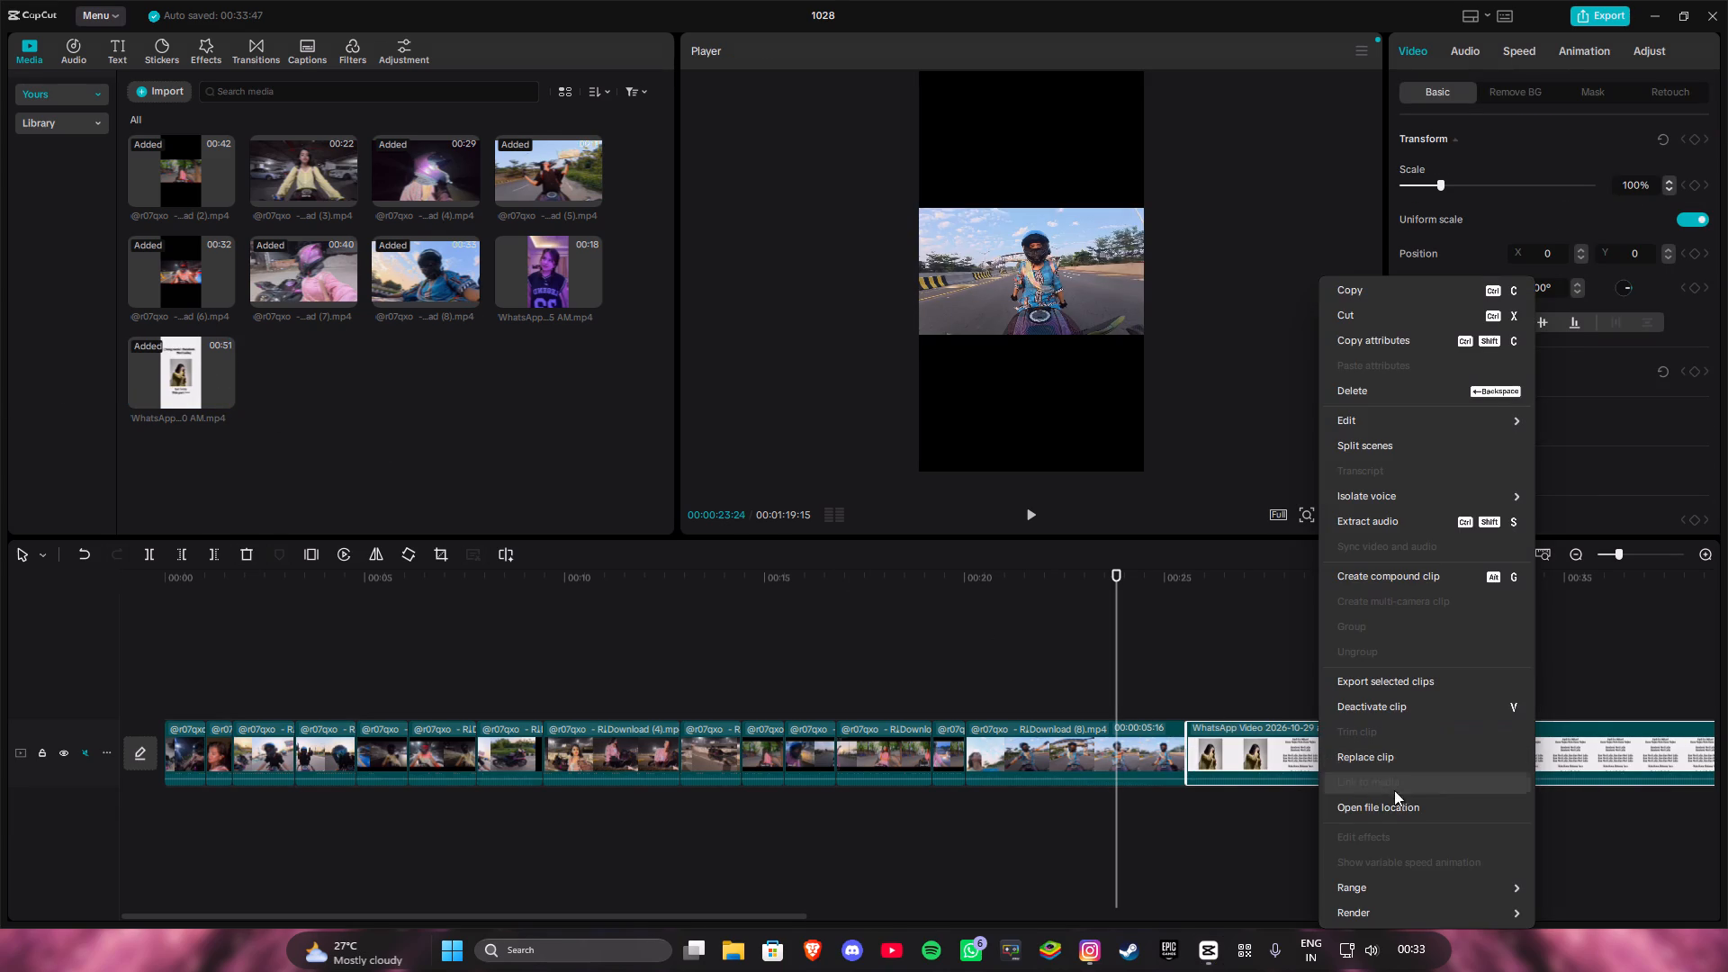
pyautogui.click(1457, 524)
# Delete the WhatsApp video clip from the main track, leaving its extracted audio.
pyautogui.click(1363, 750)
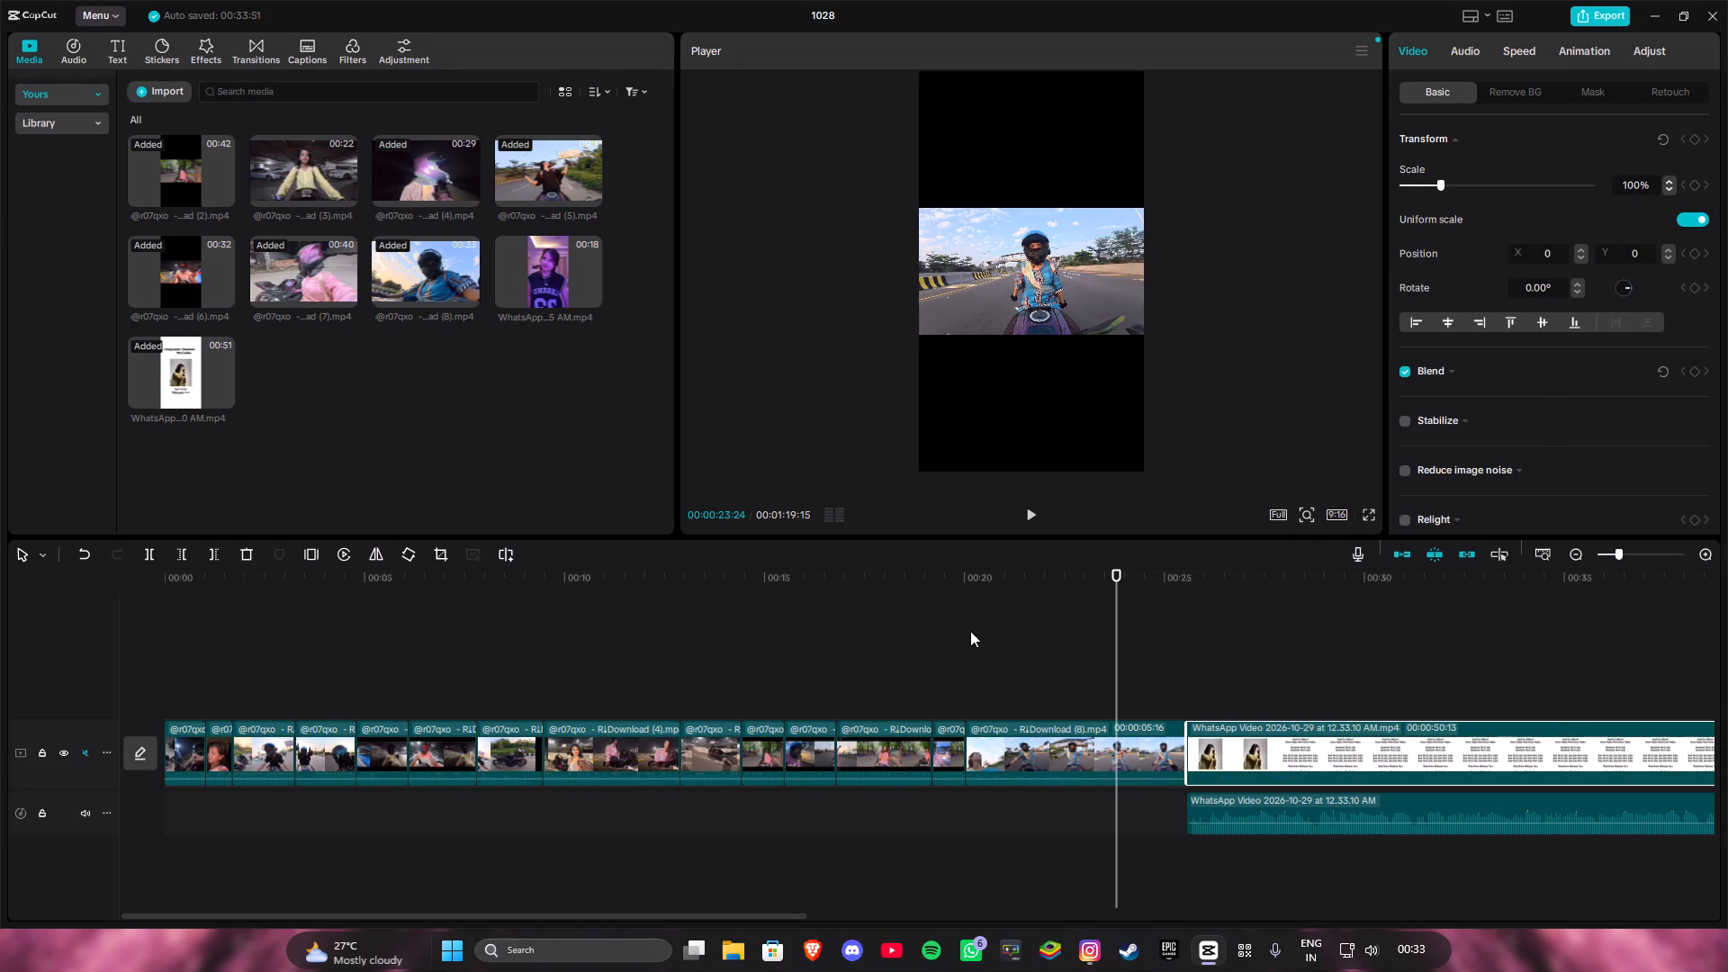
pyautogui.click(245, 556)
# Move the extracted WhatsApp audio to start at 00:00 beneath the motorcycle clips.
pyautogui.moveTo(1309, 815); pyautogui.dragTo(271, 818)
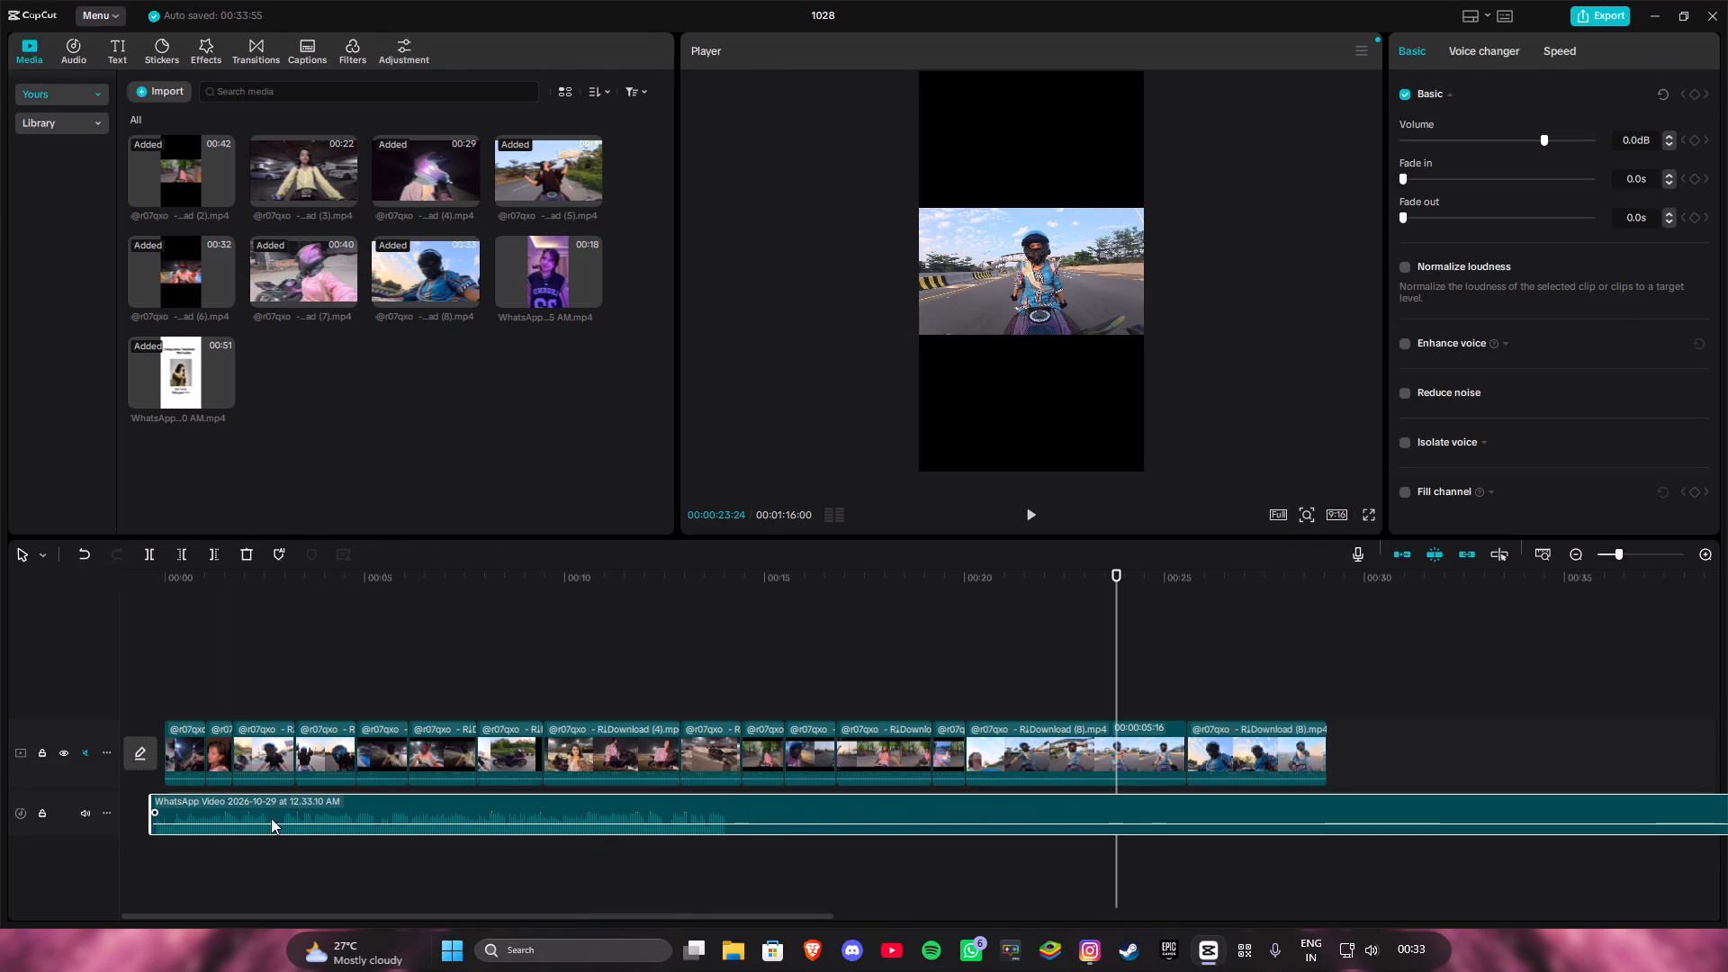
pyautogui.moveTo(271, 818); pyautogui.dragTo(287, 817)
# Play the edit from the start to hear the extracted audio against the motorcycle clips.
pyautogui.click(1108, 576)
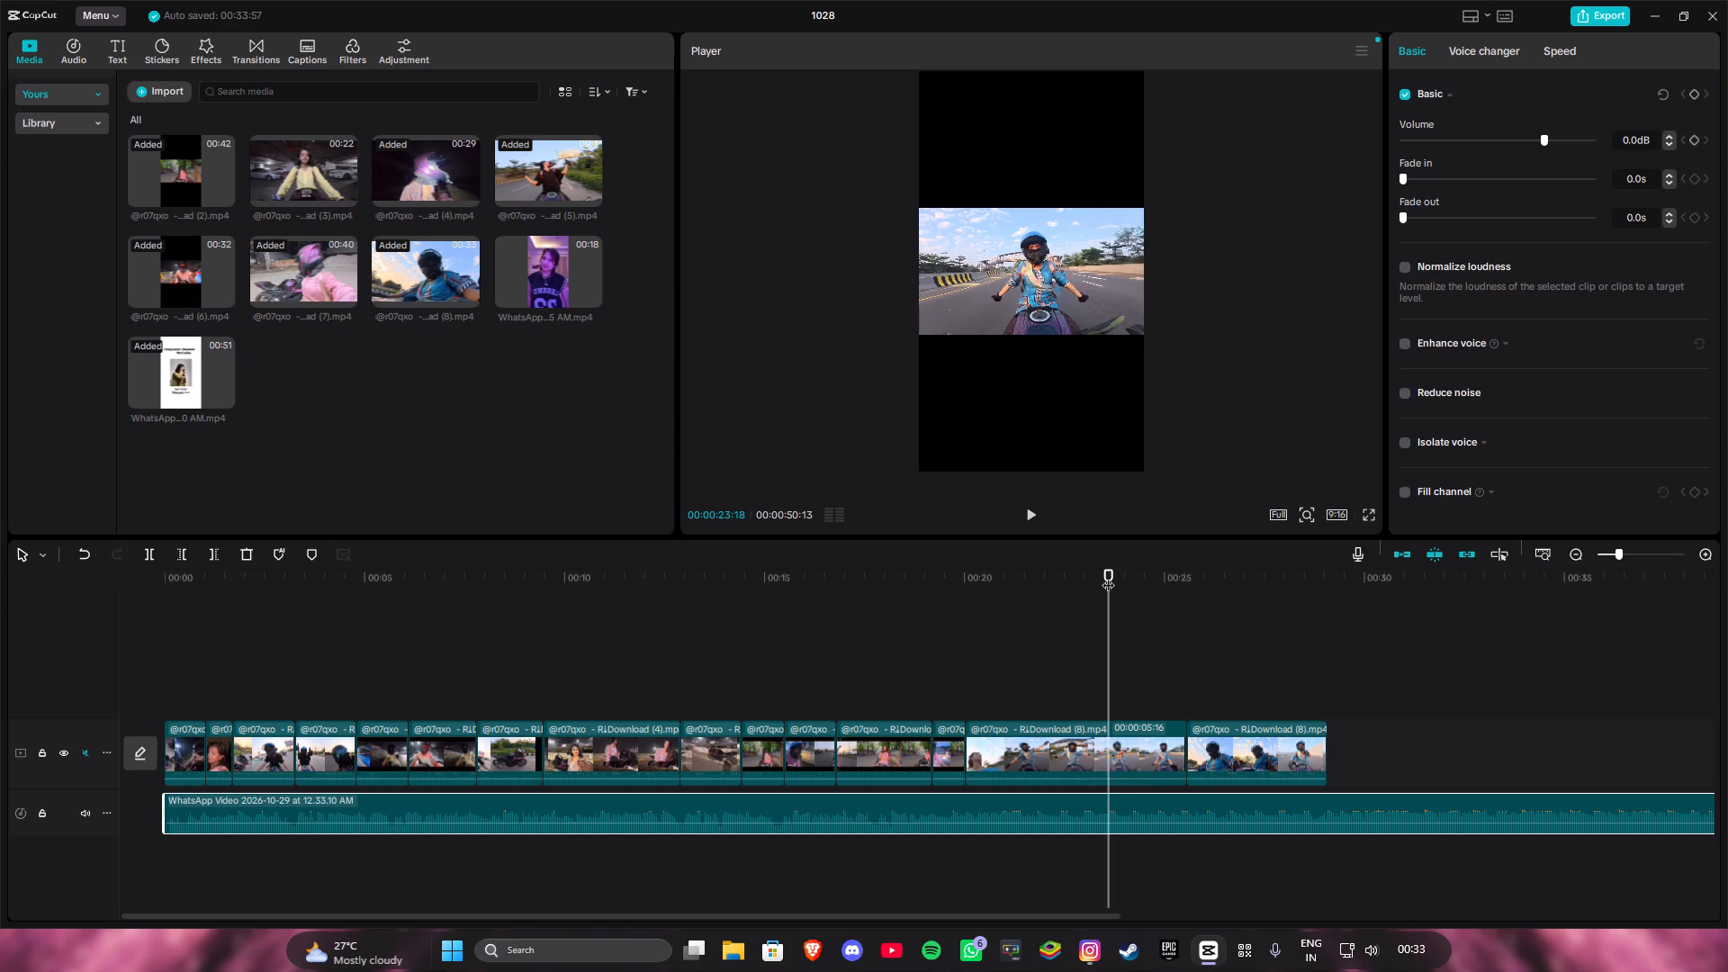
pyautogui.moveTo(1091, 575); pyautogui.dragTo(0, 705)
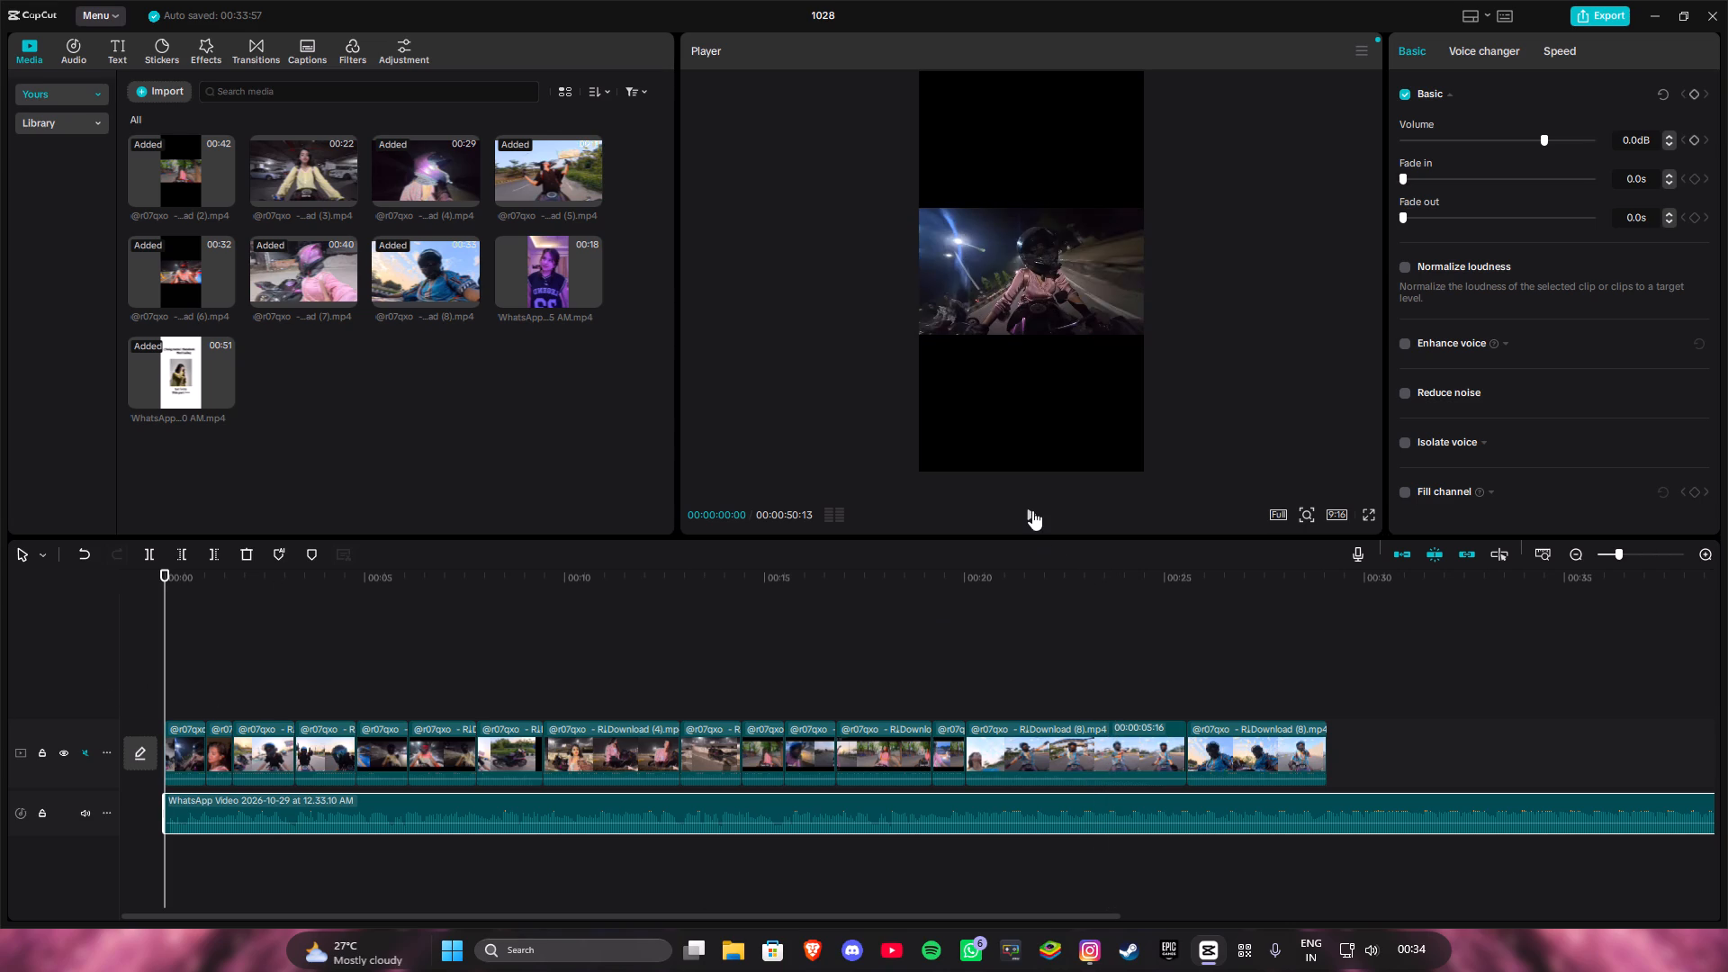
pyautogui.click(1032, 510)
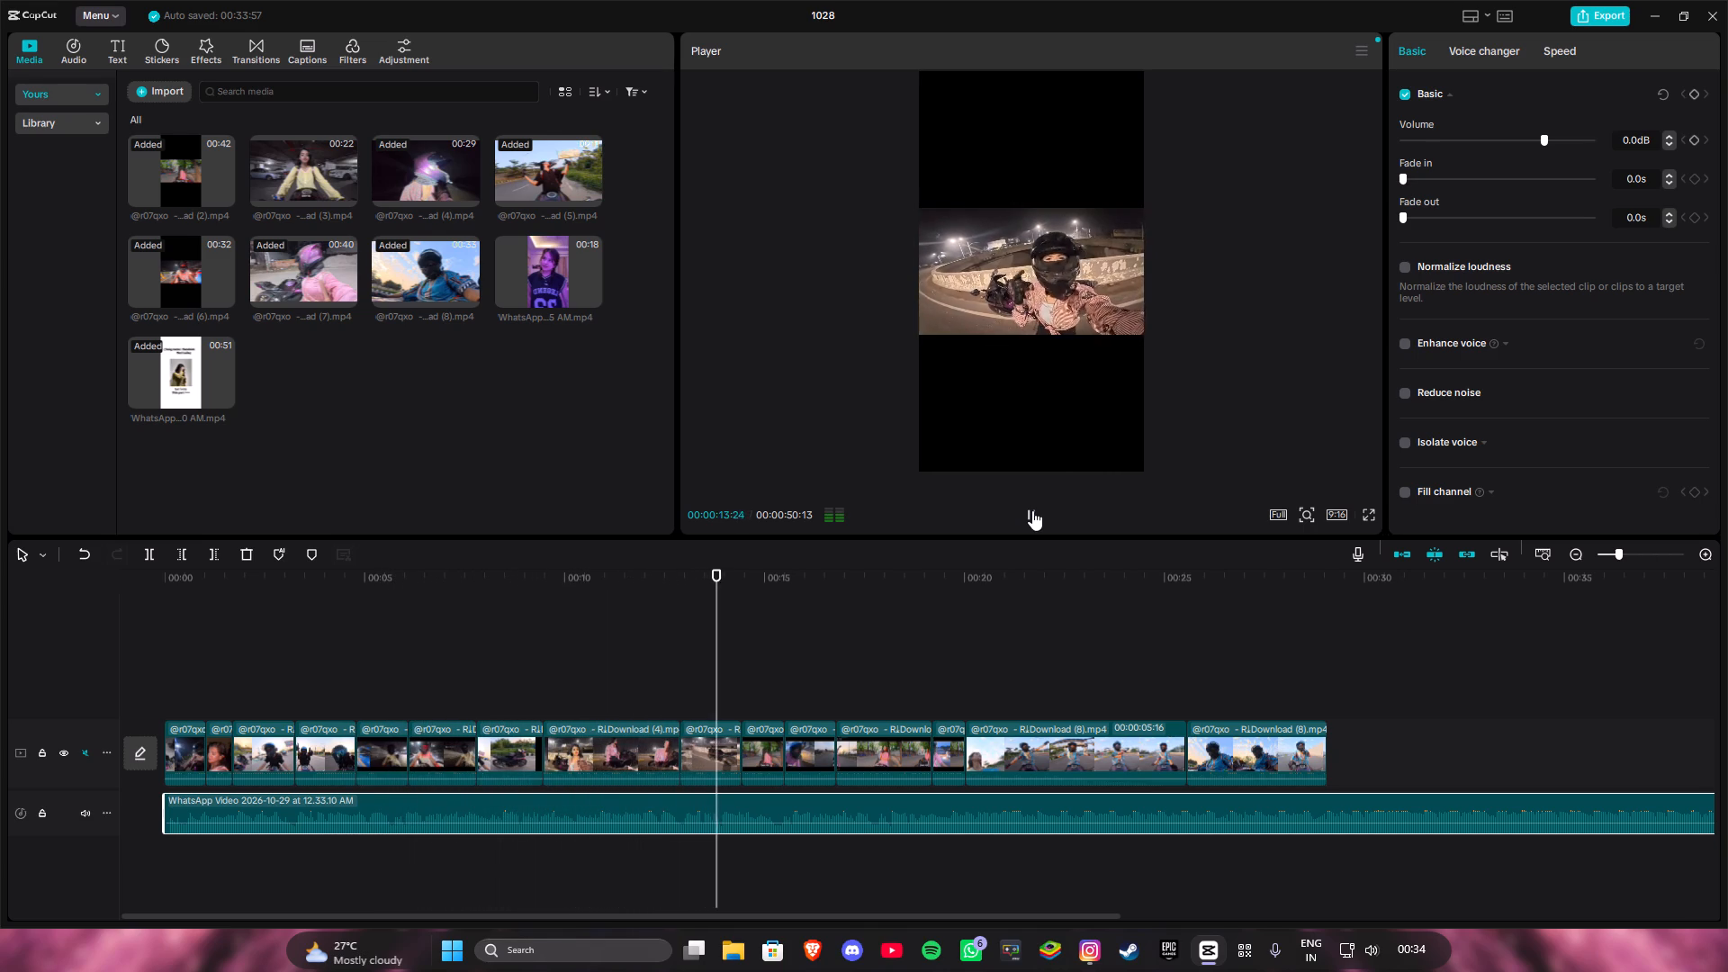
pyautogui.rightClick(1032, 510)
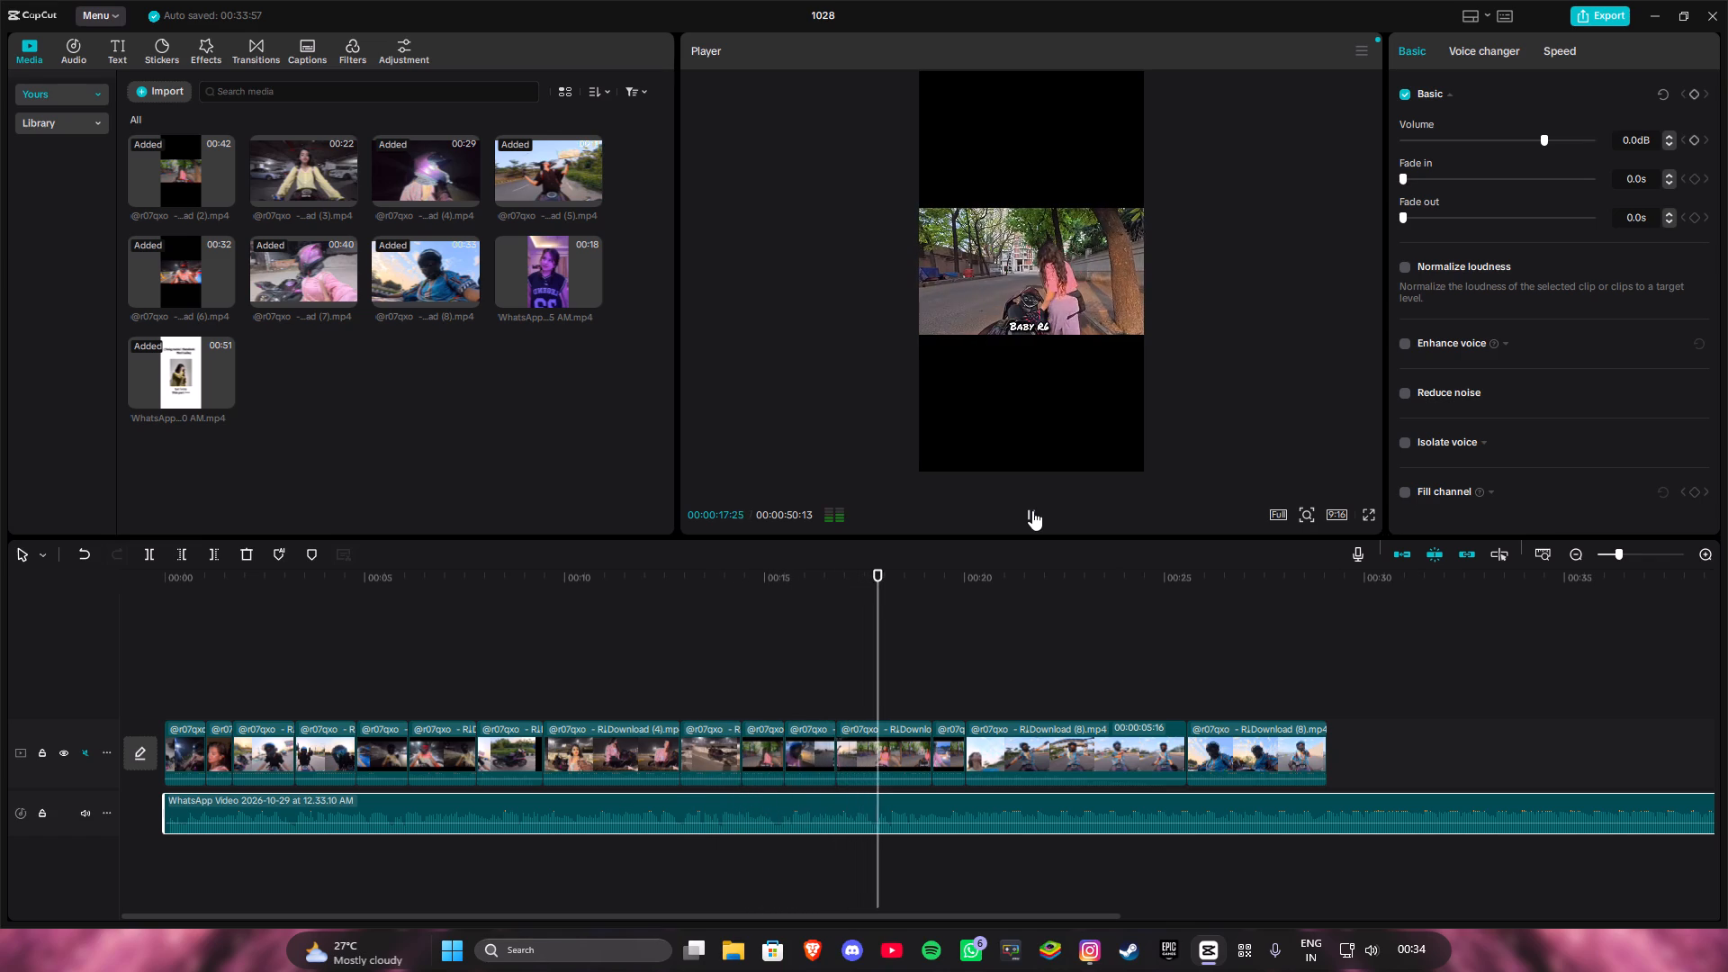
pyautogui.click(1032, 510)
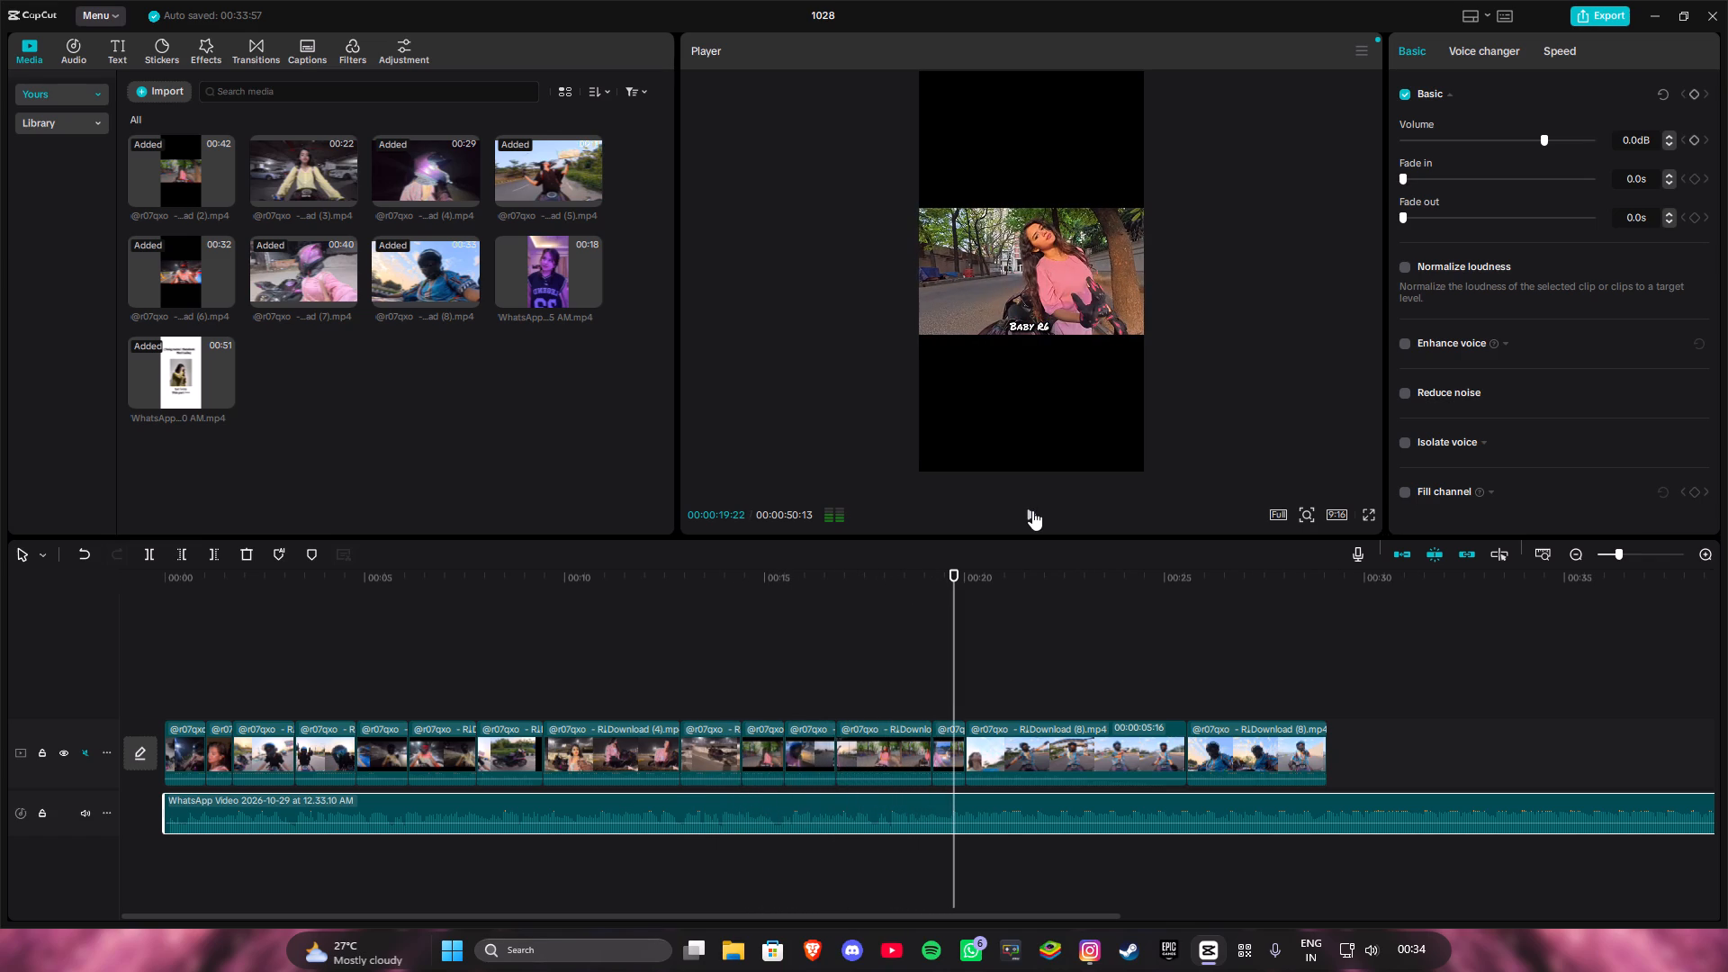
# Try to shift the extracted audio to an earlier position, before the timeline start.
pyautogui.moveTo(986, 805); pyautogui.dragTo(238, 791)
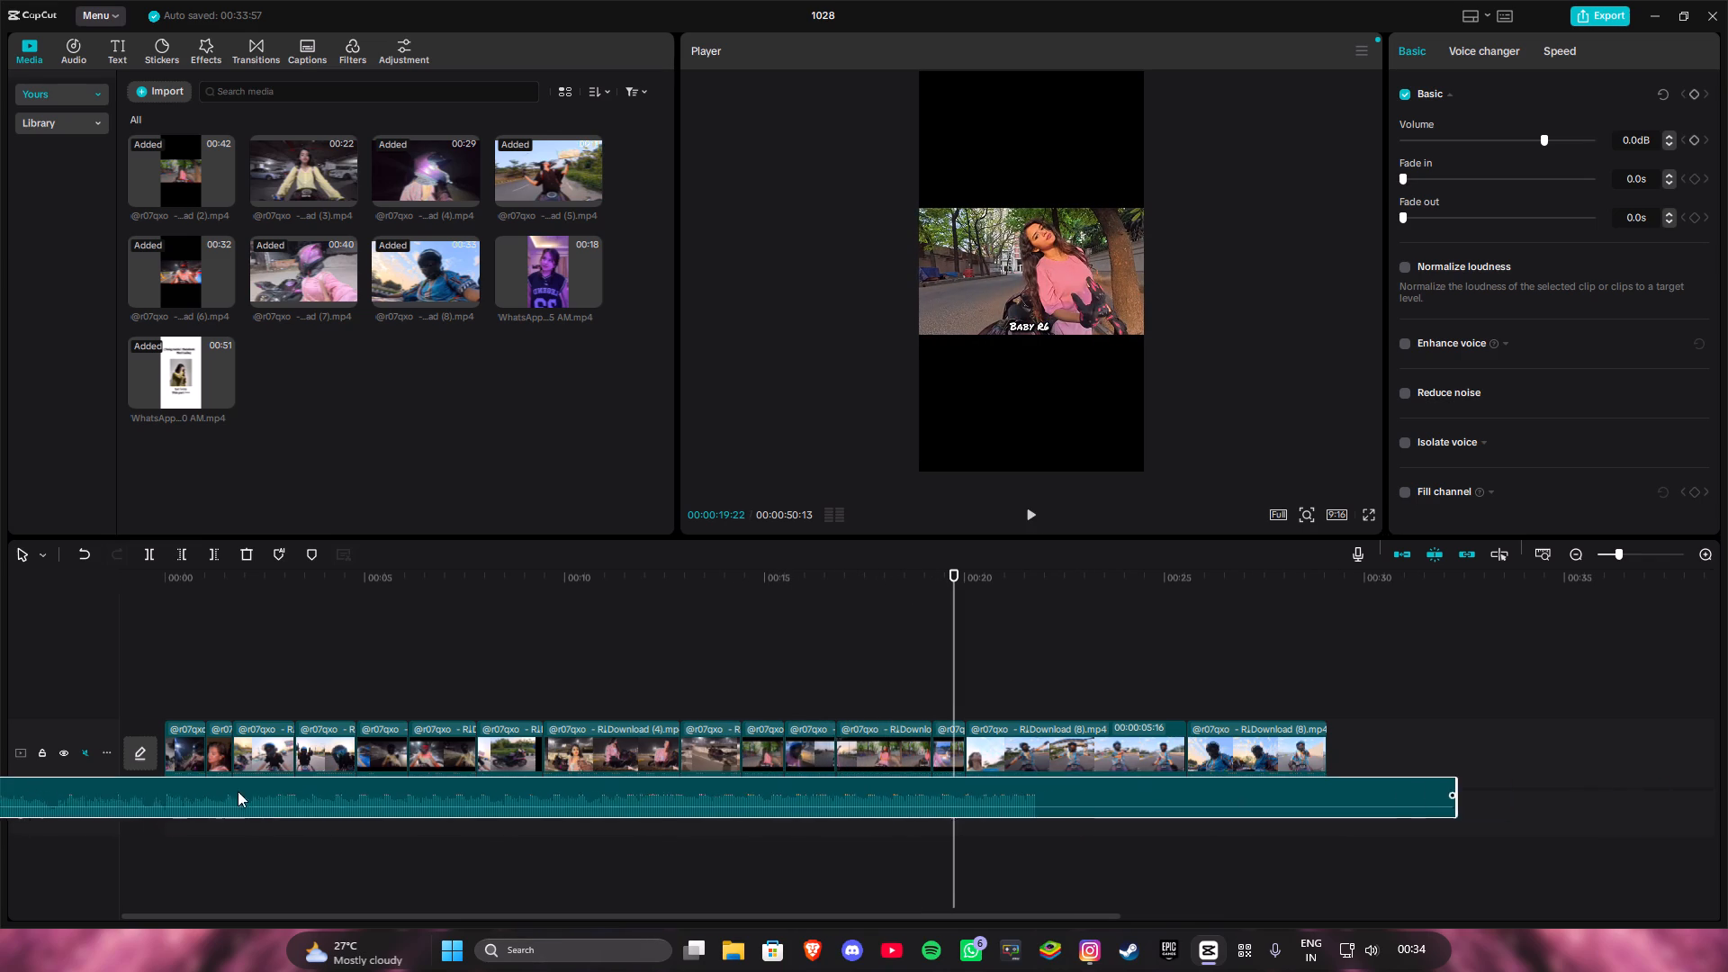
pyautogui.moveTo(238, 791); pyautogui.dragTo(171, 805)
# Listen to the edit from the start and split the WhatsApp audio at 00:00:19:14.
pyautogui.click(1031, 512)
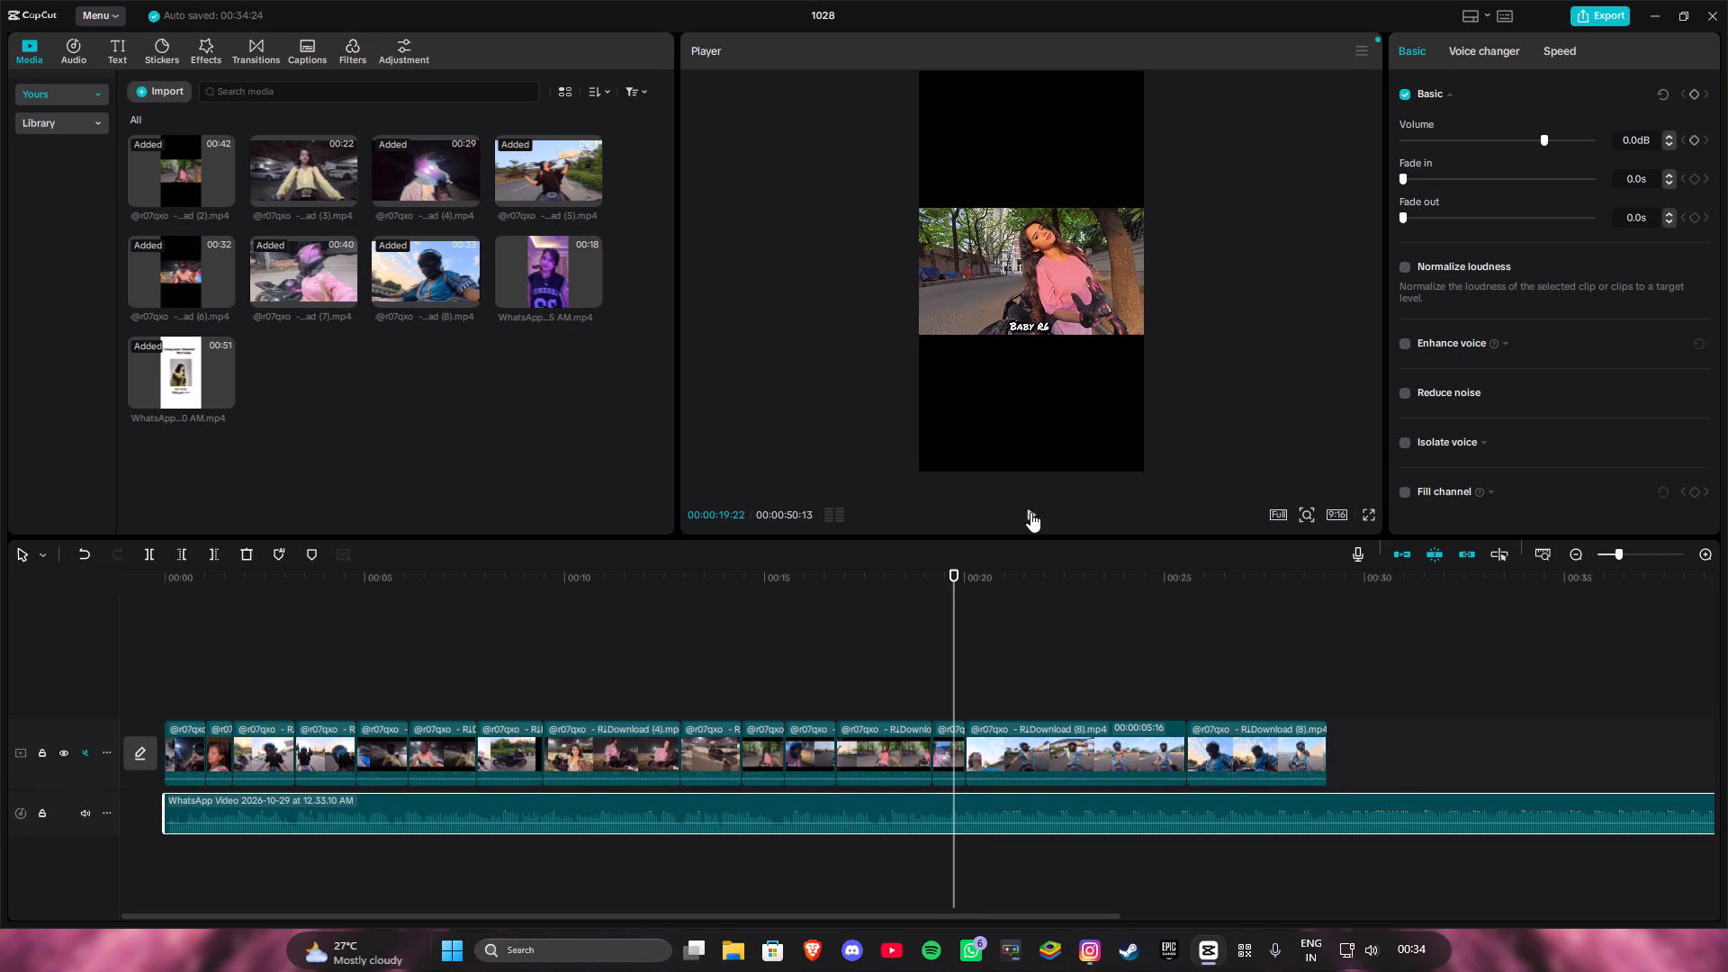
pyautogui.moveTo(983, 570); pyautogui.dragTo(129, 653)
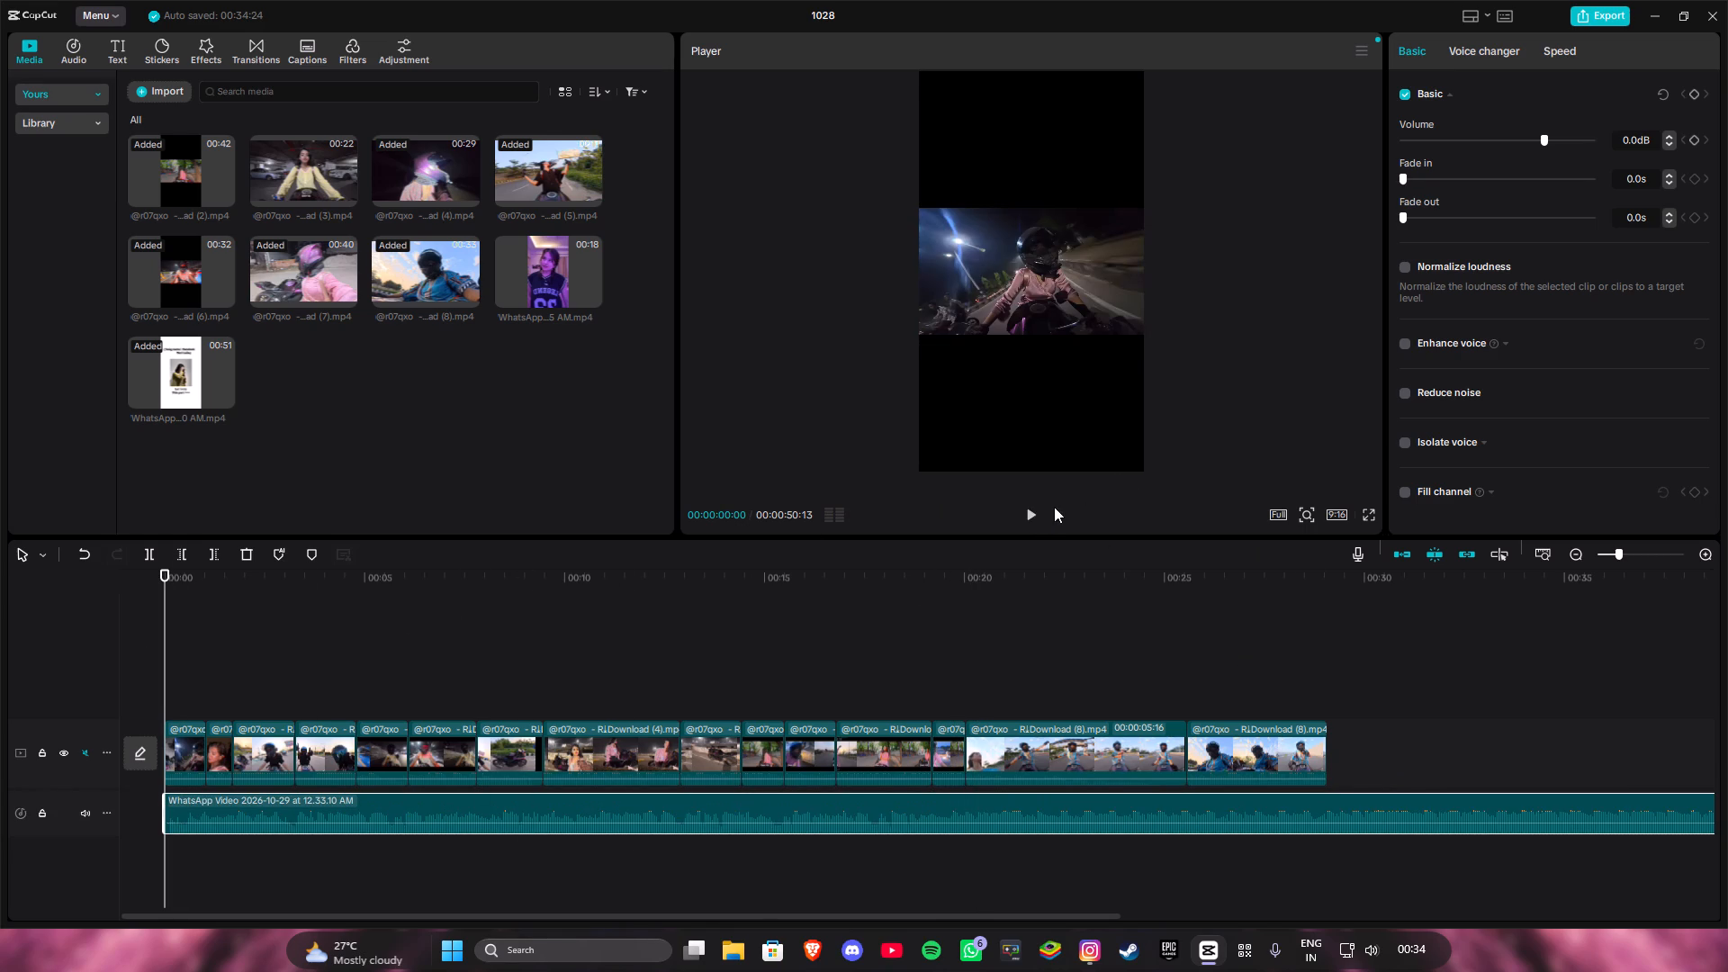
pyautogui.click(1033, 513)
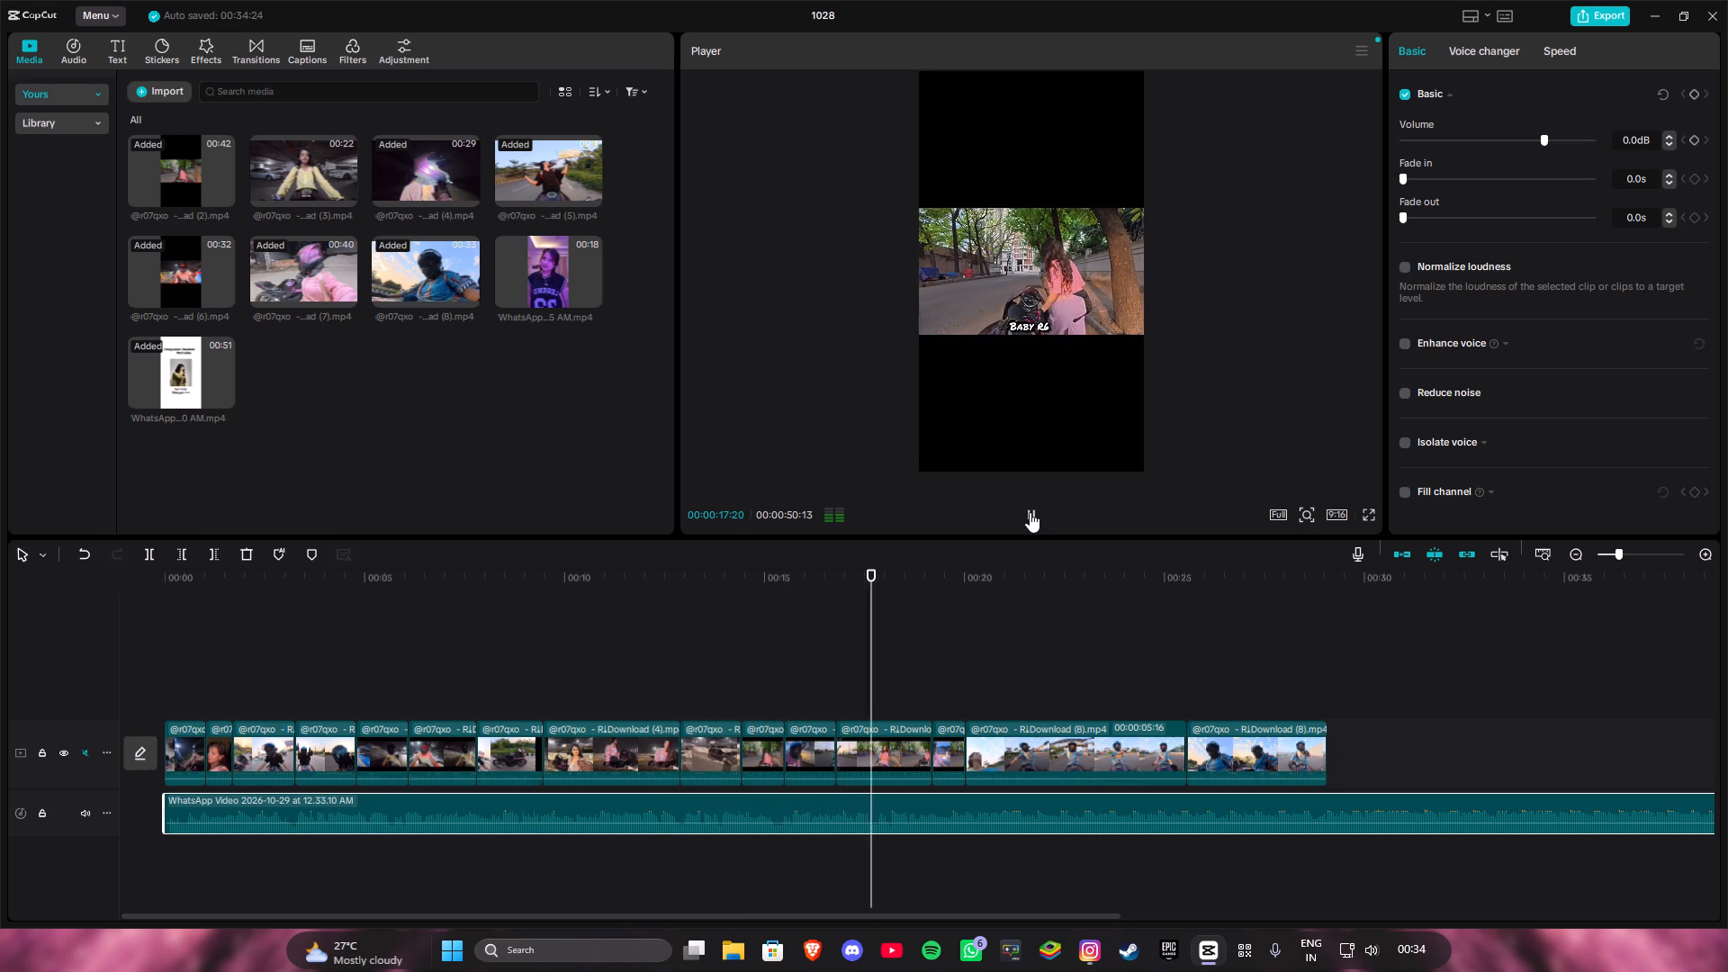
pyautogui.click(1030, 512)
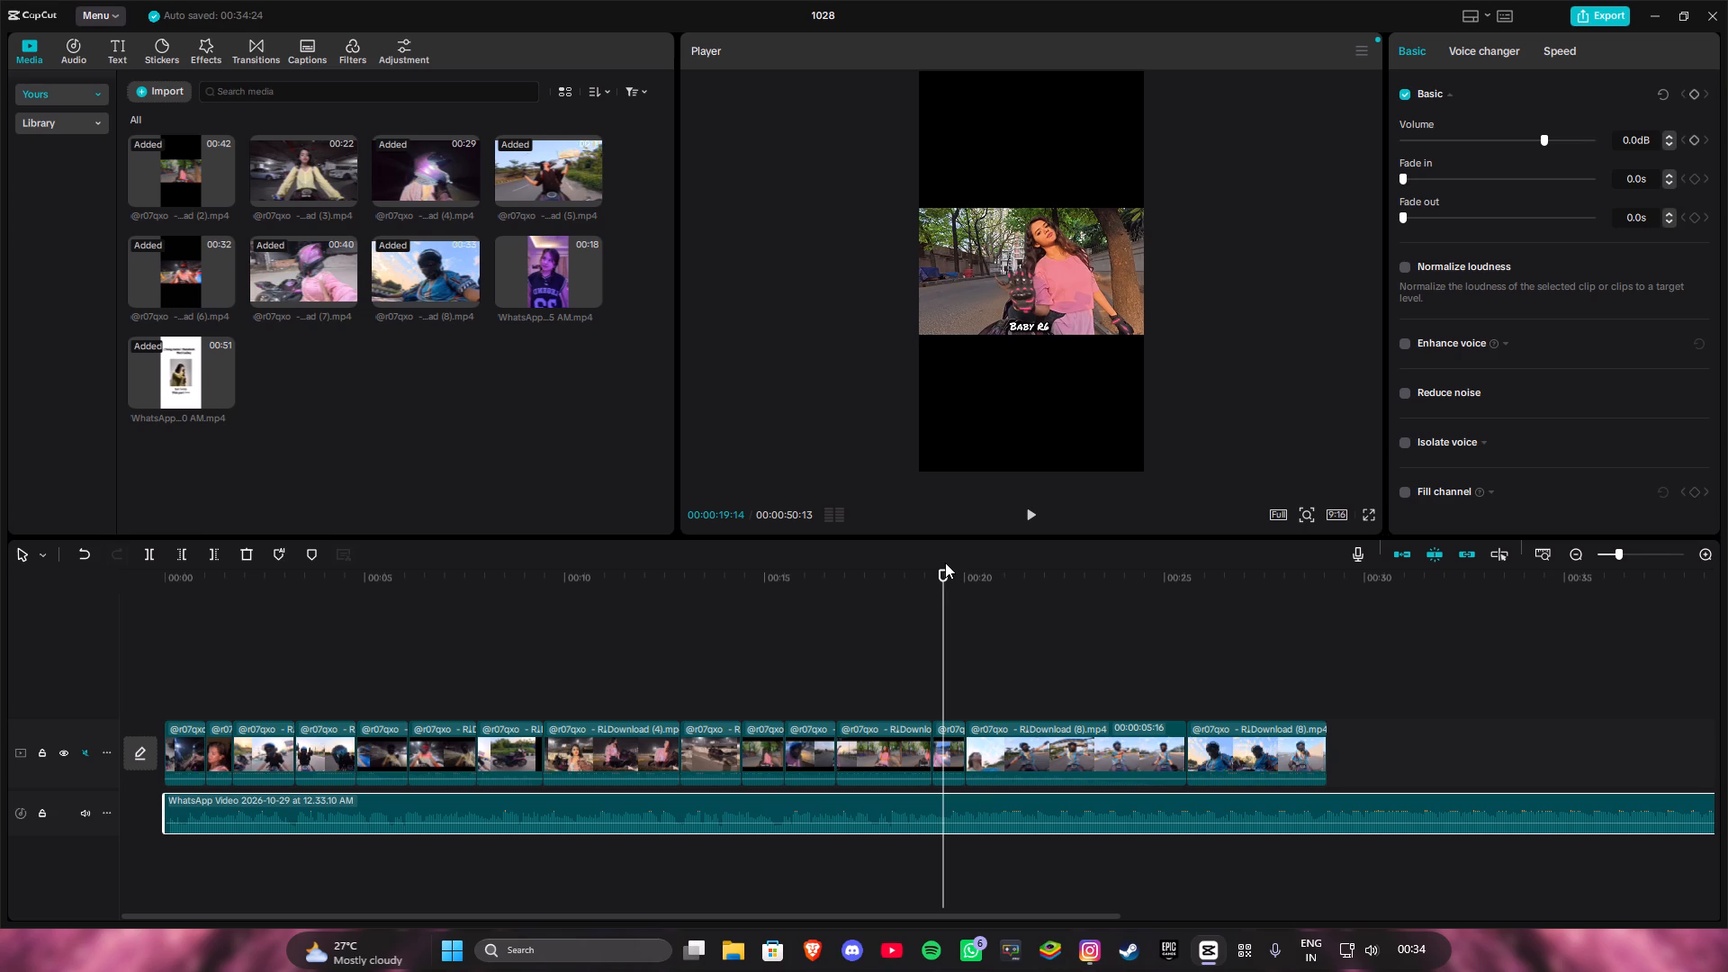
pyautogui.click(145, 557)
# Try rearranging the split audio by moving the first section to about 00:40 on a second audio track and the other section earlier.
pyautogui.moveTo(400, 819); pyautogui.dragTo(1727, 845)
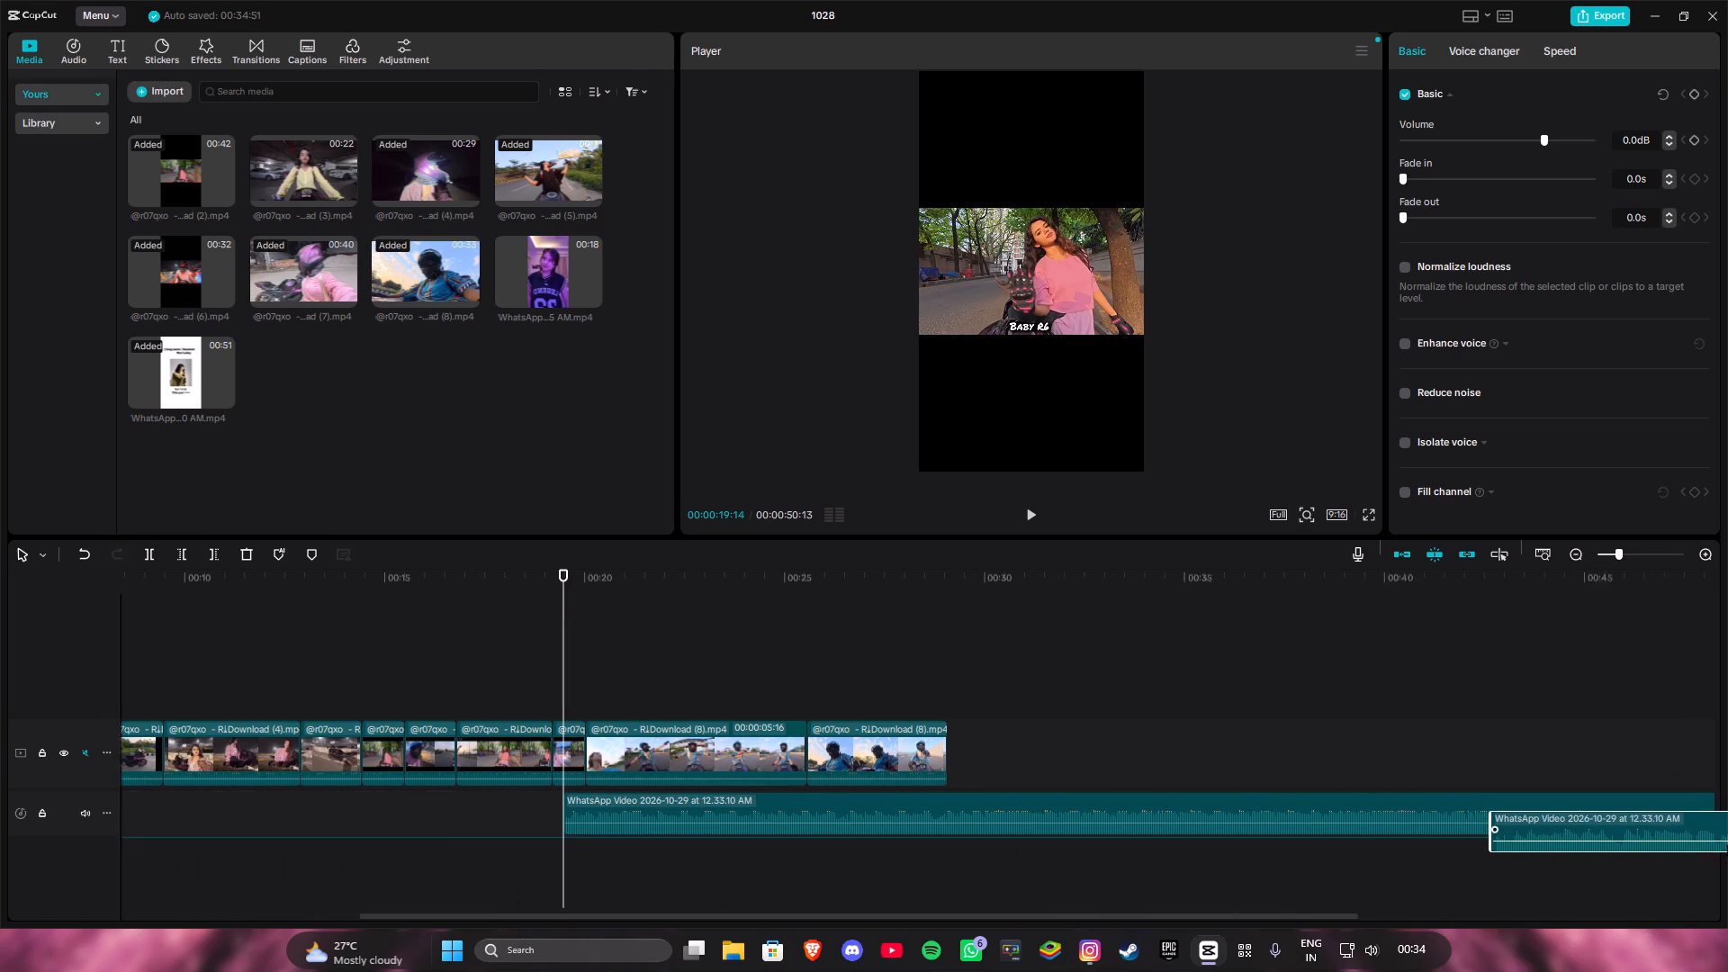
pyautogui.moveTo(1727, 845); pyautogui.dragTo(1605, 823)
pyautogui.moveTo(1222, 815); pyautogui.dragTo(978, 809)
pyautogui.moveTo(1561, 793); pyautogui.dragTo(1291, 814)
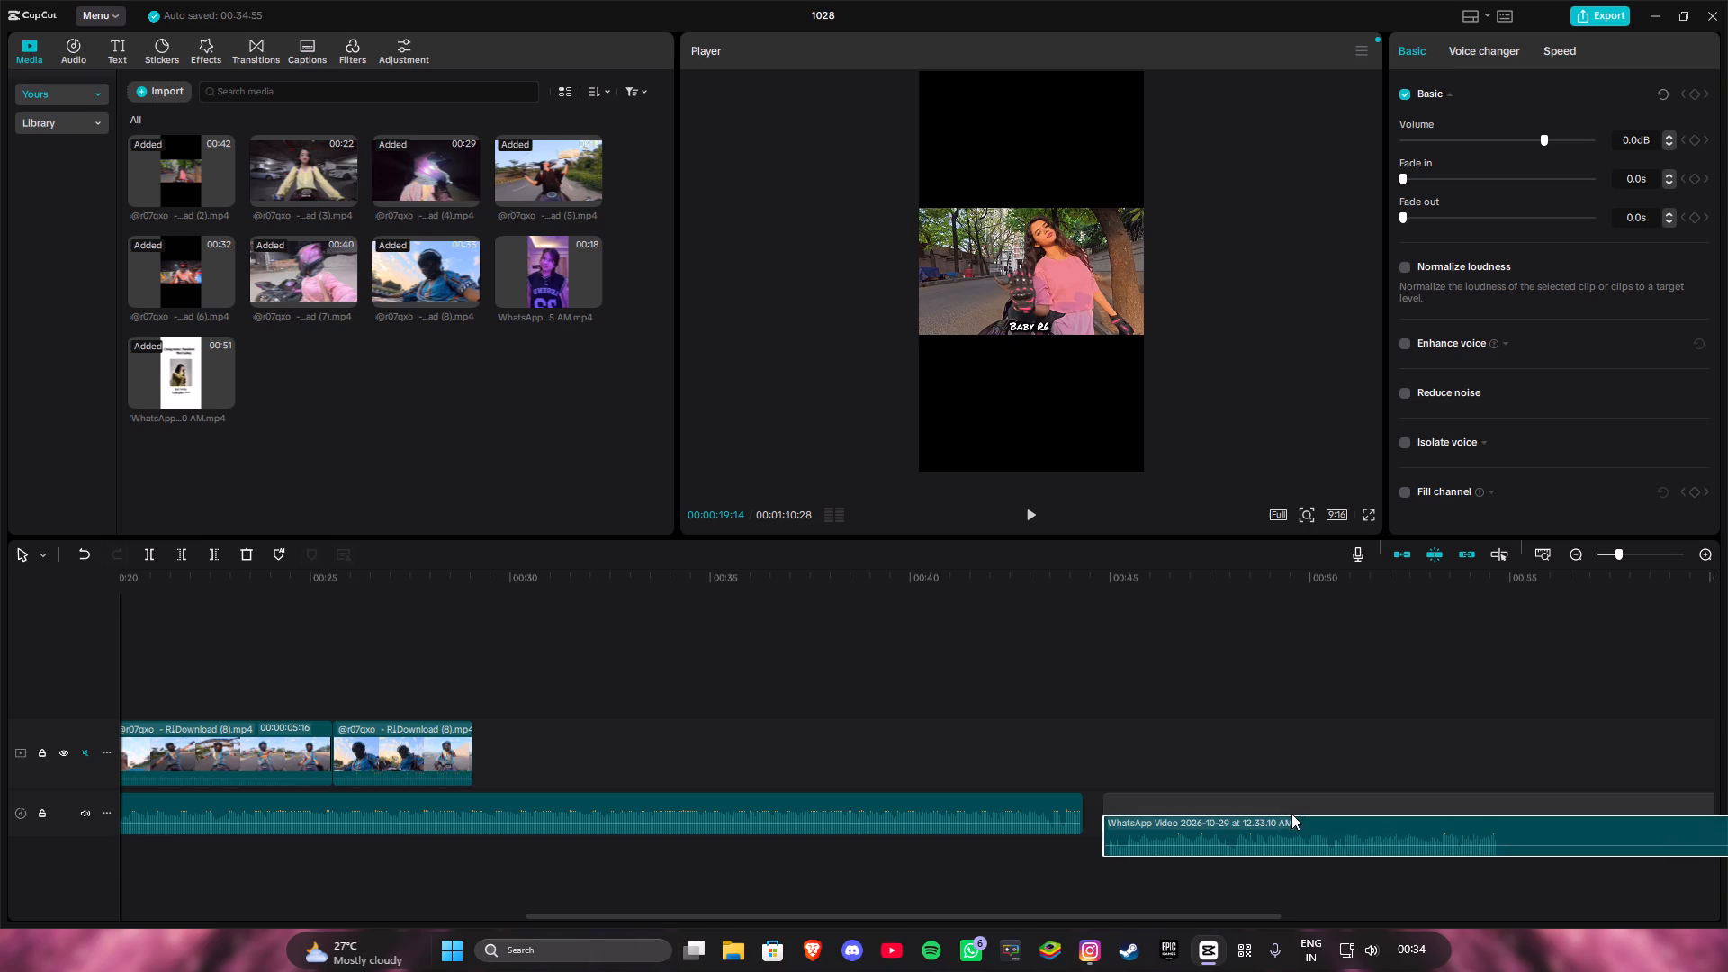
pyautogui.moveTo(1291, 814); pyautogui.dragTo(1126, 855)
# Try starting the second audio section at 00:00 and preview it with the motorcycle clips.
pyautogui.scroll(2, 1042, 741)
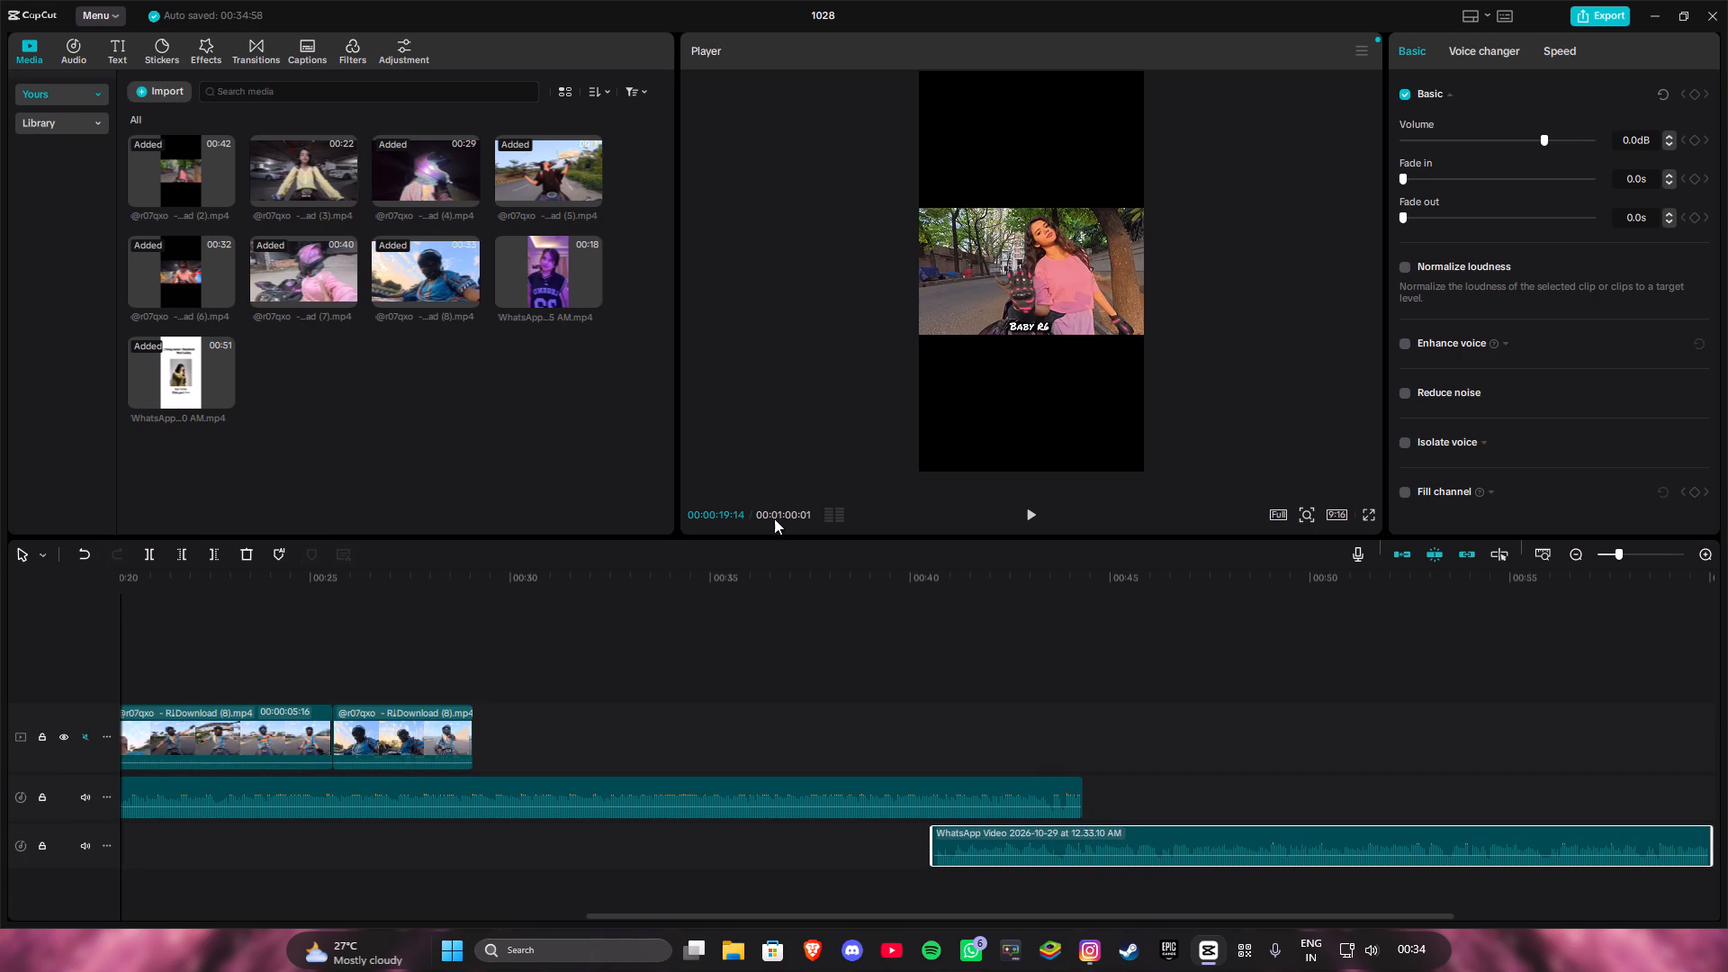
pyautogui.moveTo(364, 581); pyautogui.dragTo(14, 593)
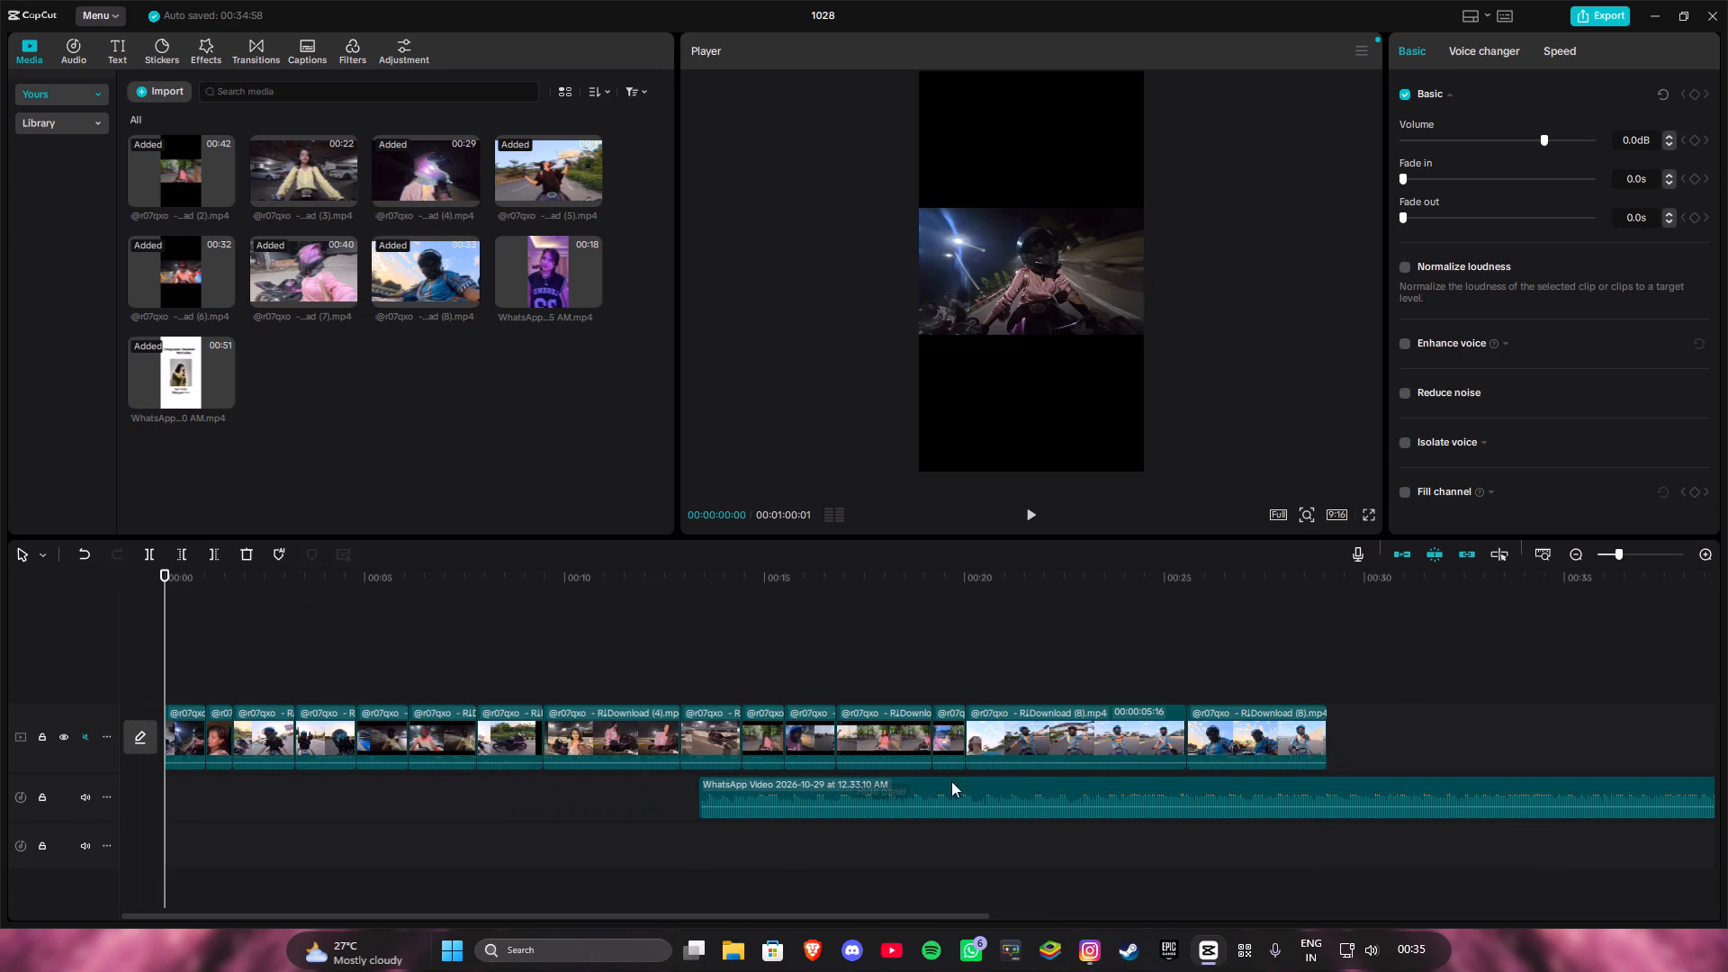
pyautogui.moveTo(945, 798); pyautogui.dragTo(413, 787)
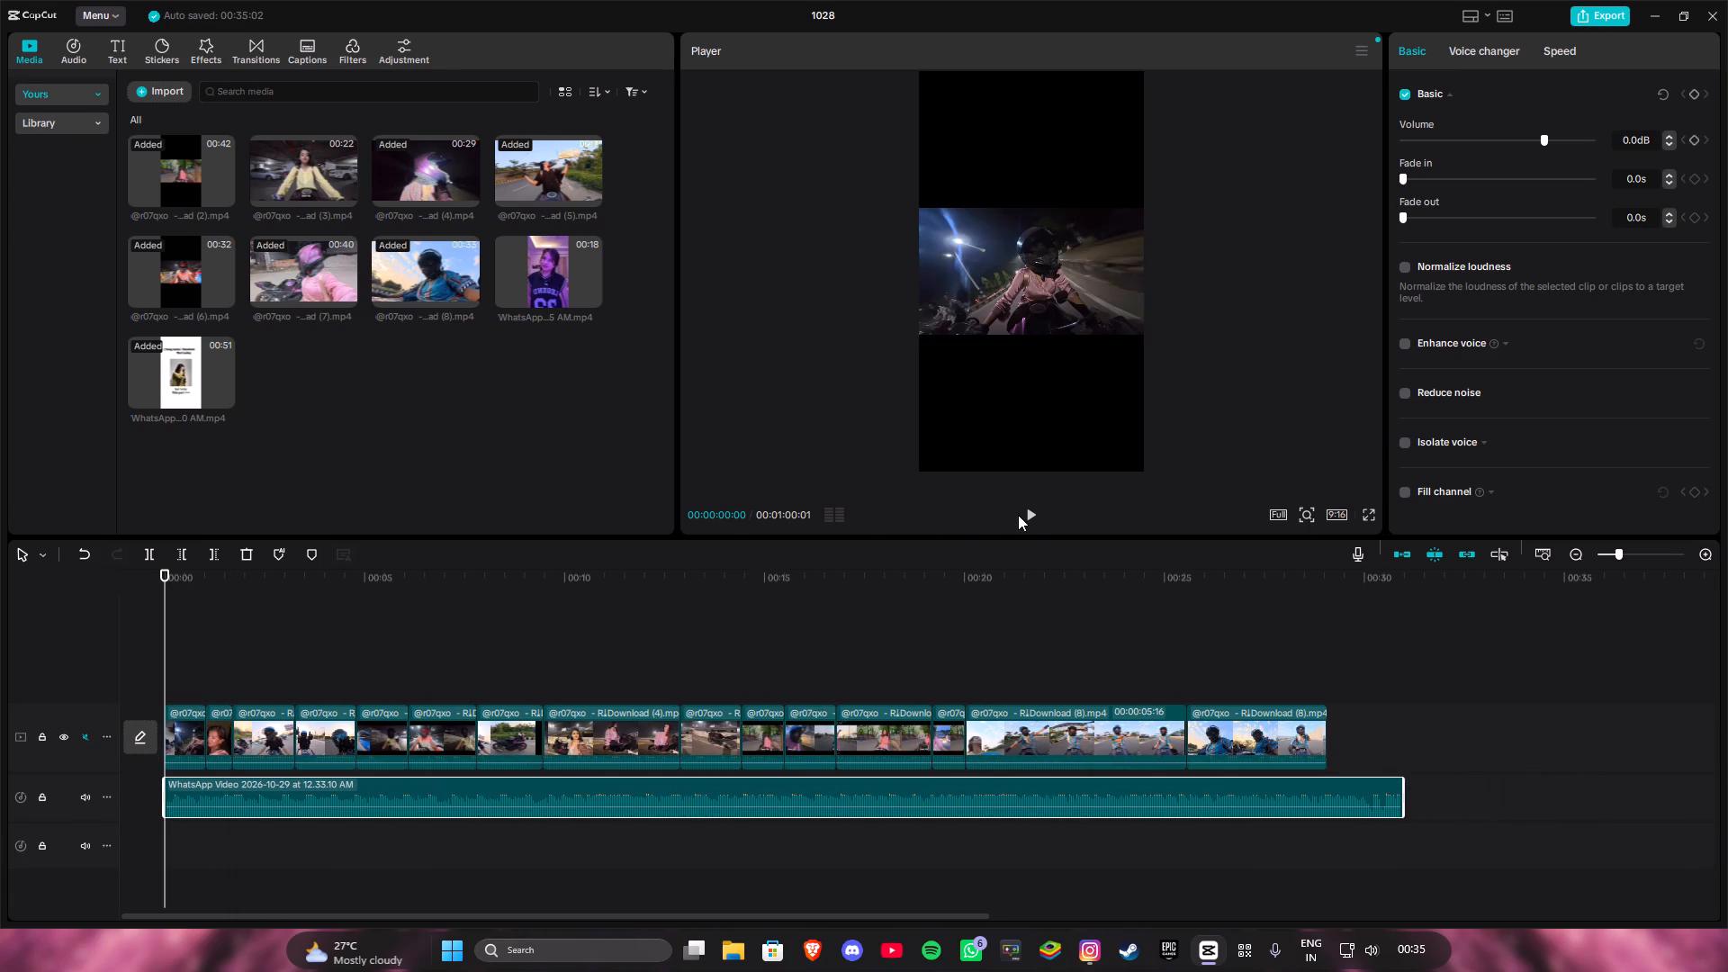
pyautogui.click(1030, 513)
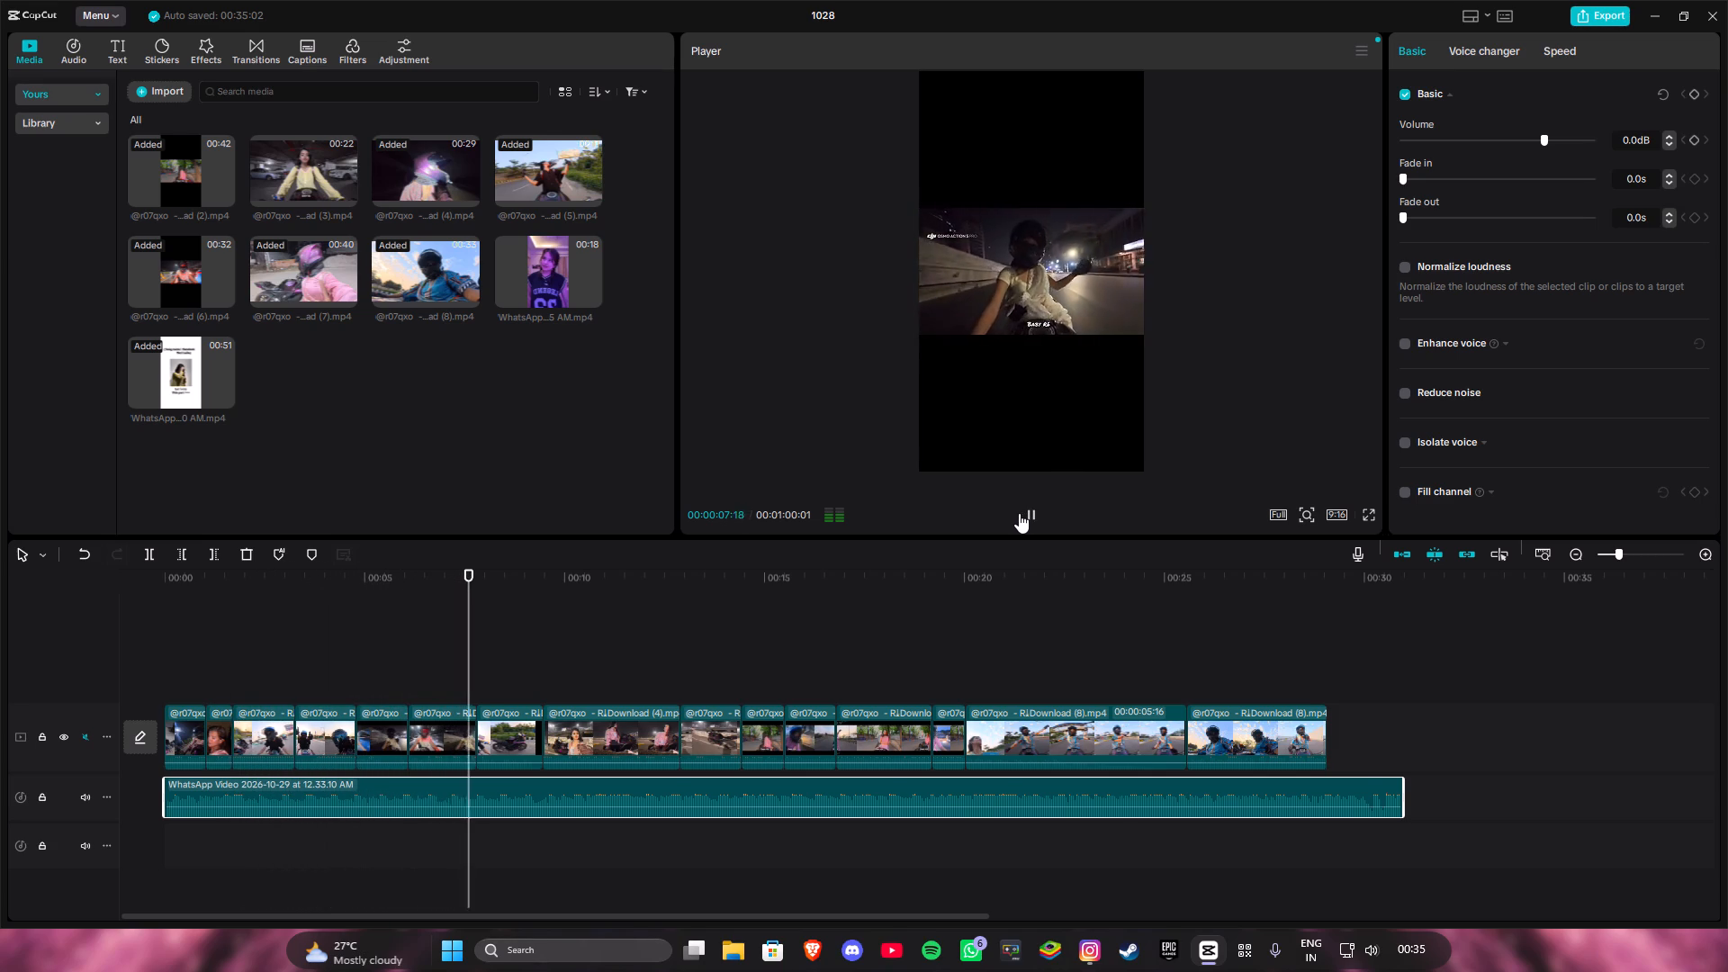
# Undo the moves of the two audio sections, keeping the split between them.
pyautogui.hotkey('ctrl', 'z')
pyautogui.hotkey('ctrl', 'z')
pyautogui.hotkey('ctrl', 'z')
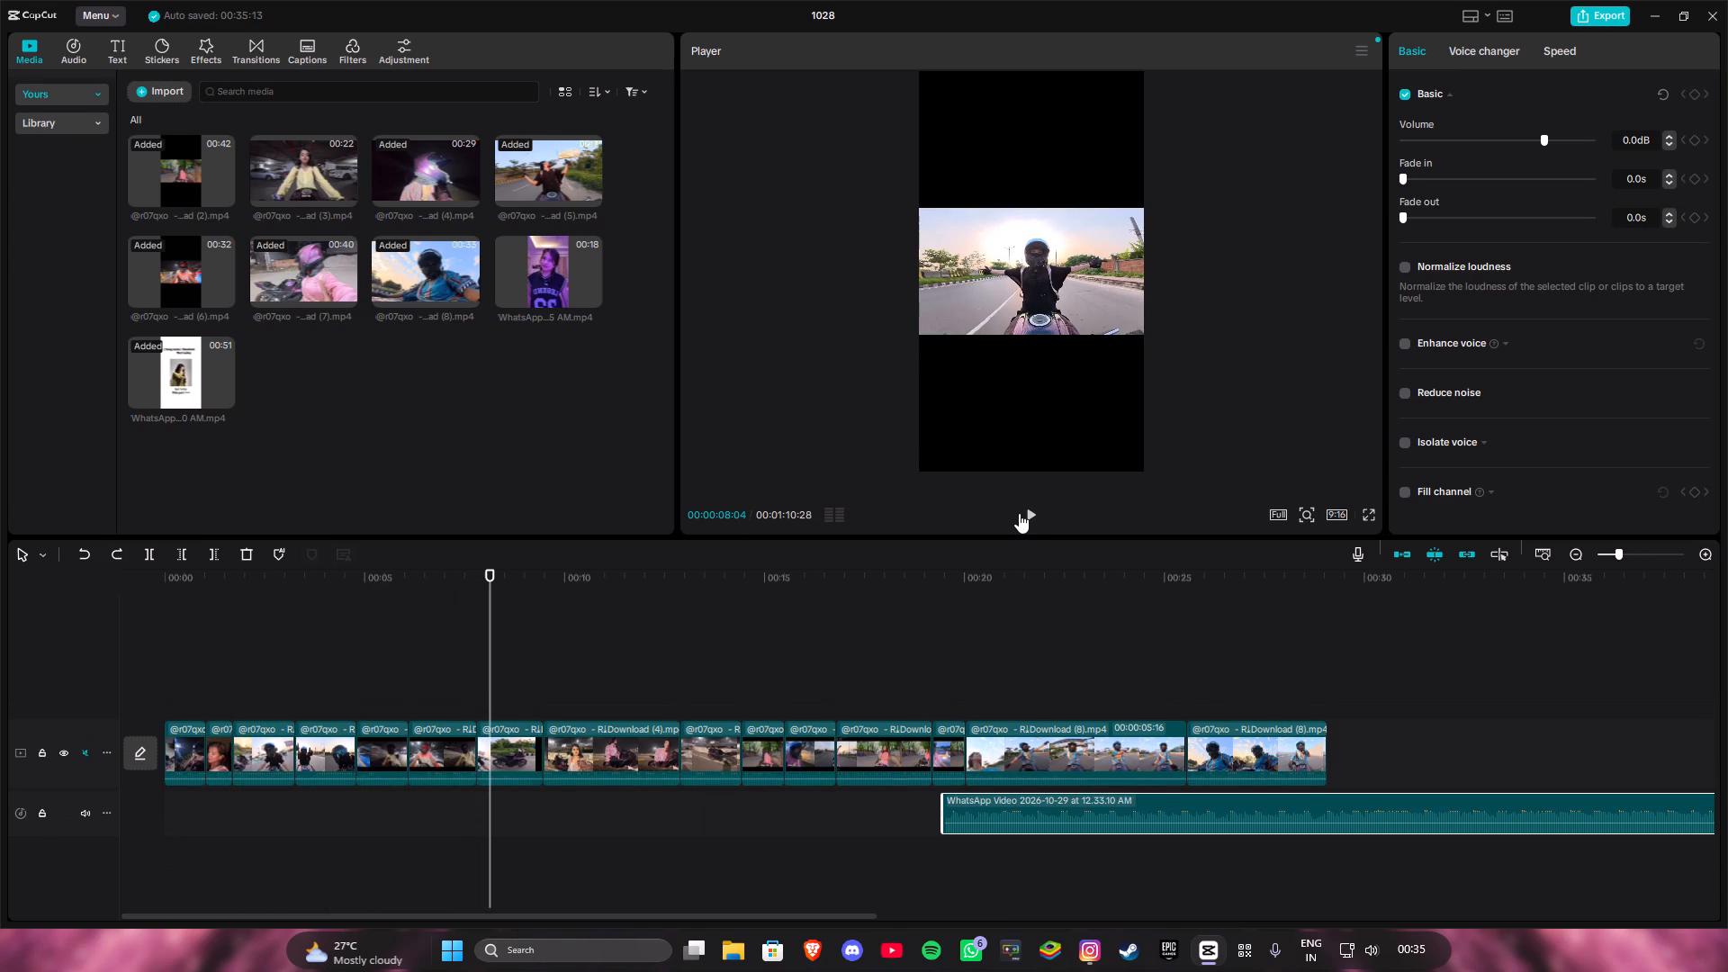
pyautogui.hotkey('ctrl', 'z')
# Play back the first audio section repeatedly between about 00:09 and 00:18 to find a cut point.
pyautogui.click(595, 605)
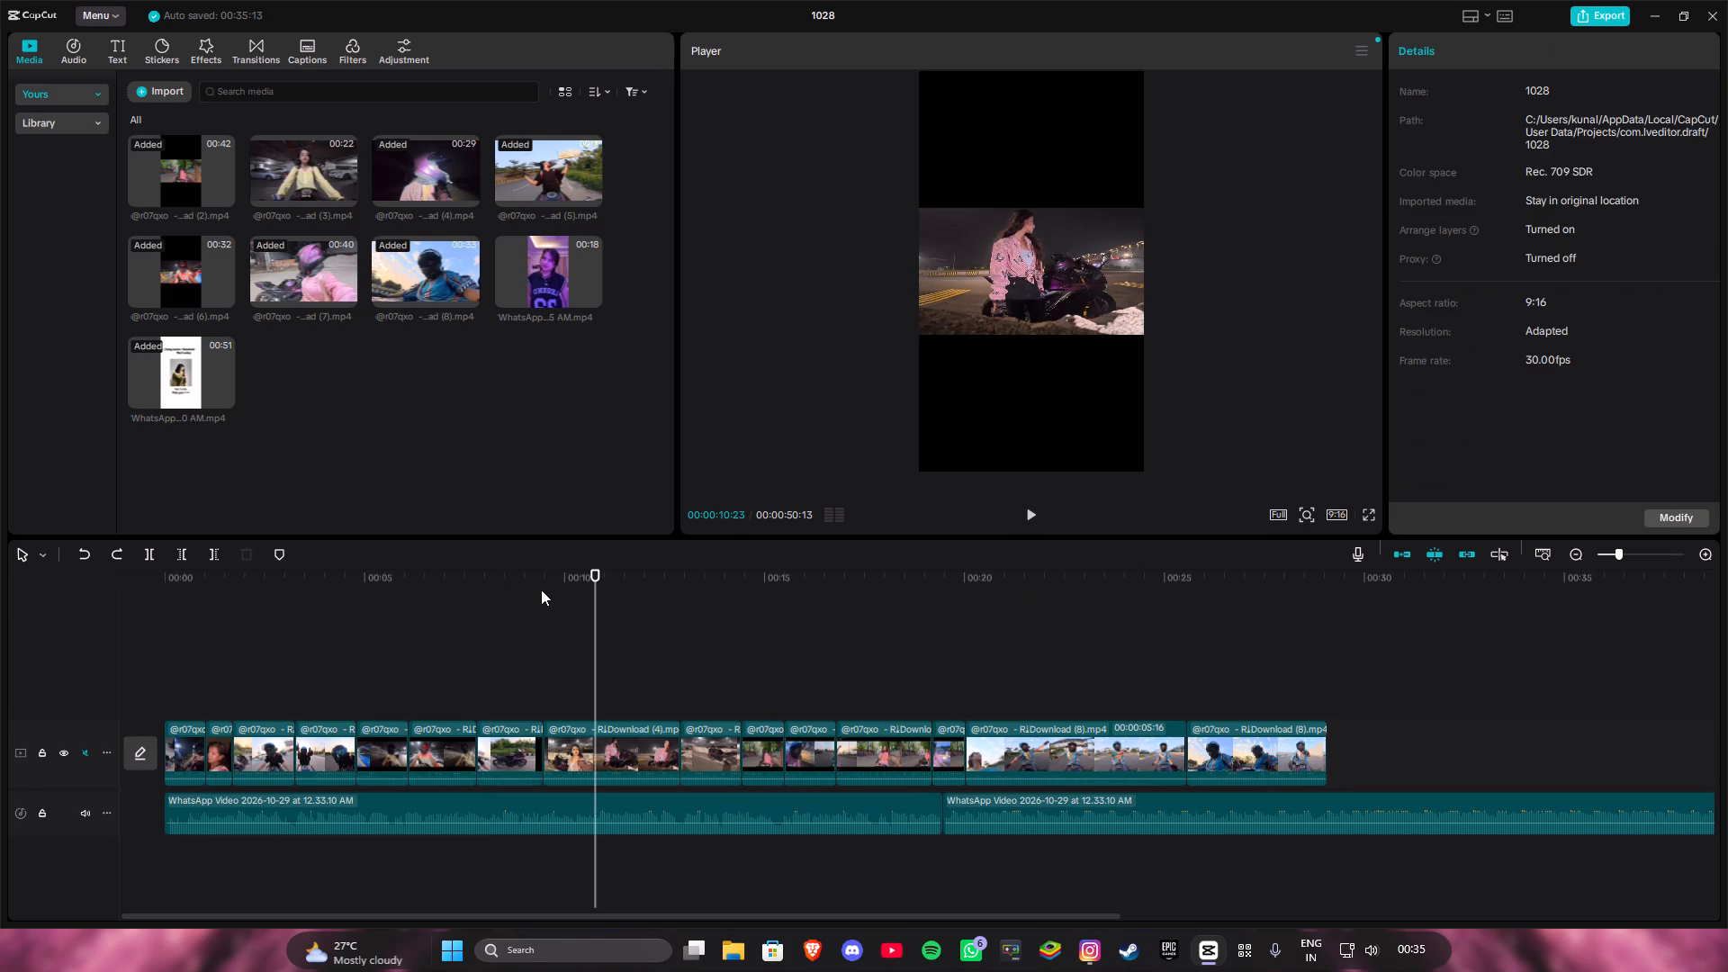
pyautogui.click(1030, 522)
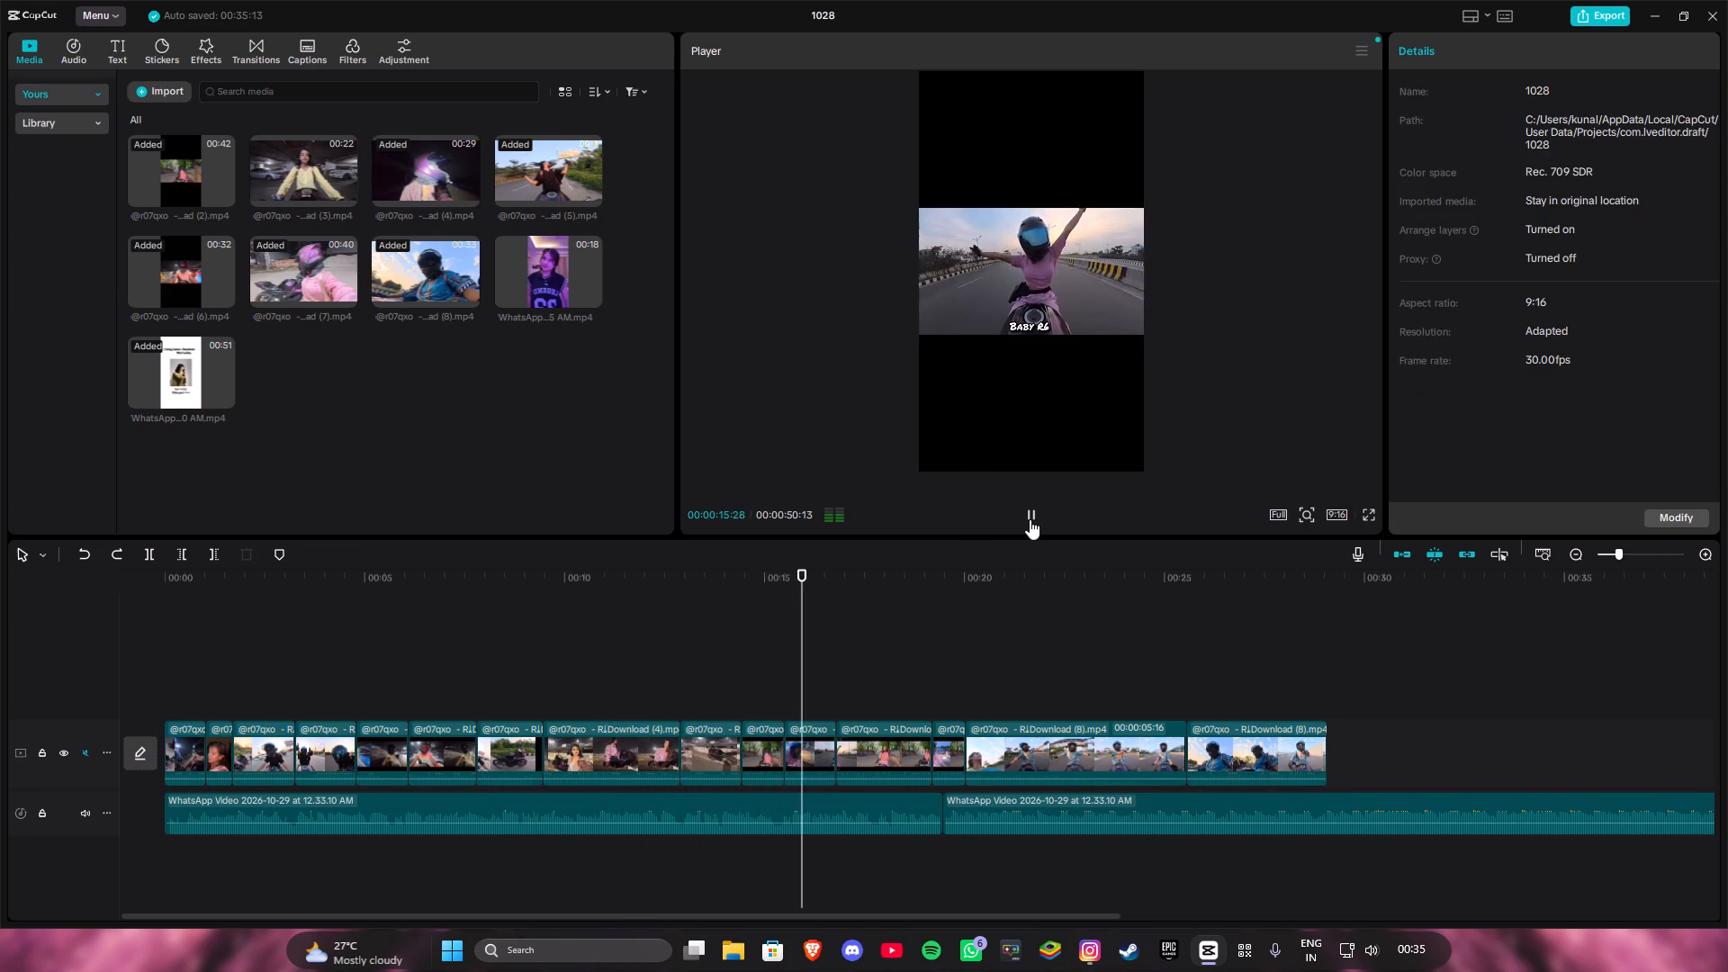
pyautogui.doubleClick(1030, 519)
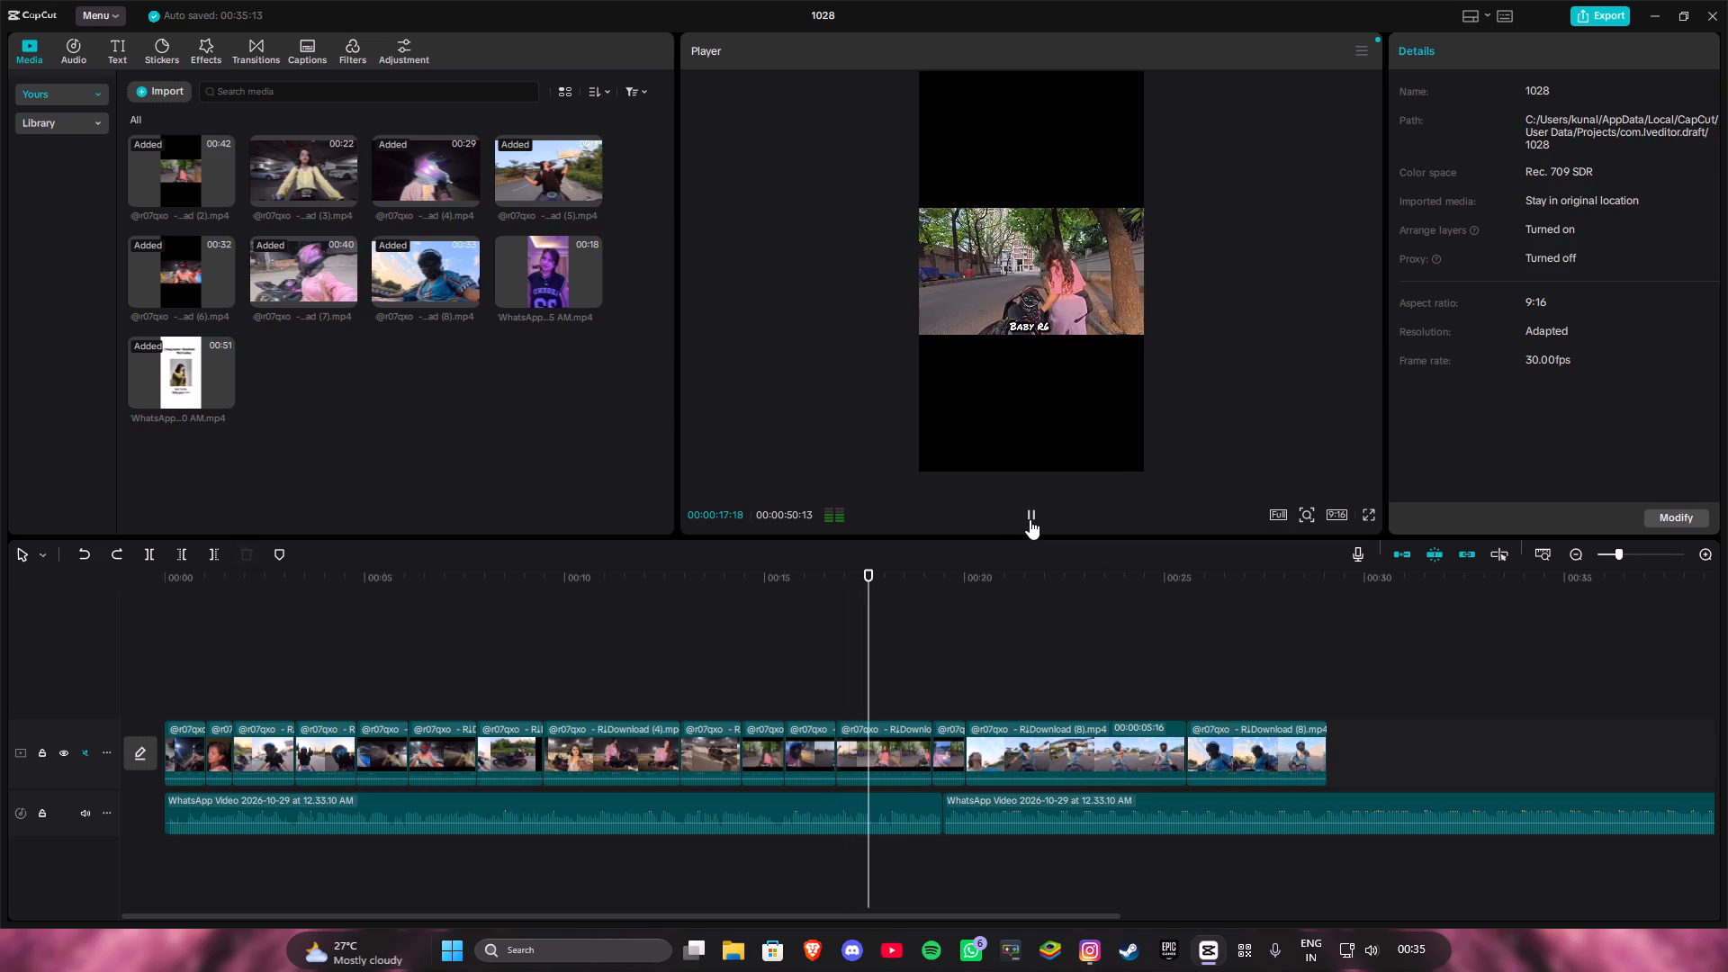
pyautogui.click(1030, 519)
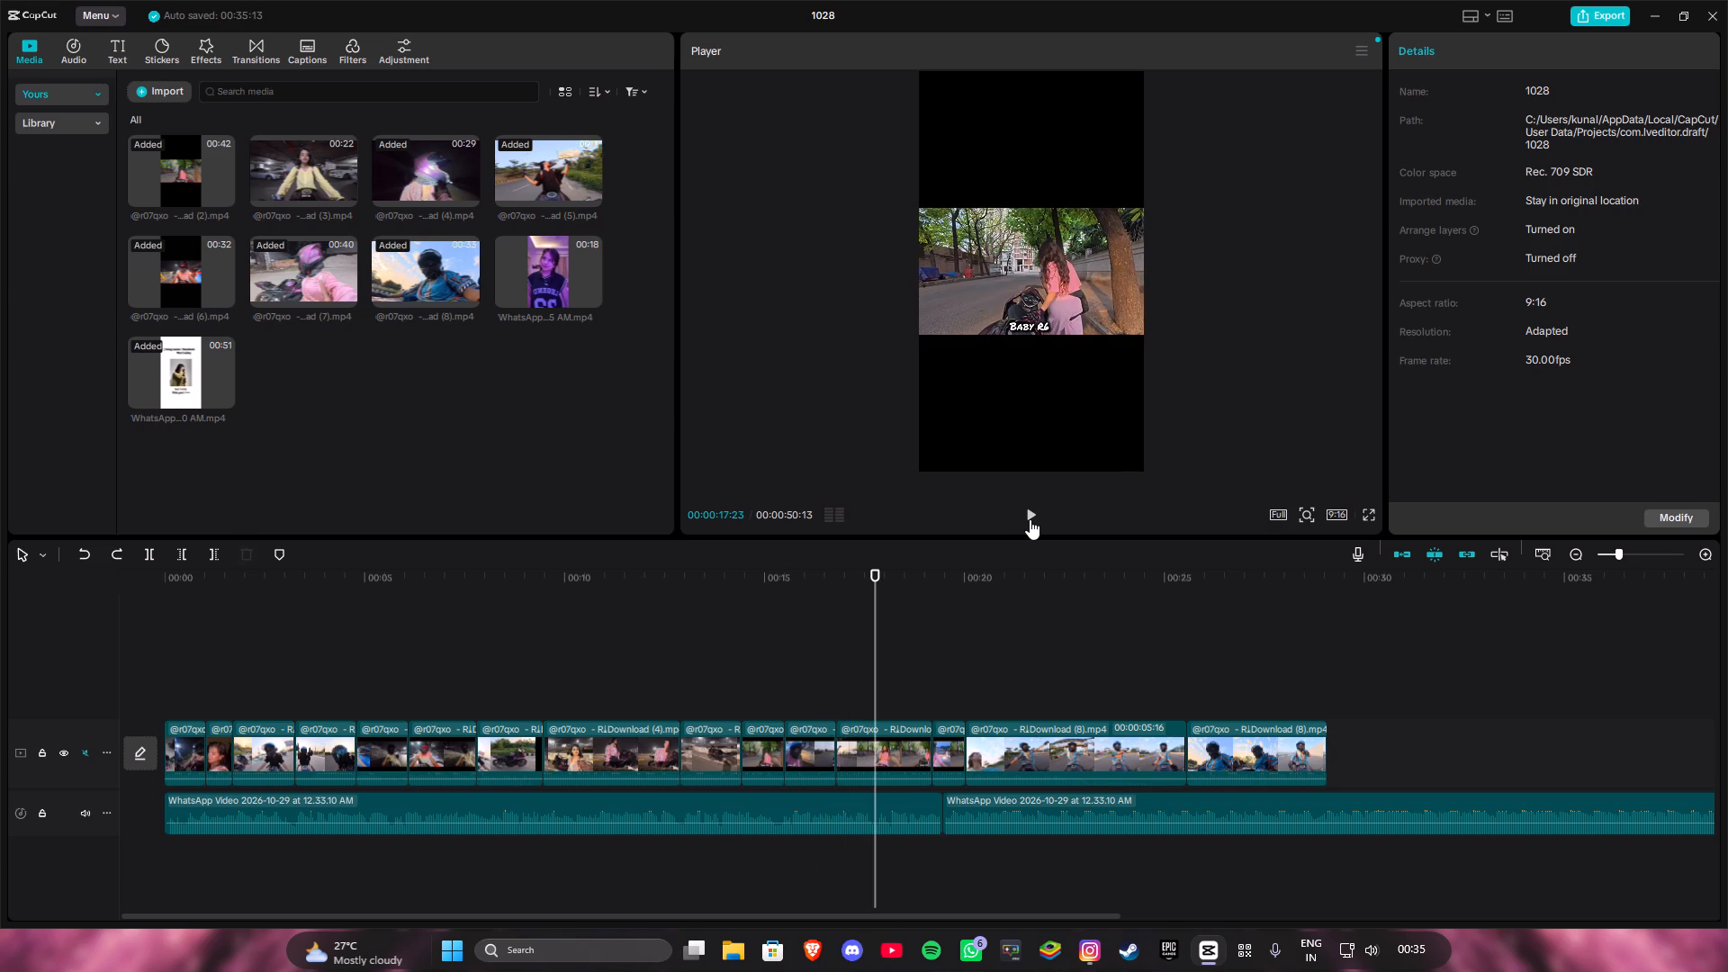
pyautogui.moveTo(873, 566); pyautogui.dragTo(728, 592)
pyautogui.moveTo(873, 577); pyautogui.dragTo(668, 595)
pyautogui.click(1038, 504)
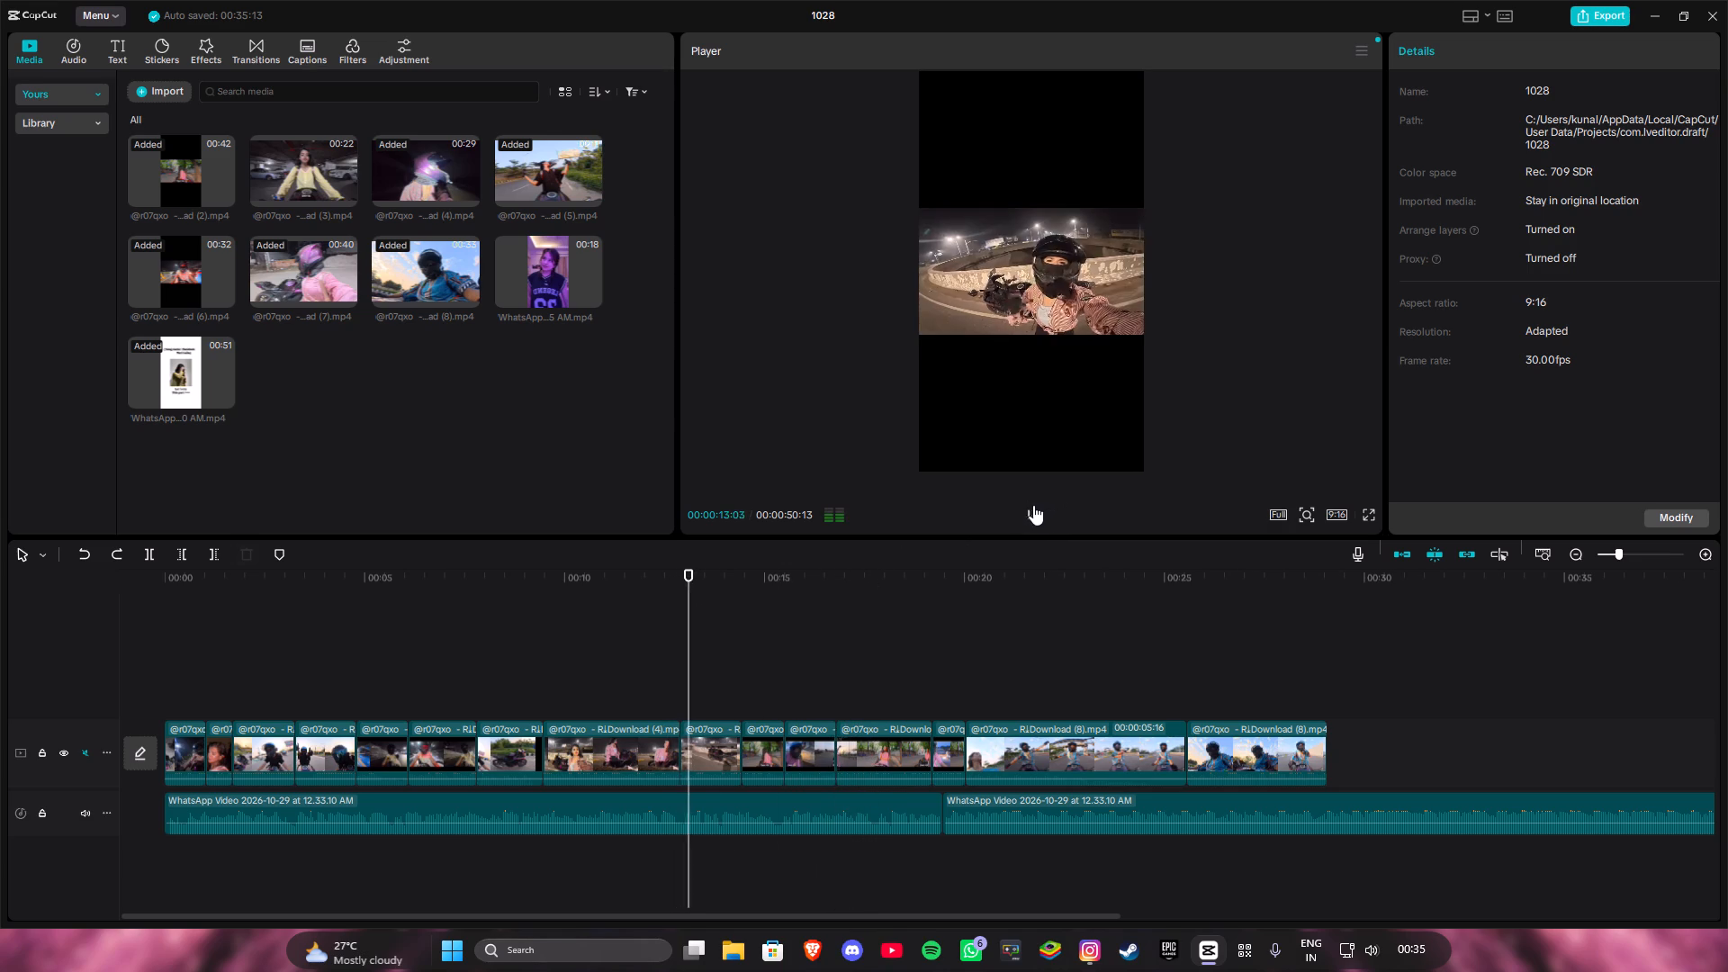
pyautogui.moveTo(726, 575); pyautogui.dragTo(528, 590)
pyautogui.click(1021, 527)
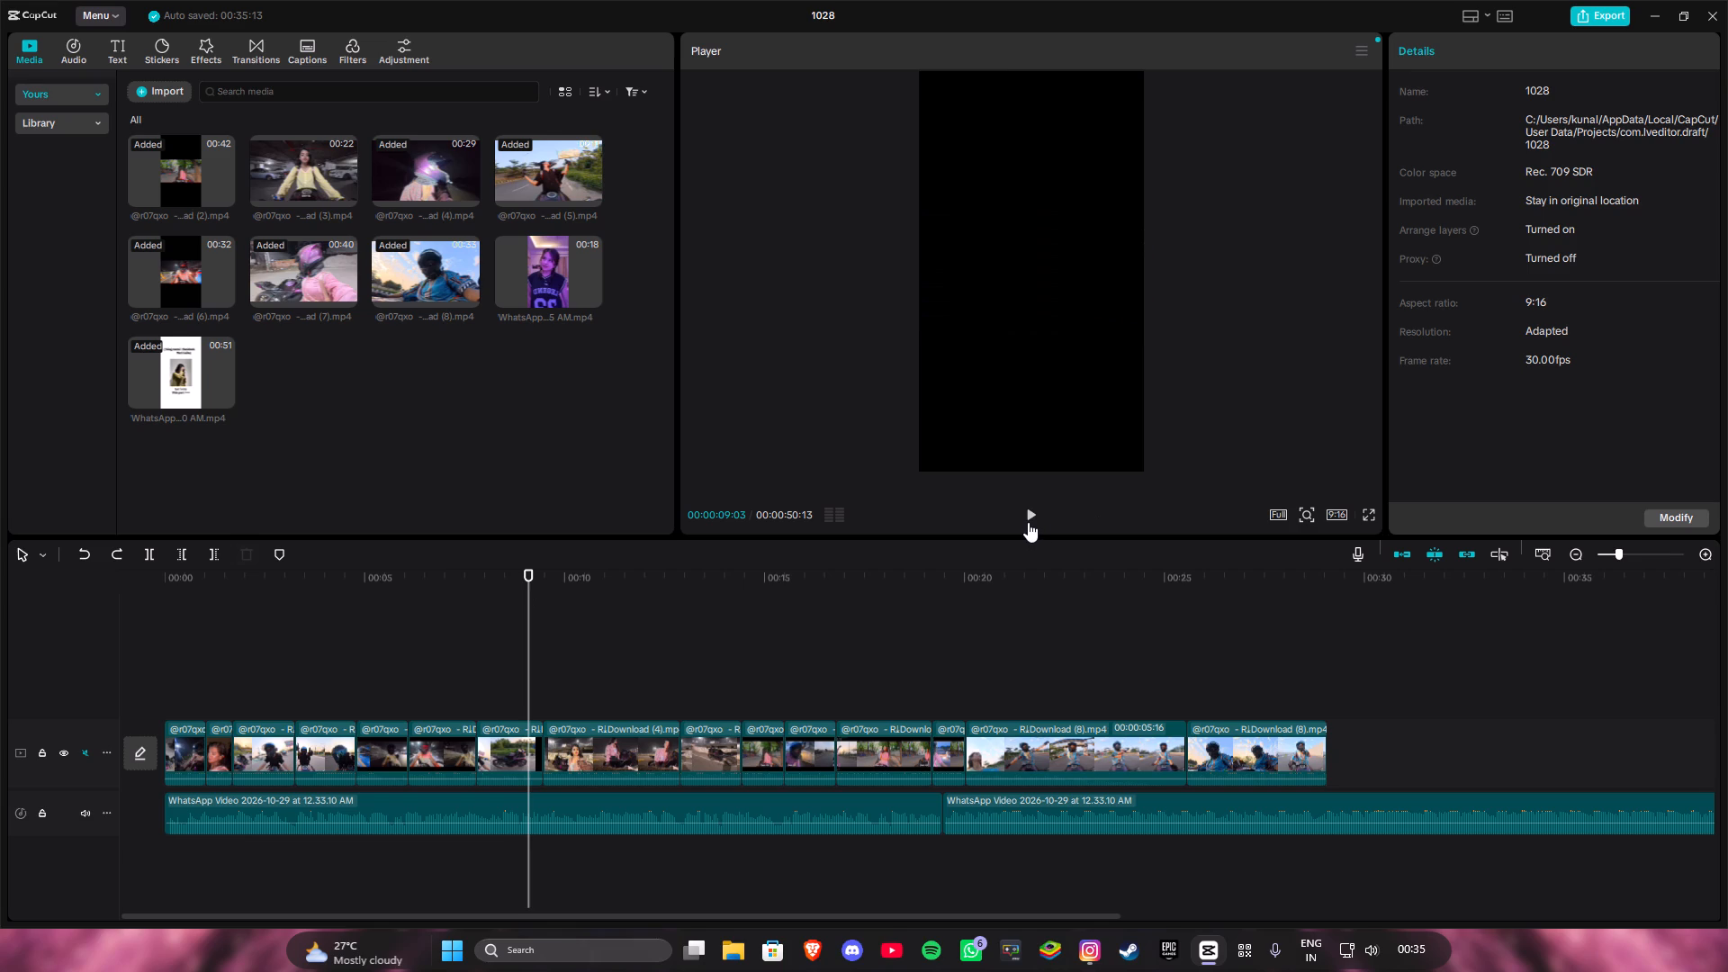
pyautogui.click(1028, 522)
pyautogui.click(1027, 522)
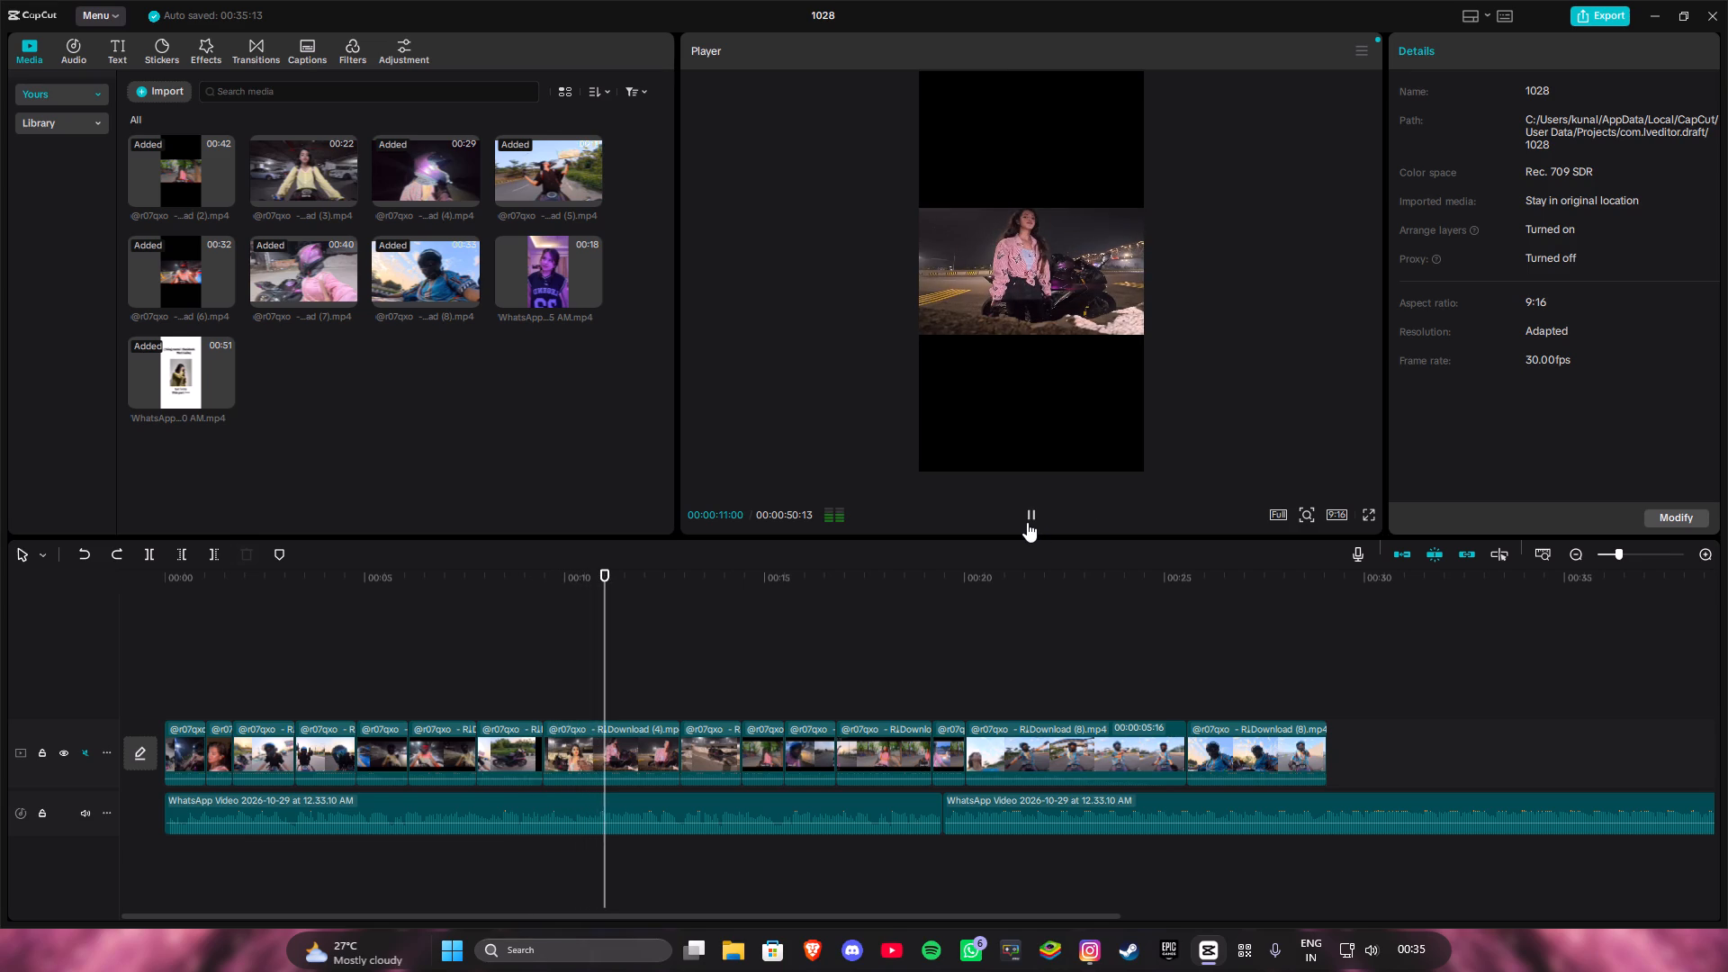
# Split the RLDownload (4) video clip on the main track at 00:00:10:28.
pyautogui.click(607, 571)
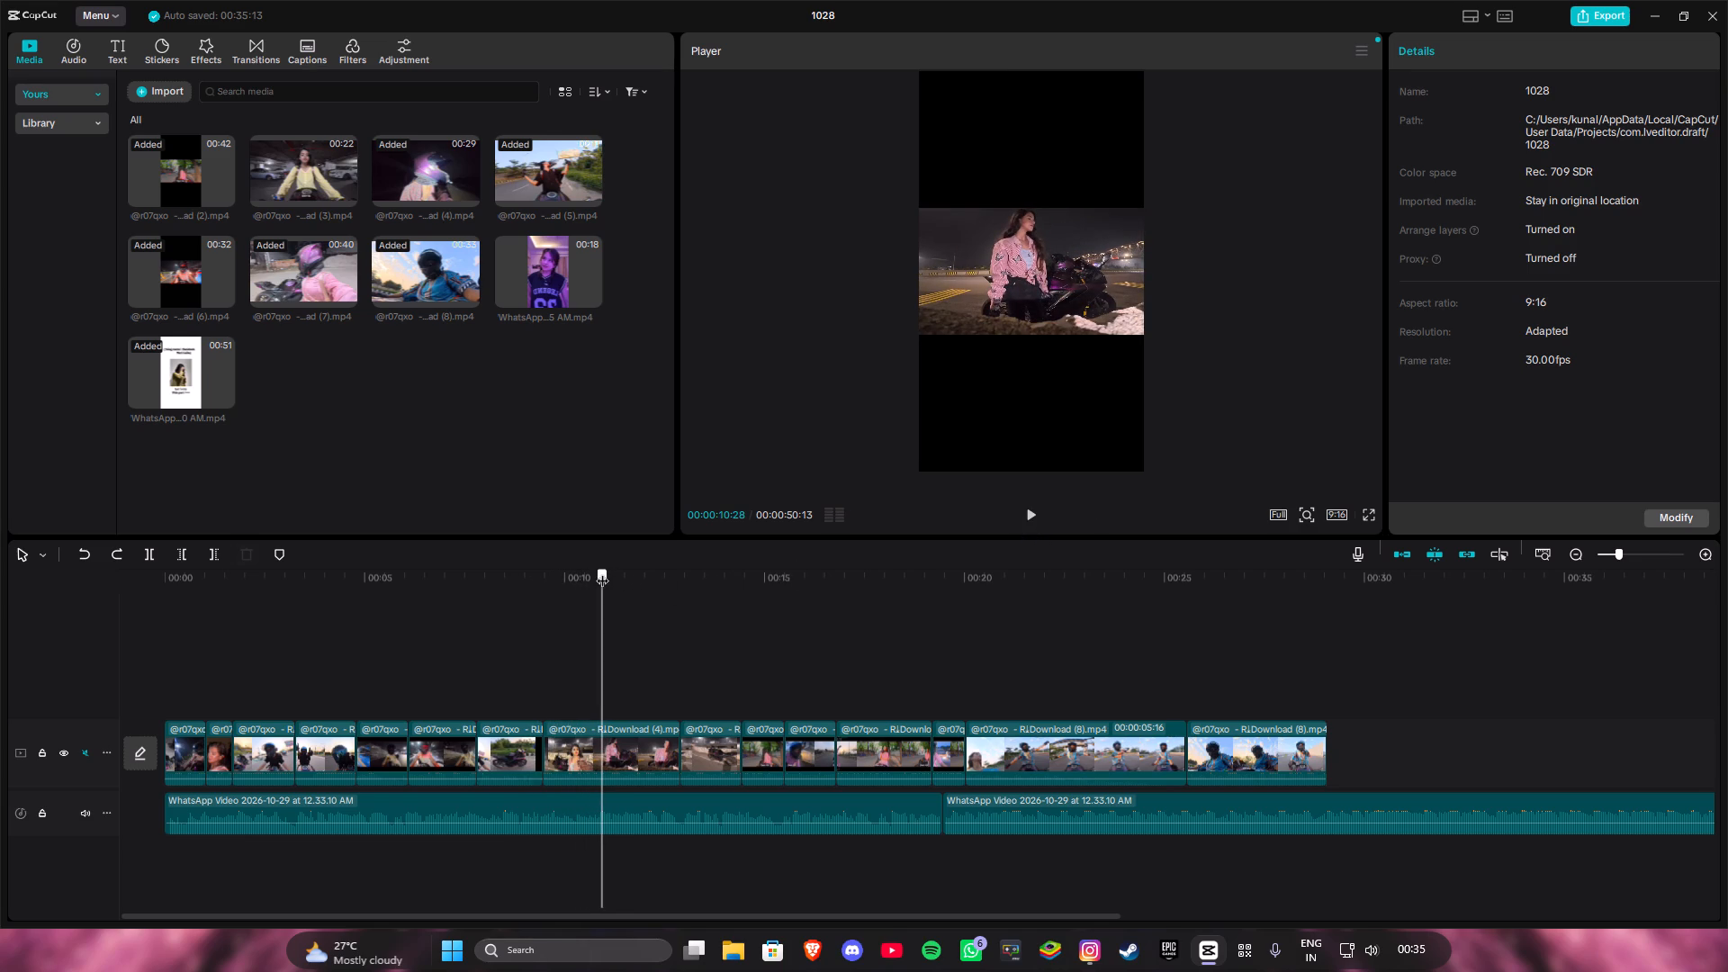
pyautogui.click(147, 560)
# Split the first WhatsApp audio section at 00:00:10:28 and deselect it.
pyautogui.click(413, 821)
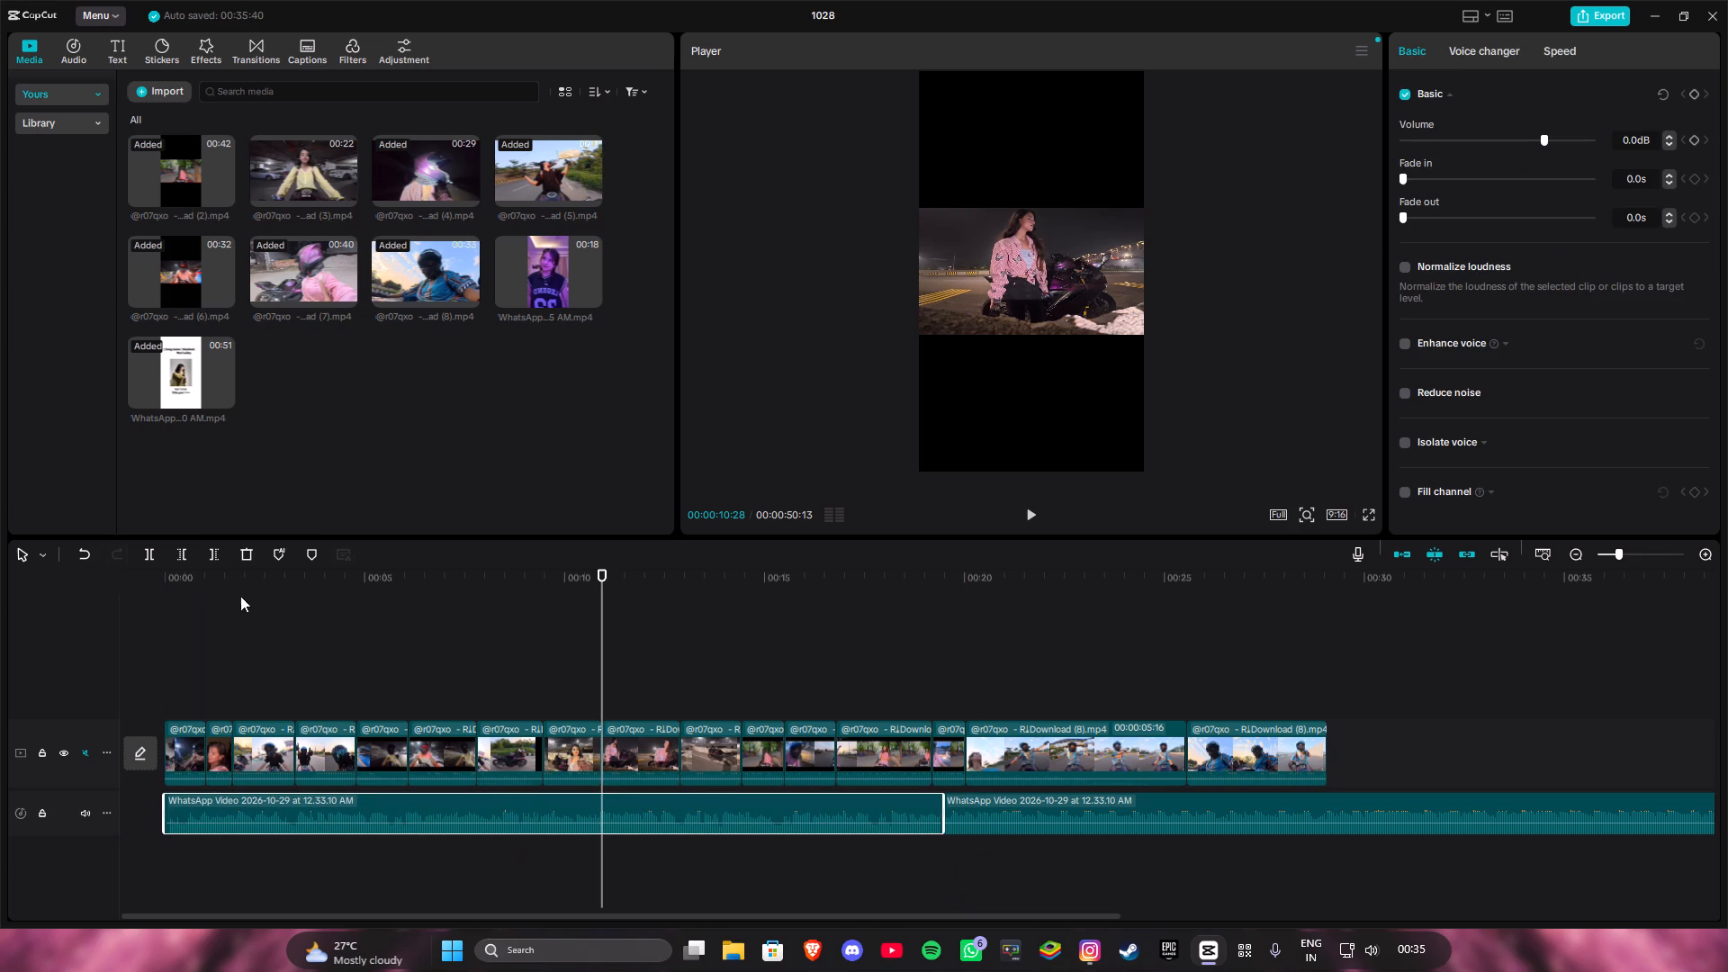
pyautogui.click(145, 551)
pyautogui.click(493, 867)
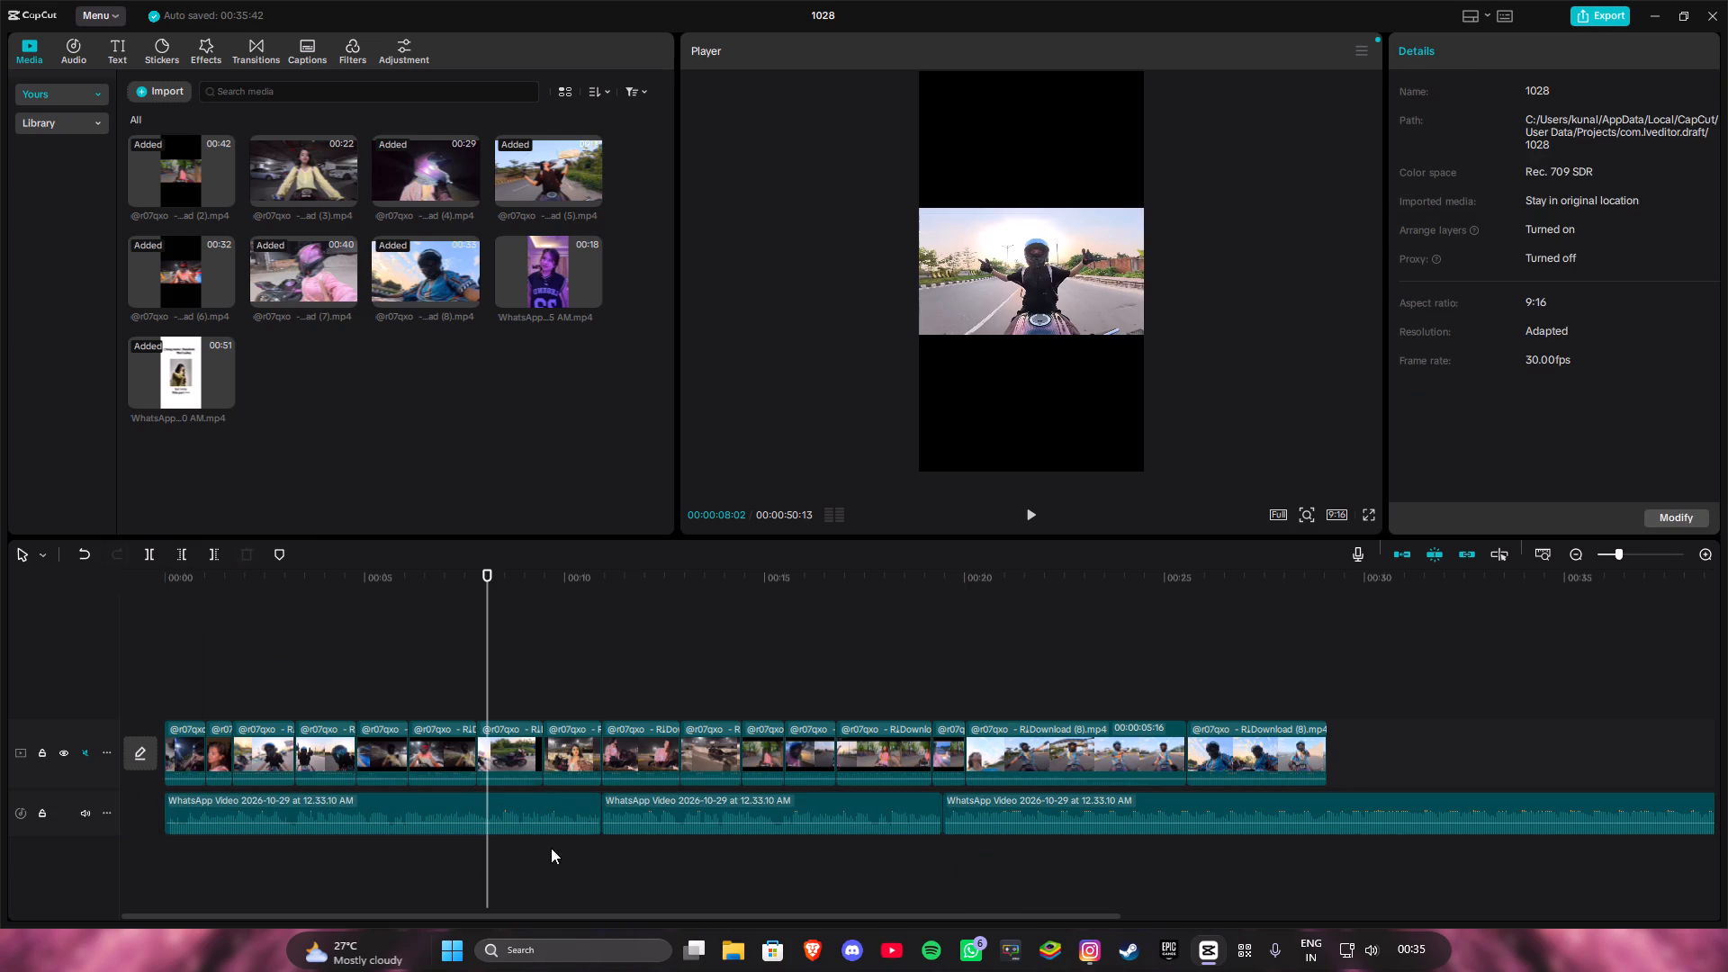
# Move the first WhatsApp audio section past the end of the video clips and place the second section at the timeline start.
pyautogui.moveTo(339, 818); pyautogui.dragTo(1326, 772)
pyautogui.moveTo(533, 851); pyautogui.dragTo(199, 840)
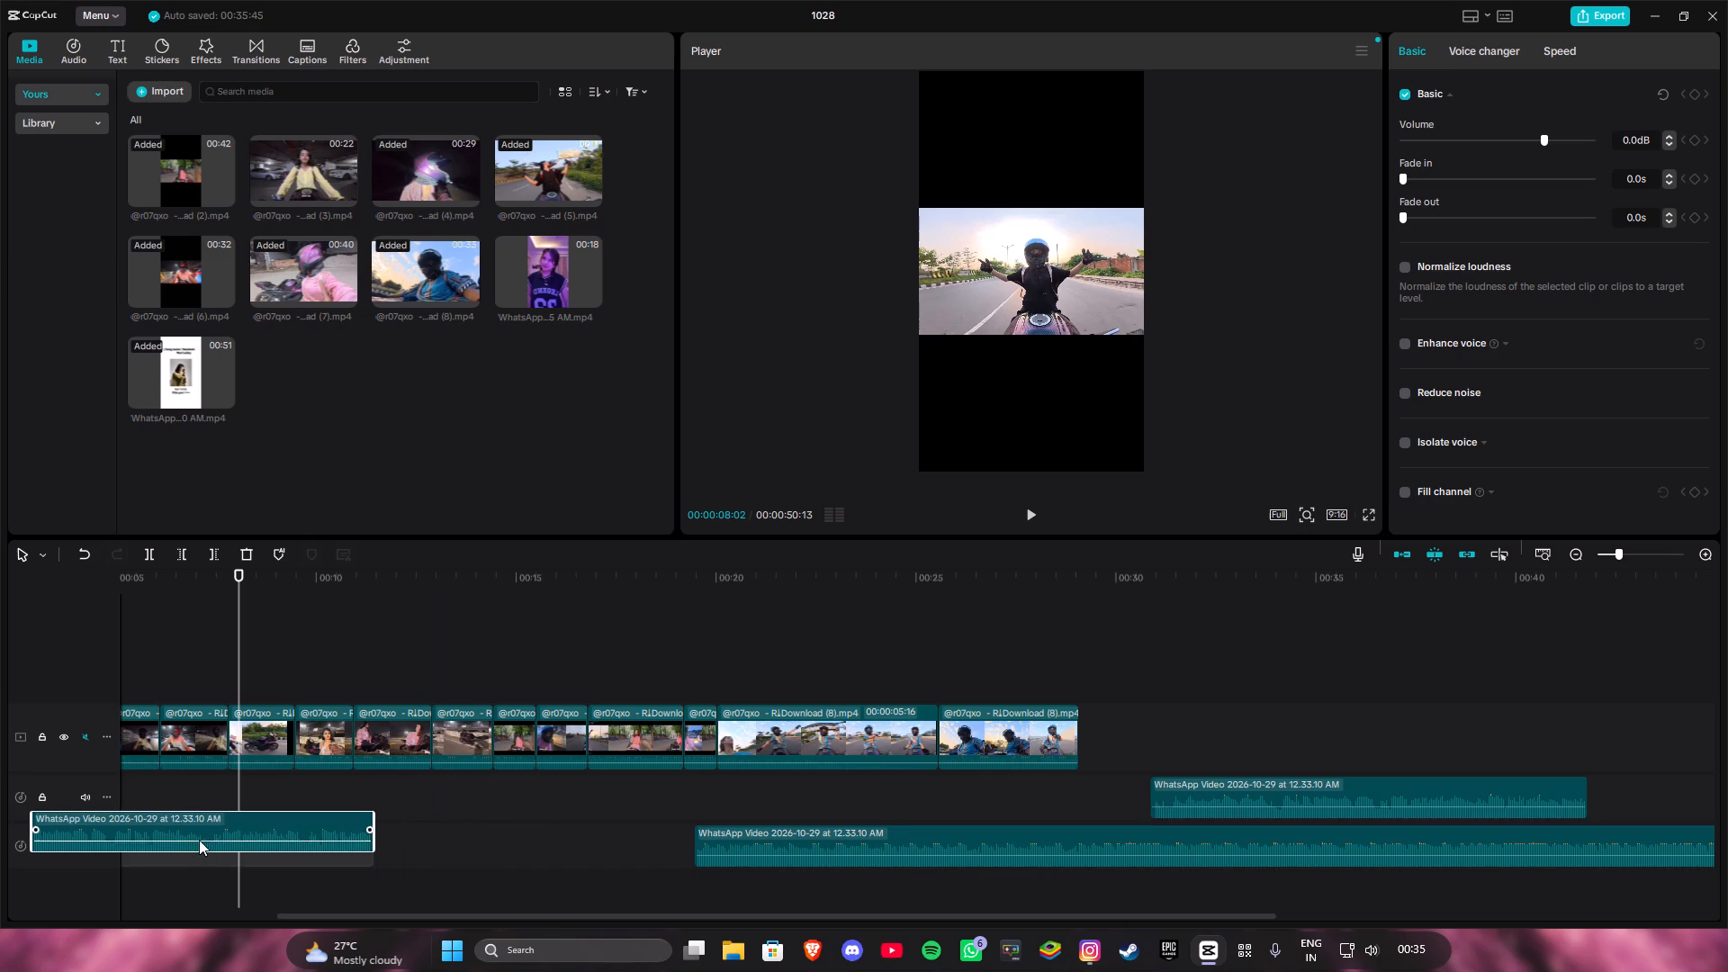
pyautogui.moveTo(199, 840); pyautogui.dragTo(247, 823)
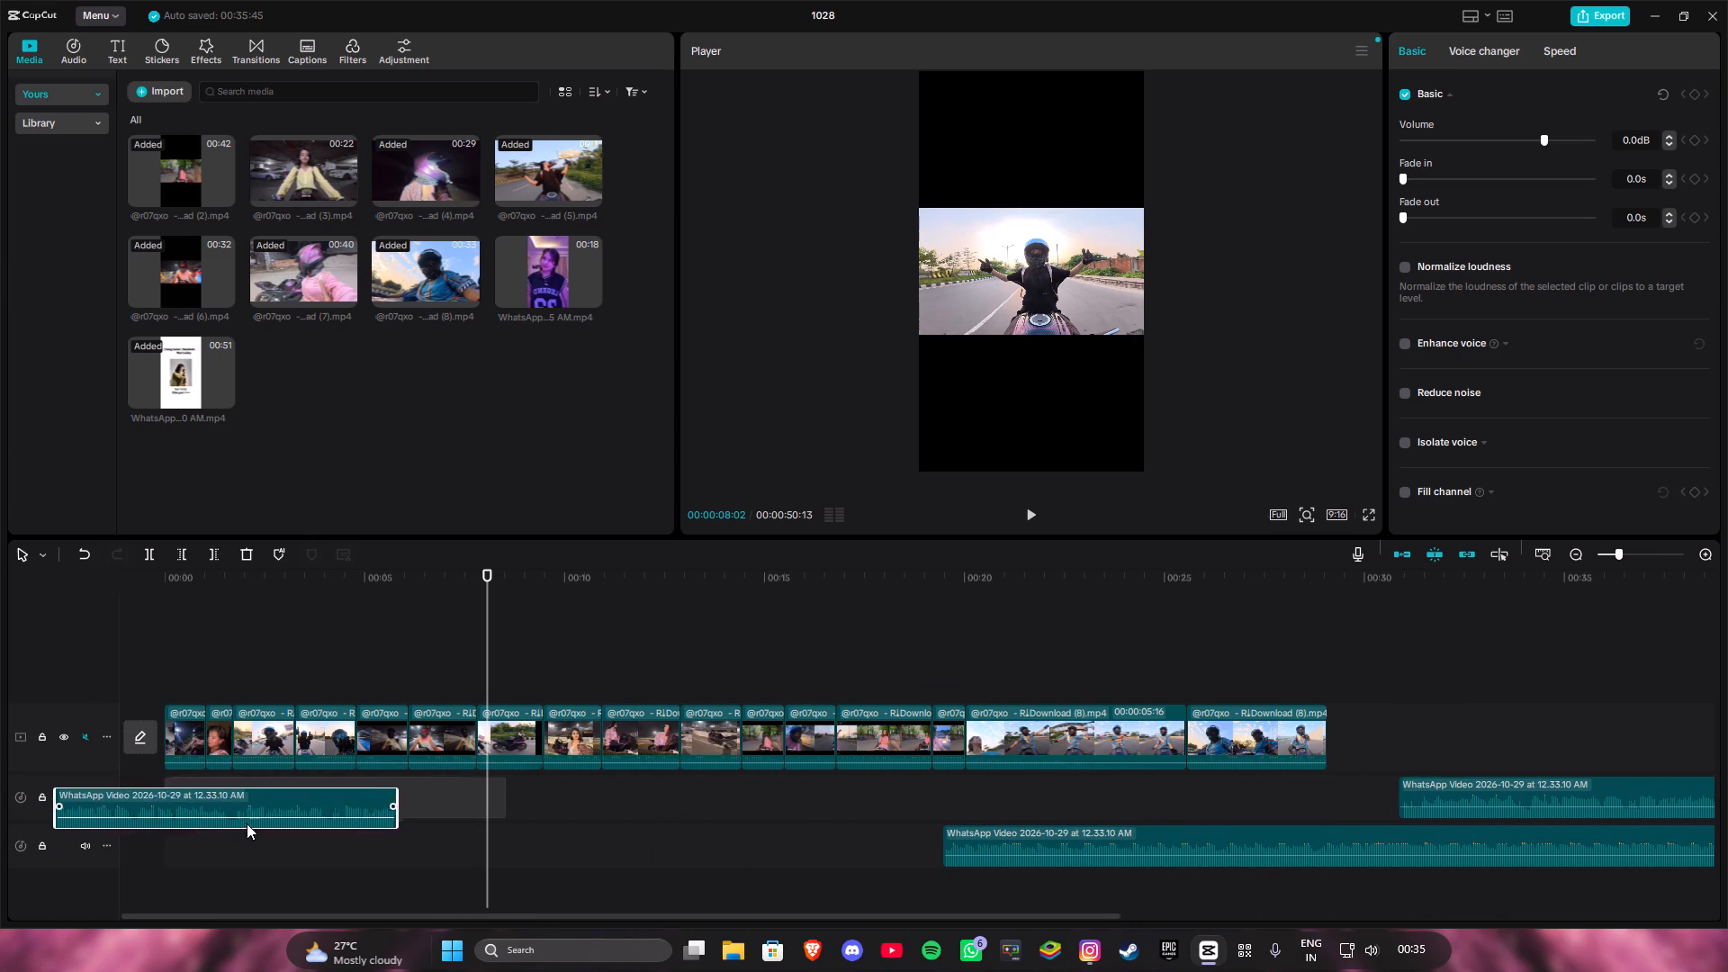
pyautogui.moveTo(247, 823); pyautogui.dragTo(347, 810)
# Place the long third audio section directly after the opening one on the same track, with the displaced section on the audio track below.
pyautogui.moveTo(1130, 866); pyautogui.dragTo(1121, 863)
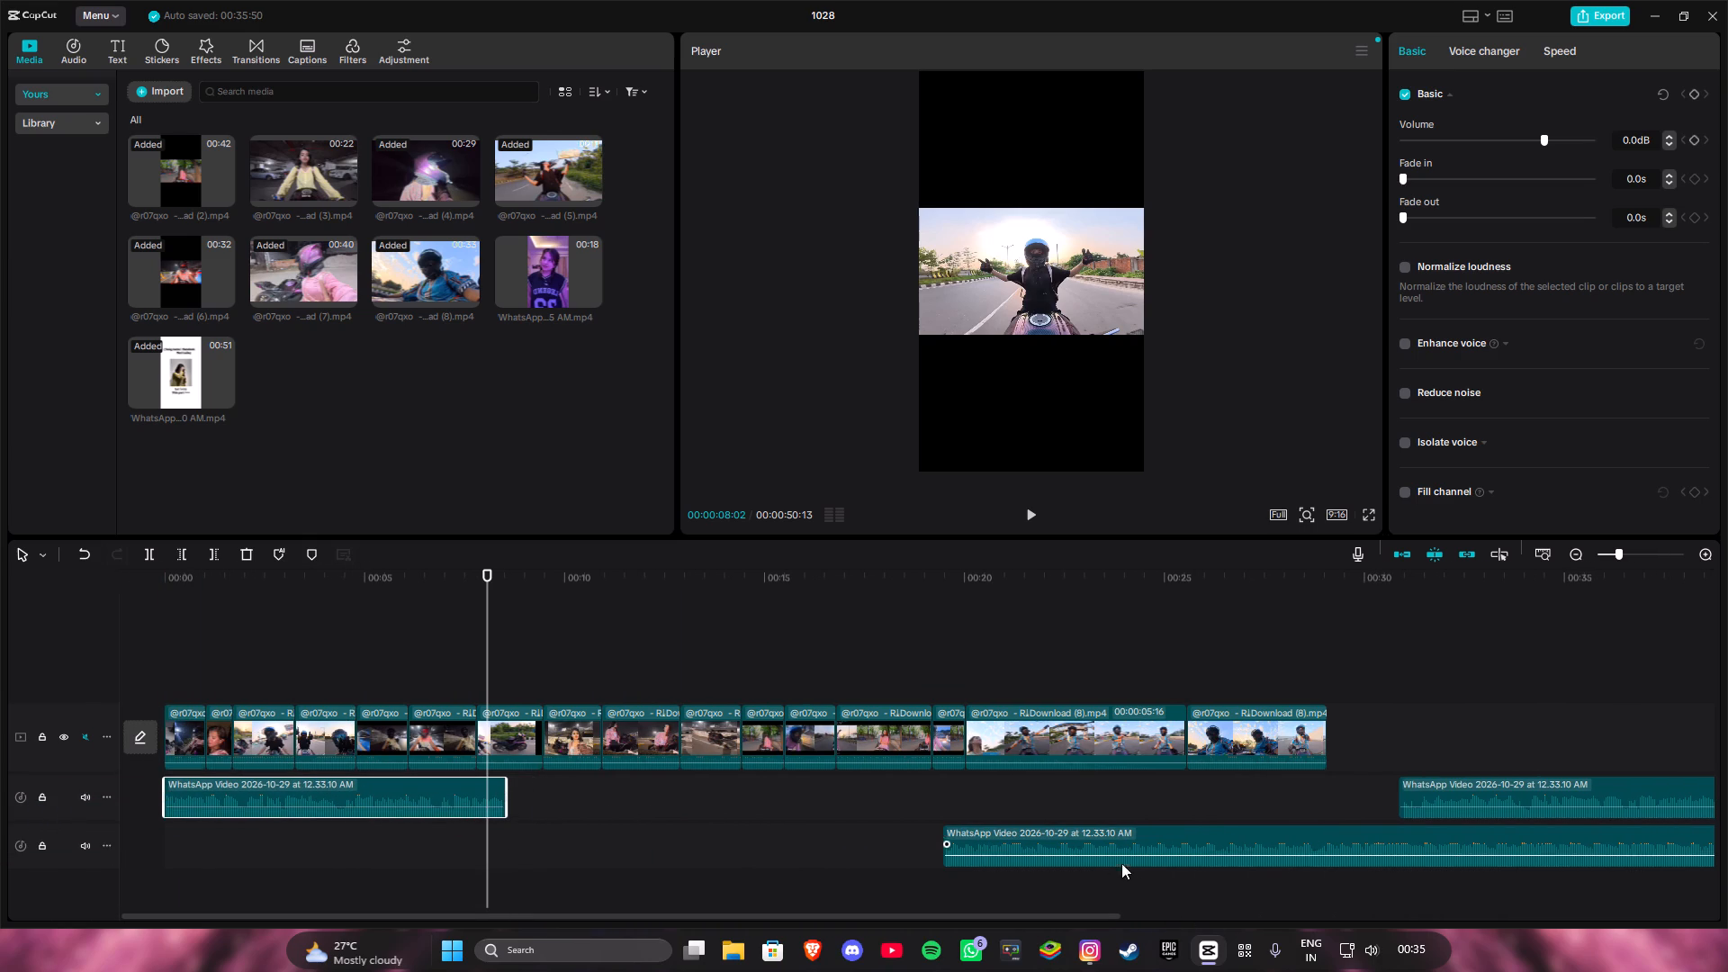
pyautogui.moveTo(1121, 863); pyautogui.dragTo(692, 823)
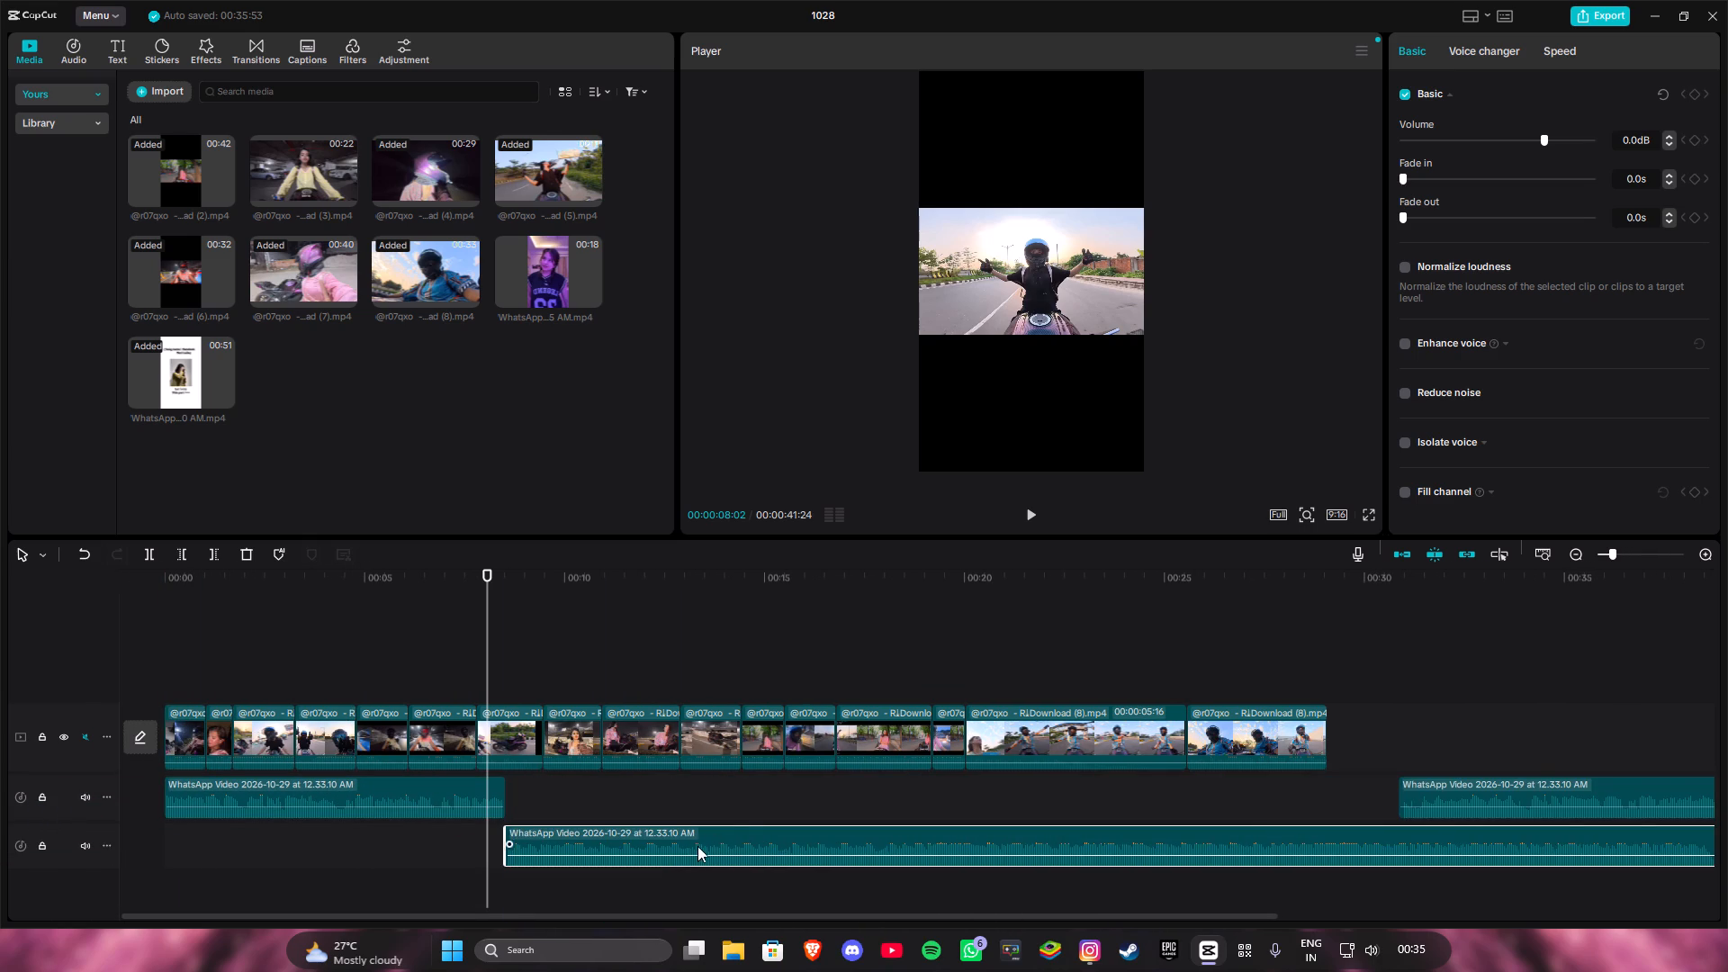
pyautogui.moveTo(695, 849); pyautogui.dragTo(701, 769)
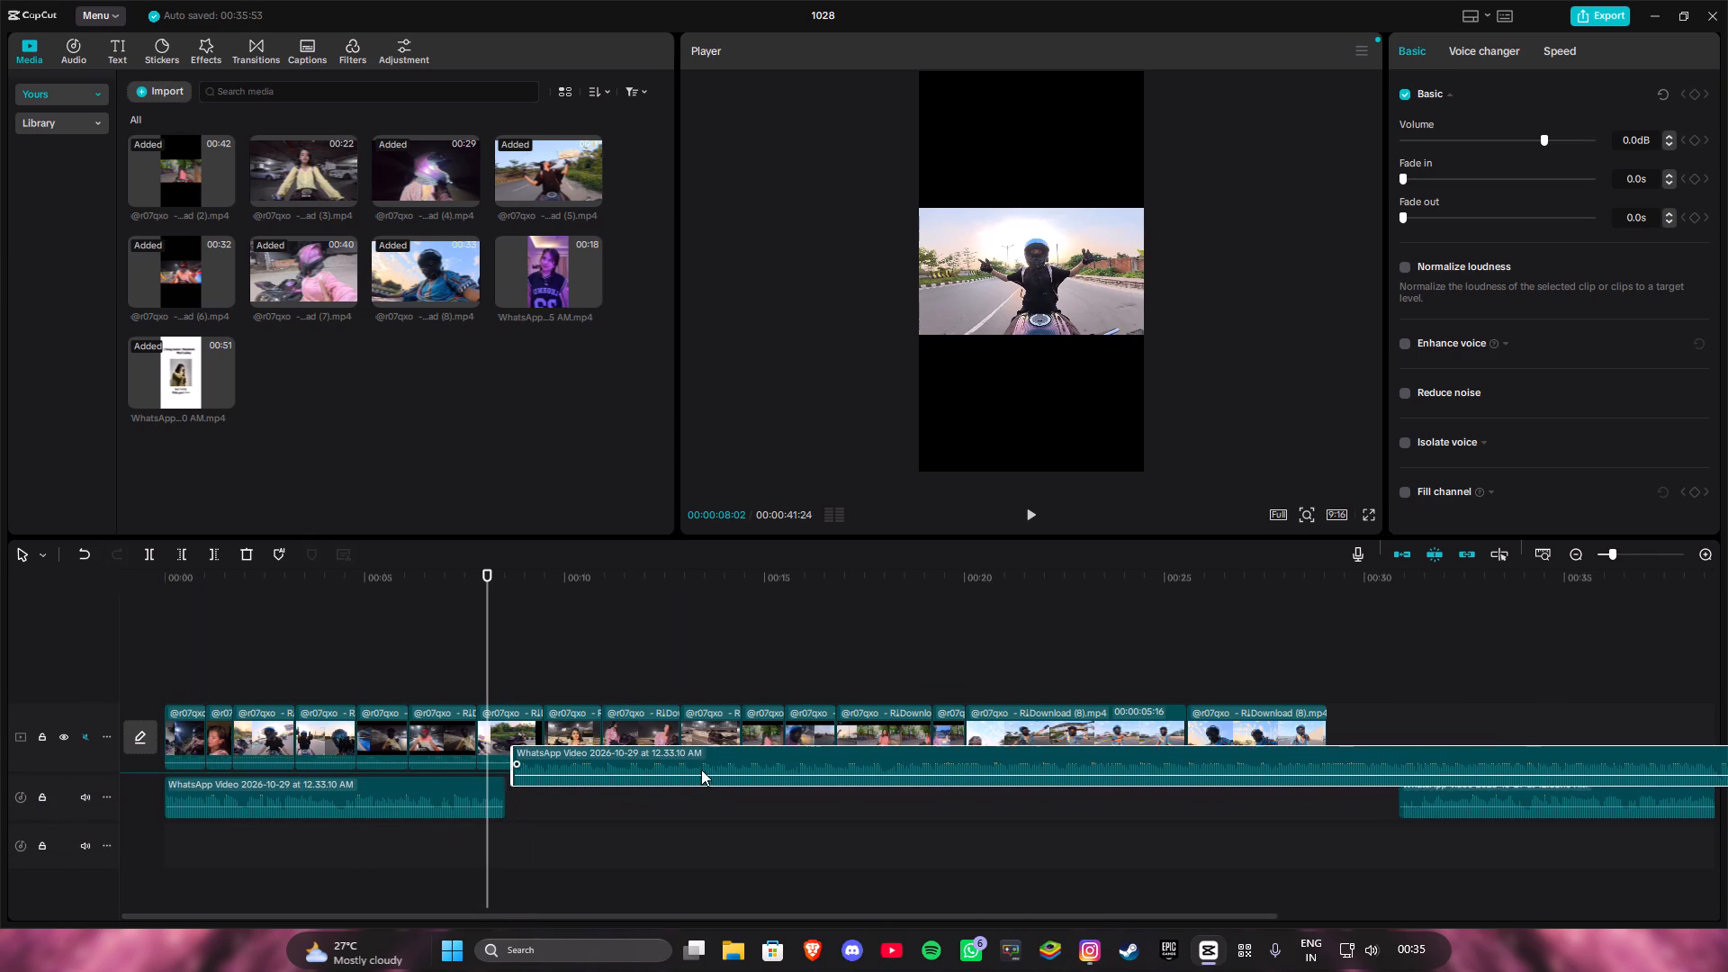
pyautogui.moveTo(701, 769); pyautogui.dragTo(683, 845)
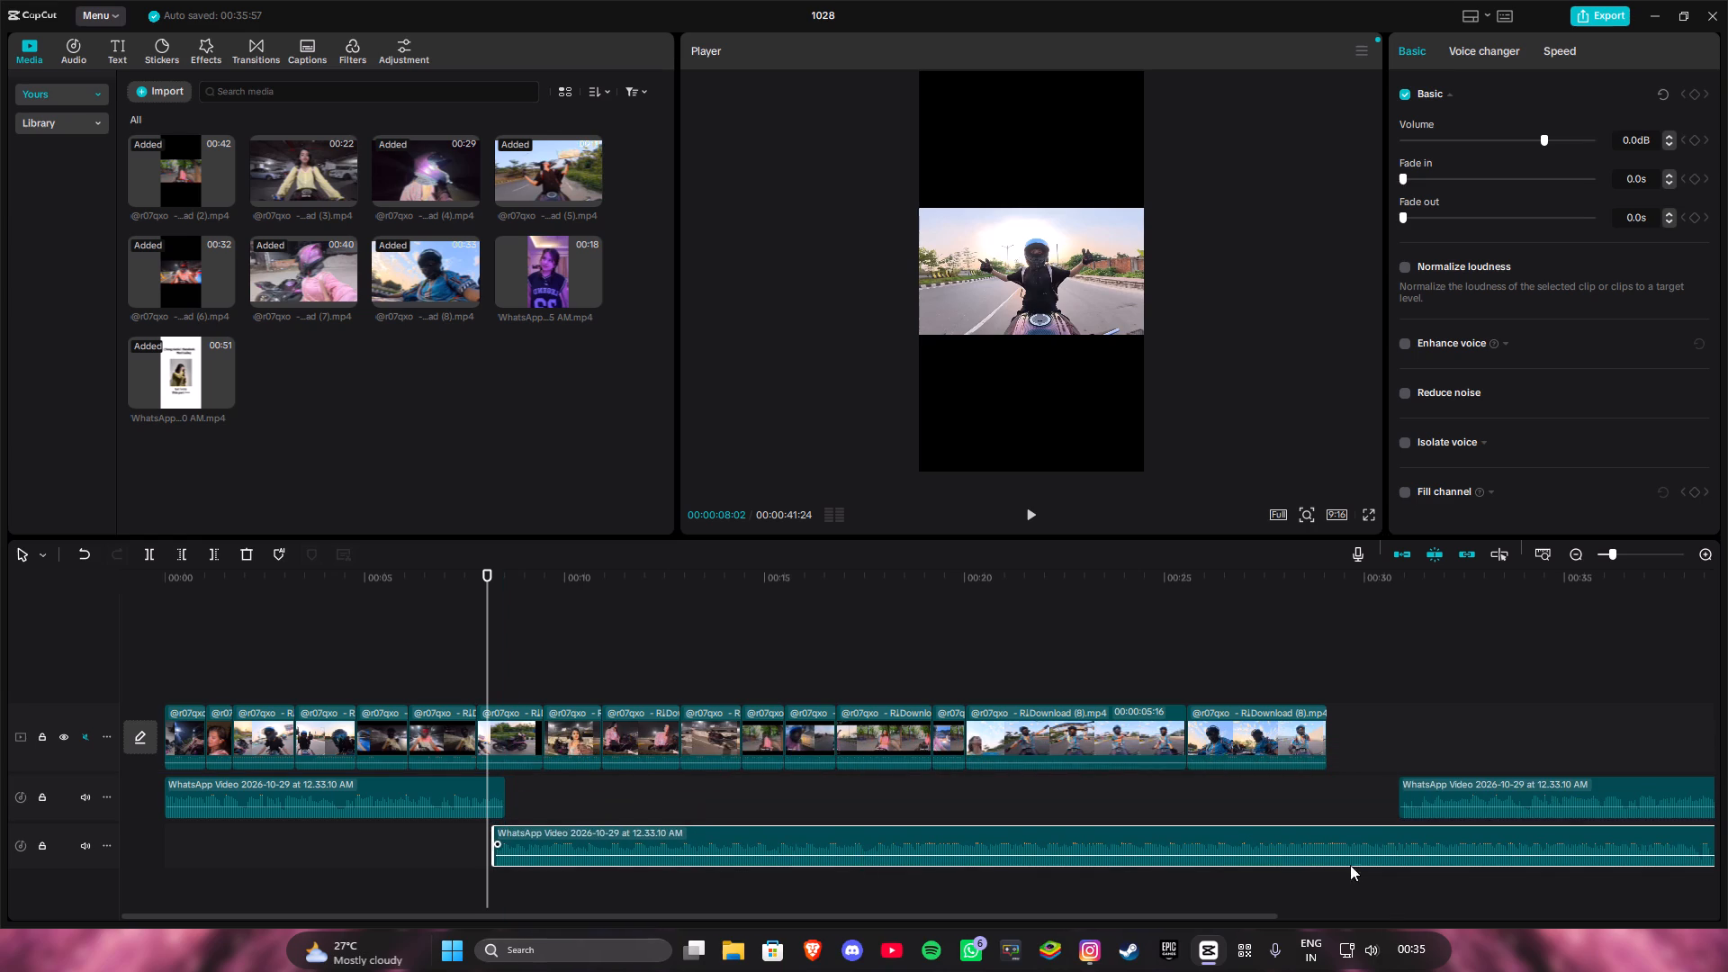
pyautogui.moveTo(1450, 800); pyautogui.dragTo(1437, 902)
pyautogui.moveTo(1242, 803); pyautogui.dragTo(1229, 756)
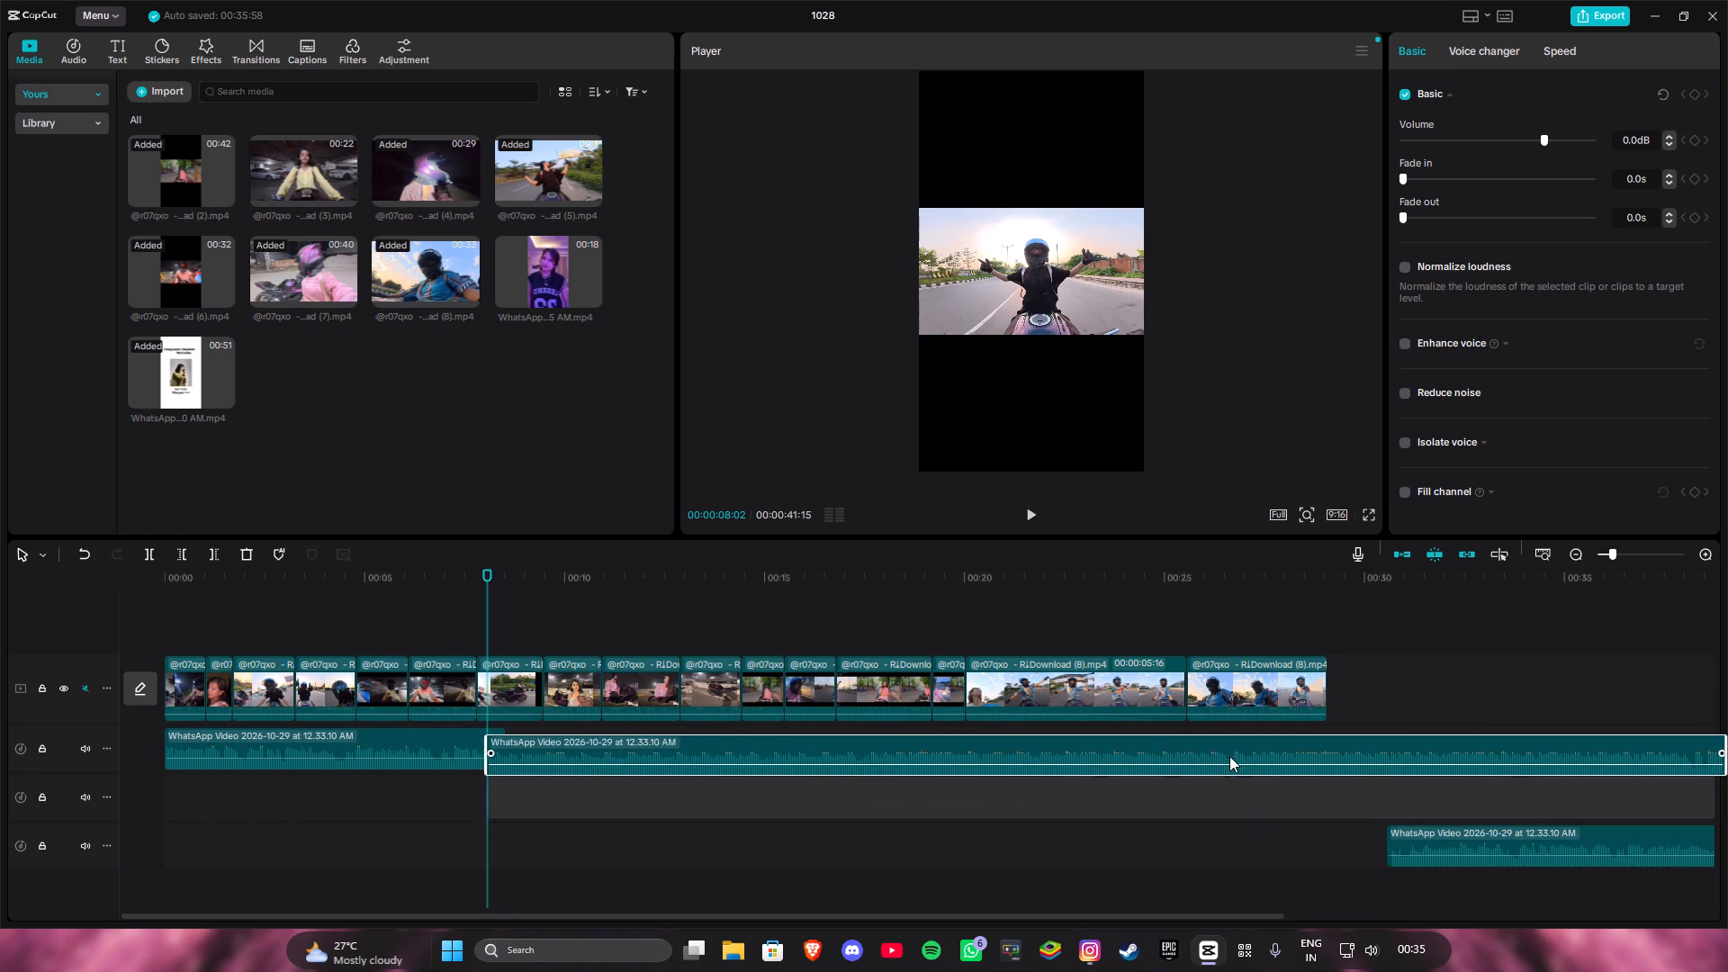
pyautogui.moveTo(1229, 756); pyautogui.dragTo(1257, 760)
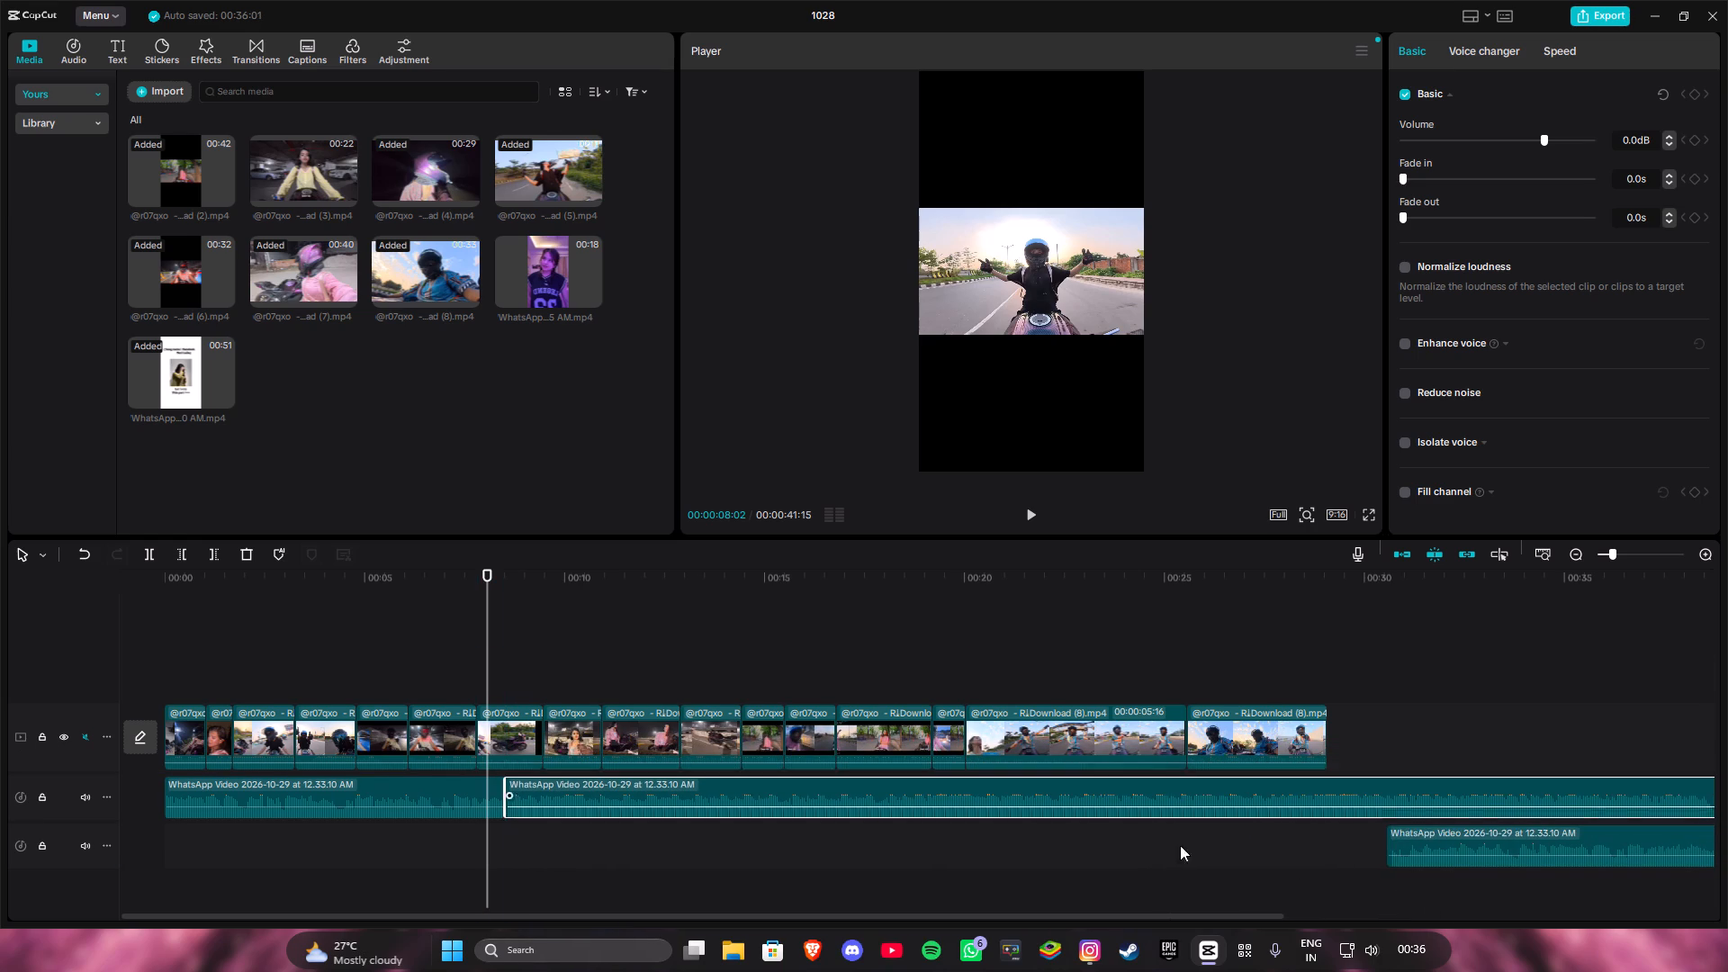
pyautogui.click(1076, 884)
# Trim the end of the daytime arms-out riding clip to 00:00:08:27, and replay the montage from the start to about 00:04.
pyautogui.moveTo(1082, 585); pyautogui.dragTo(80, 609)
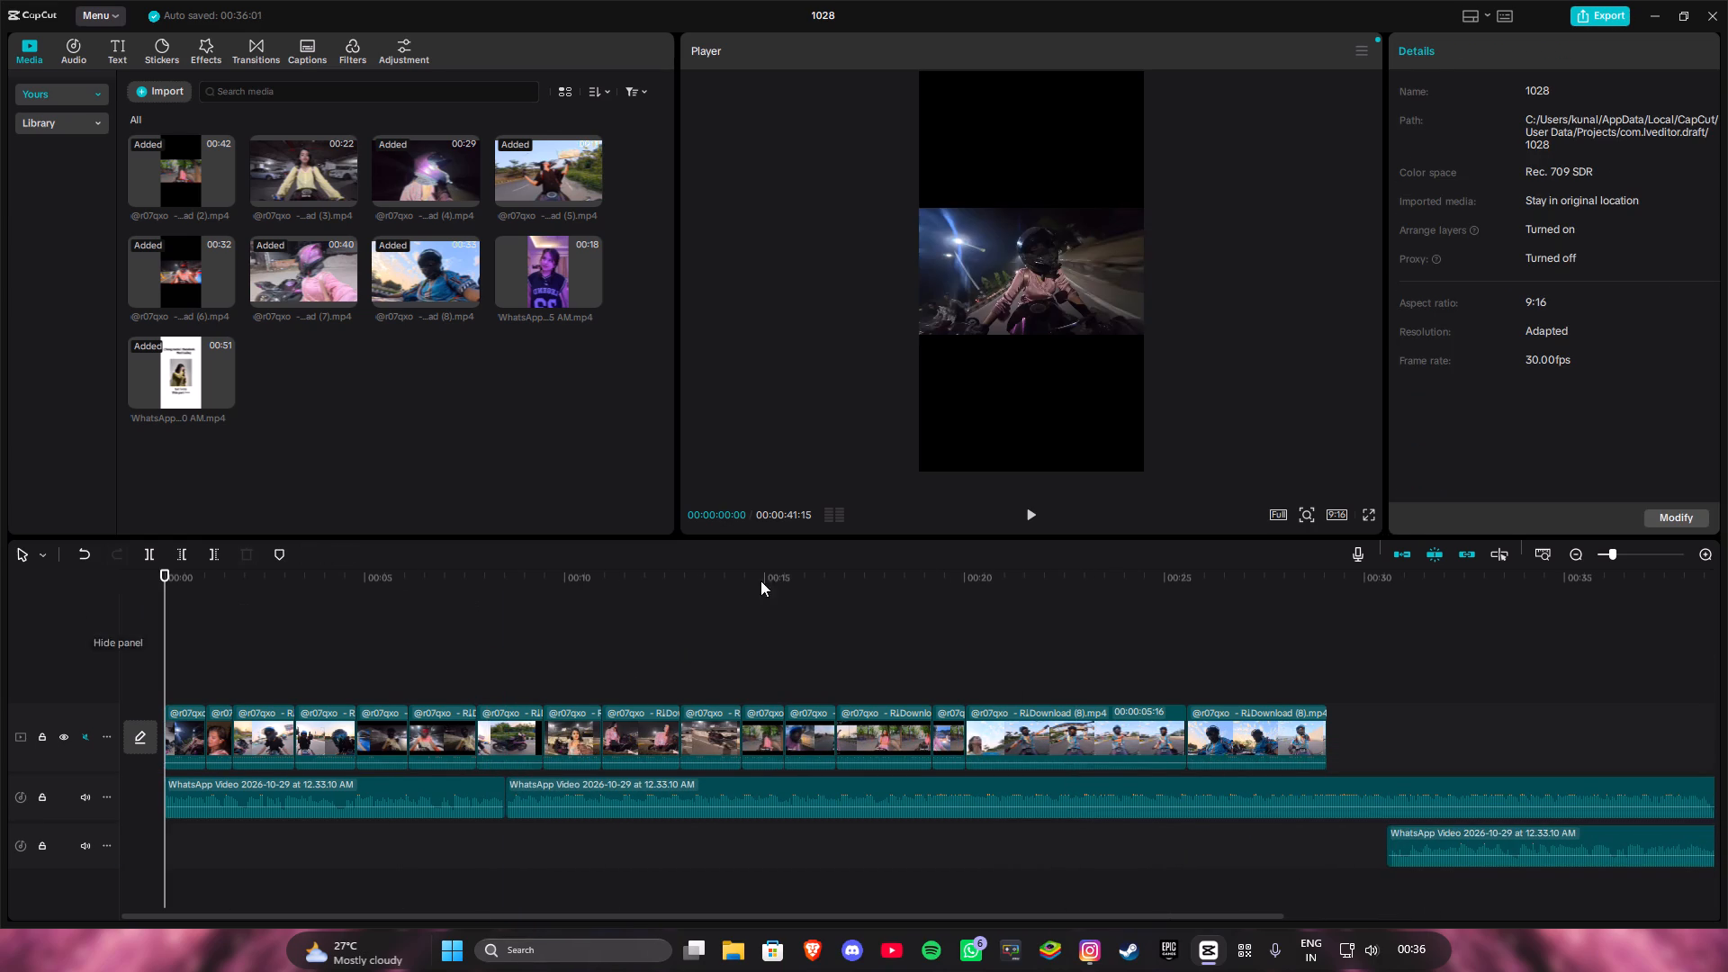
pyautogui.click(1035, 516)
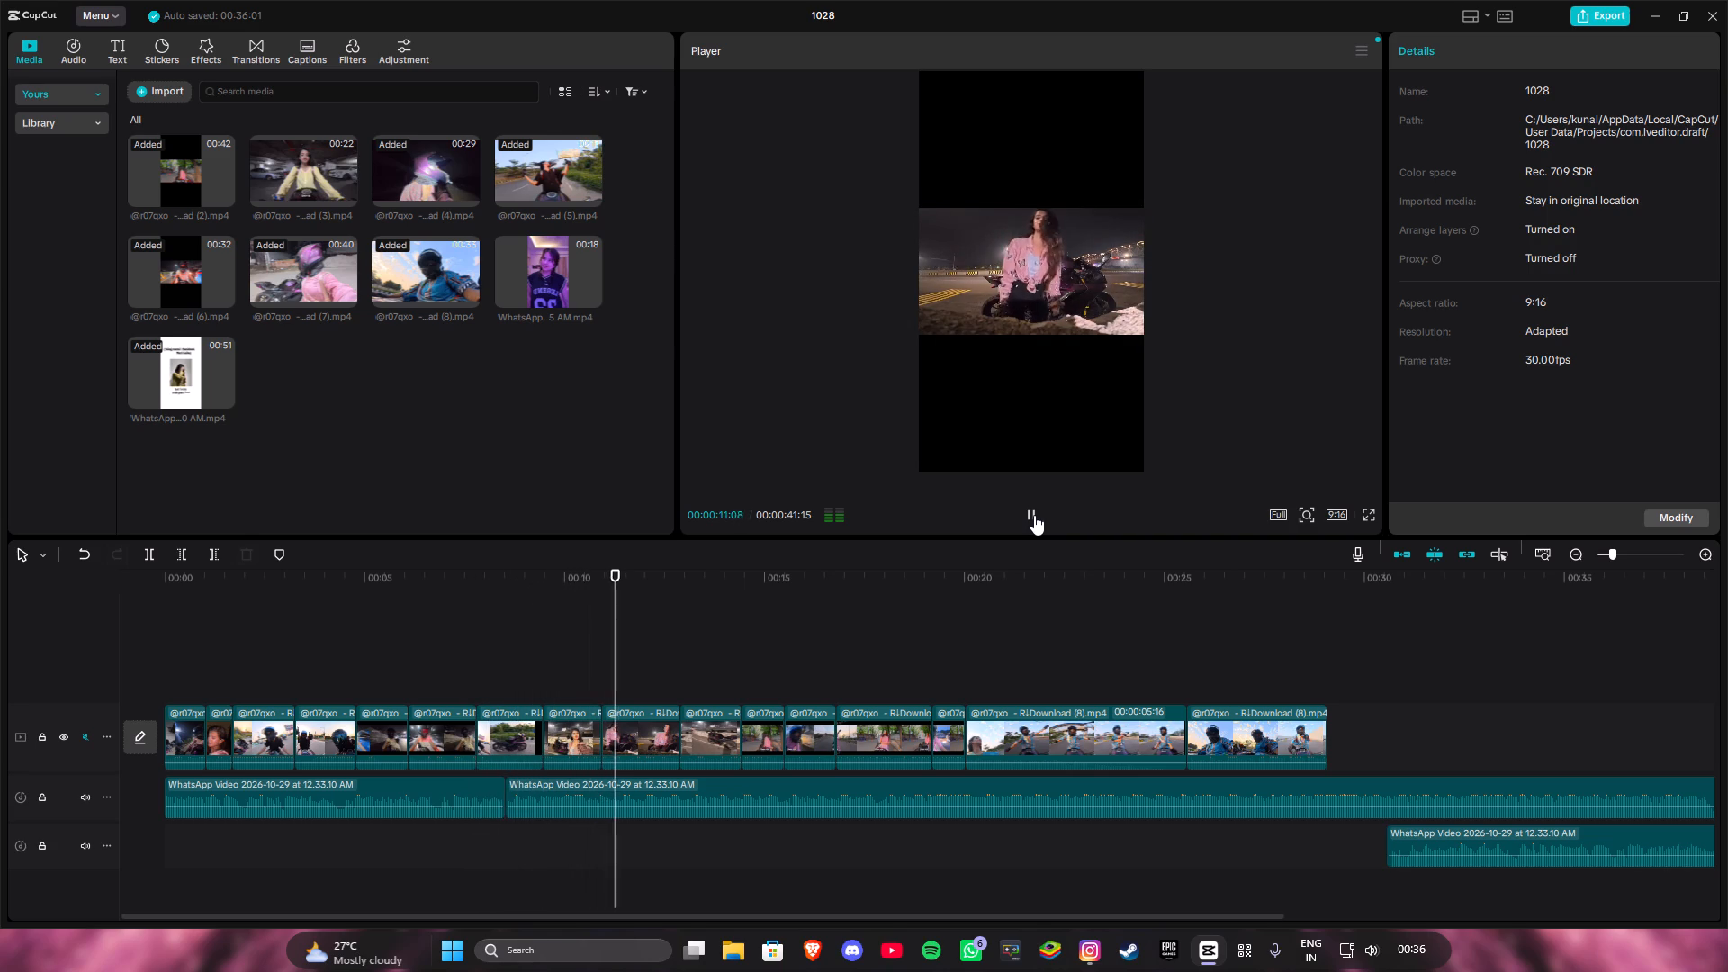
pyautogui.click(528, 721)
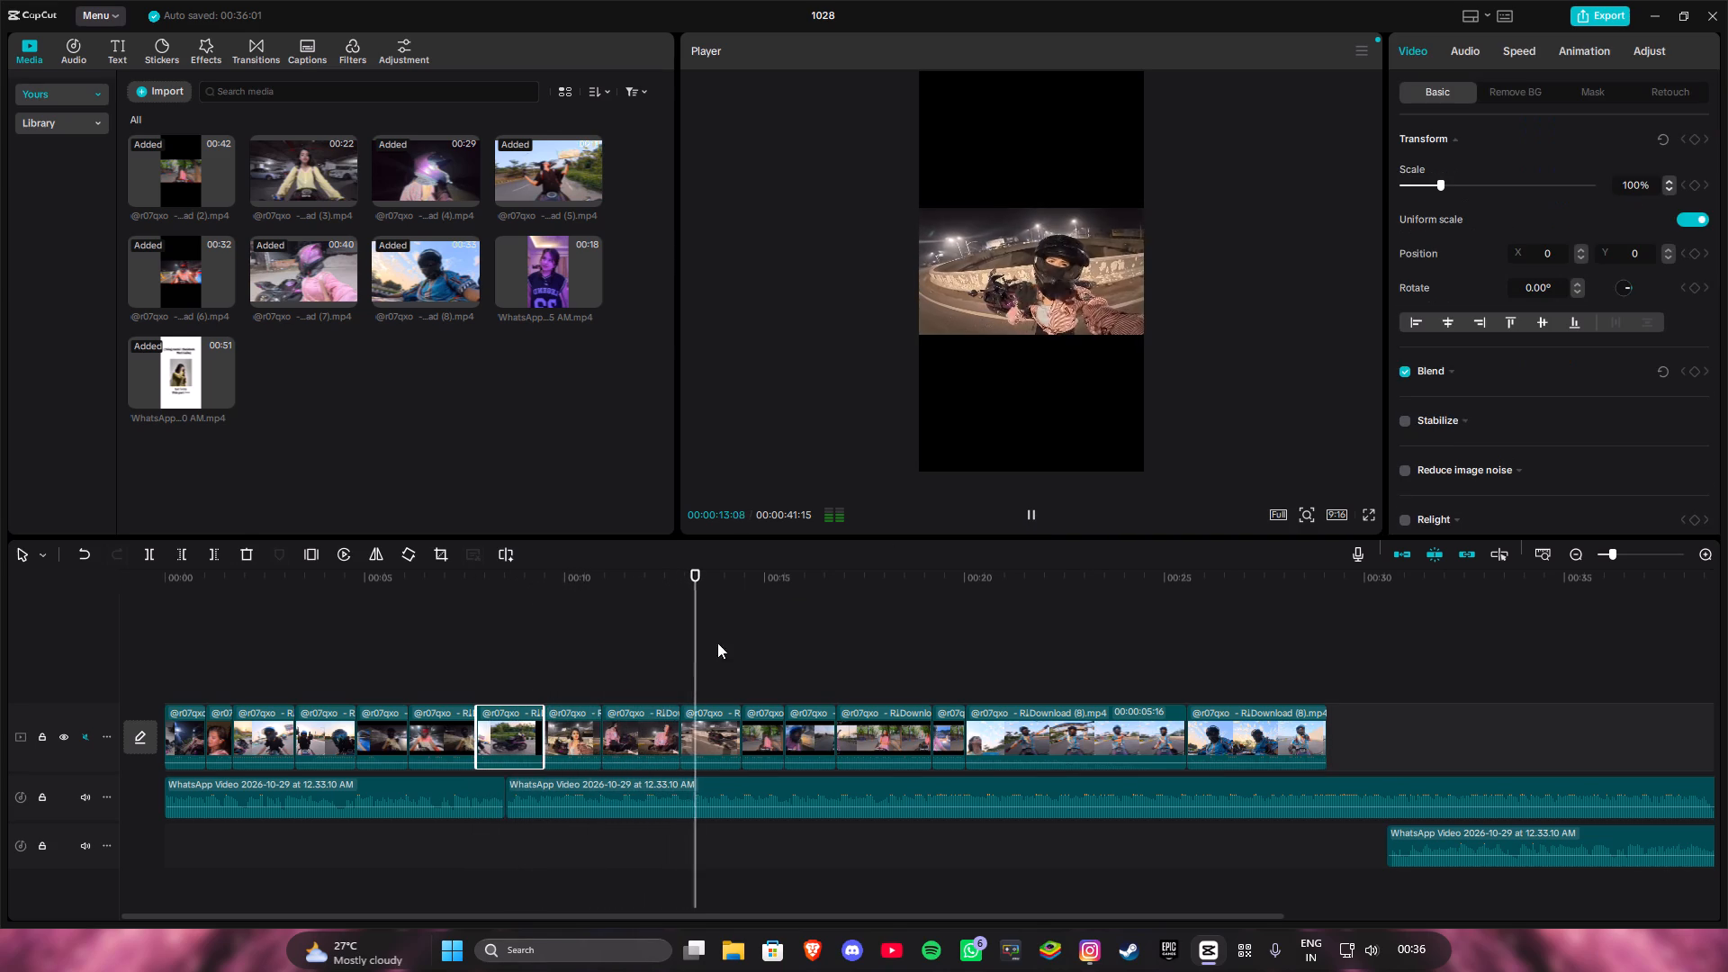
pyautogui.moveTo(704, 569); pyautogui.dragTo(546, 600)
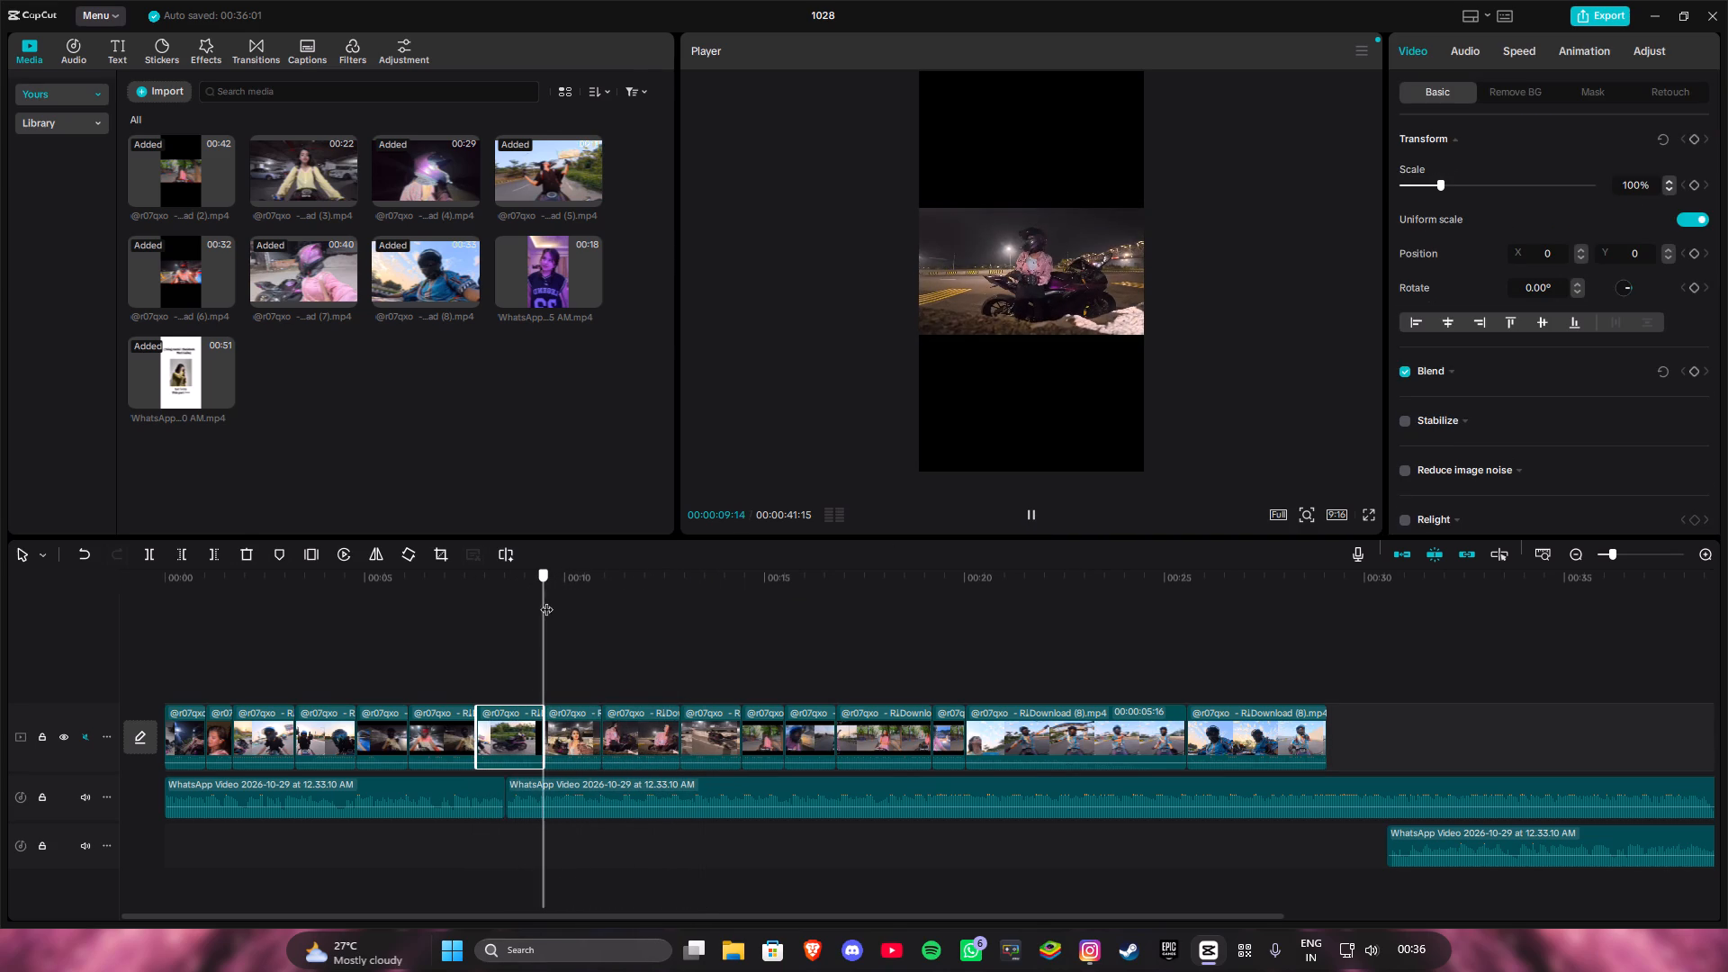
pyautogui.moveTo(546, 600); pyautogui.dragTo(515, 602)
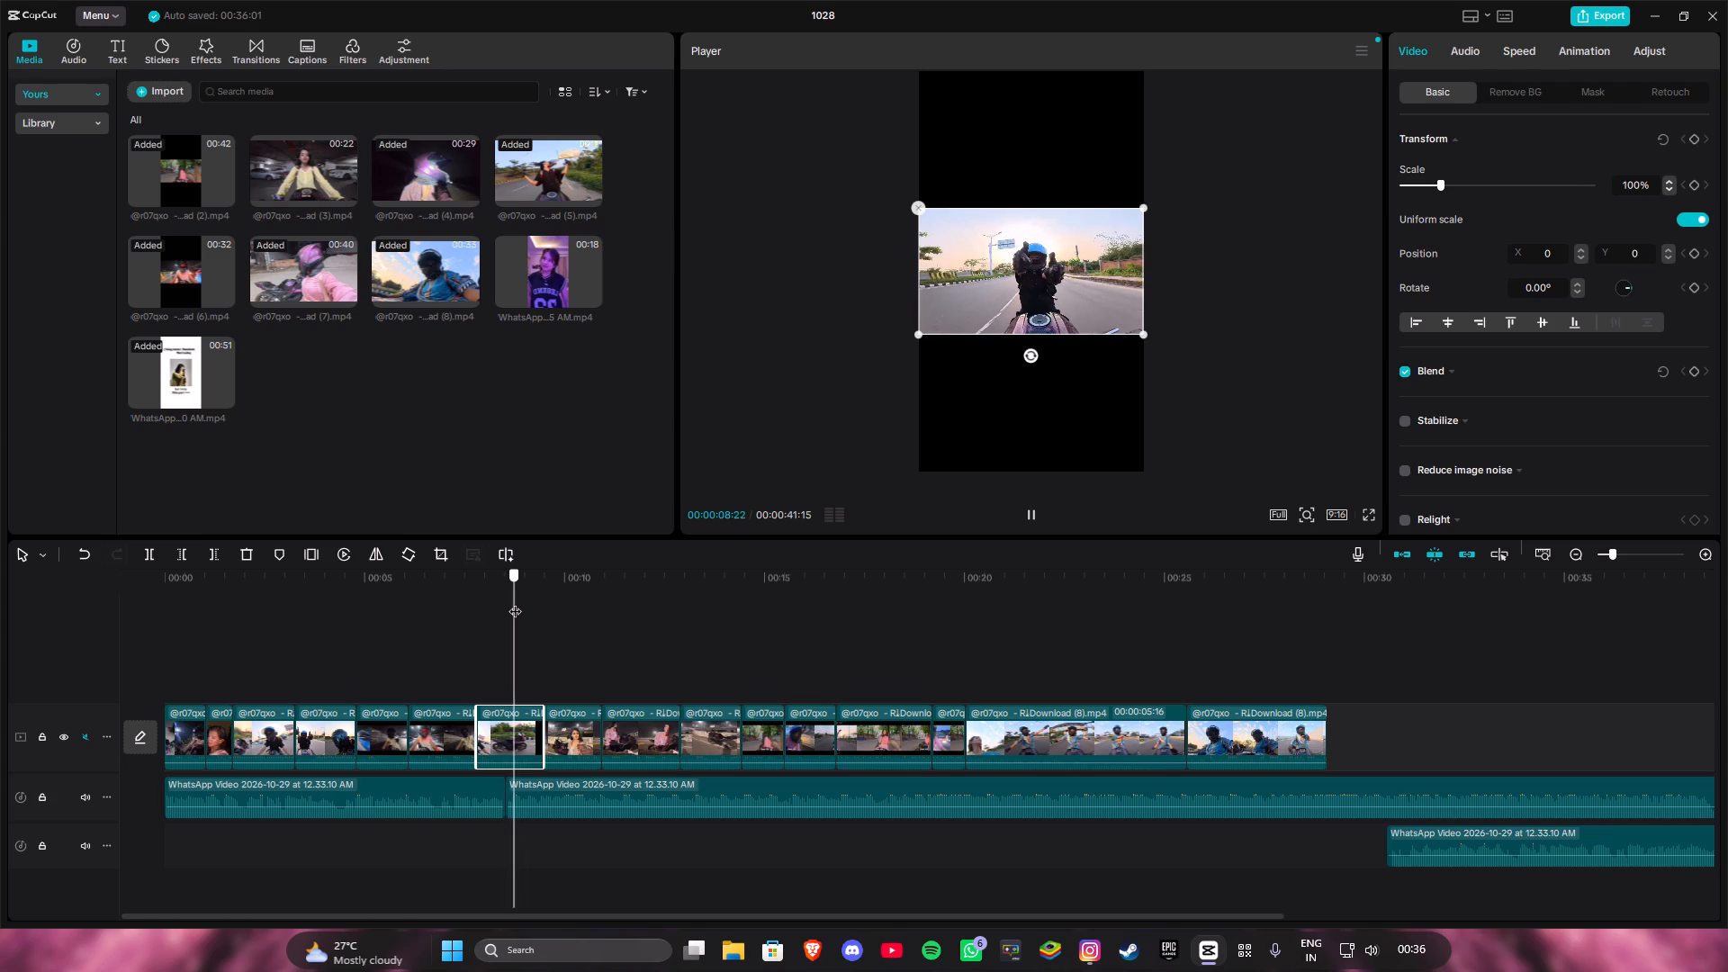
pyautogui.moveTo(515, 602); pyautogui.dragTo(520, 603)
pyautogui.moveTo(546, 728); pyautogui.dragTo(544, 728)
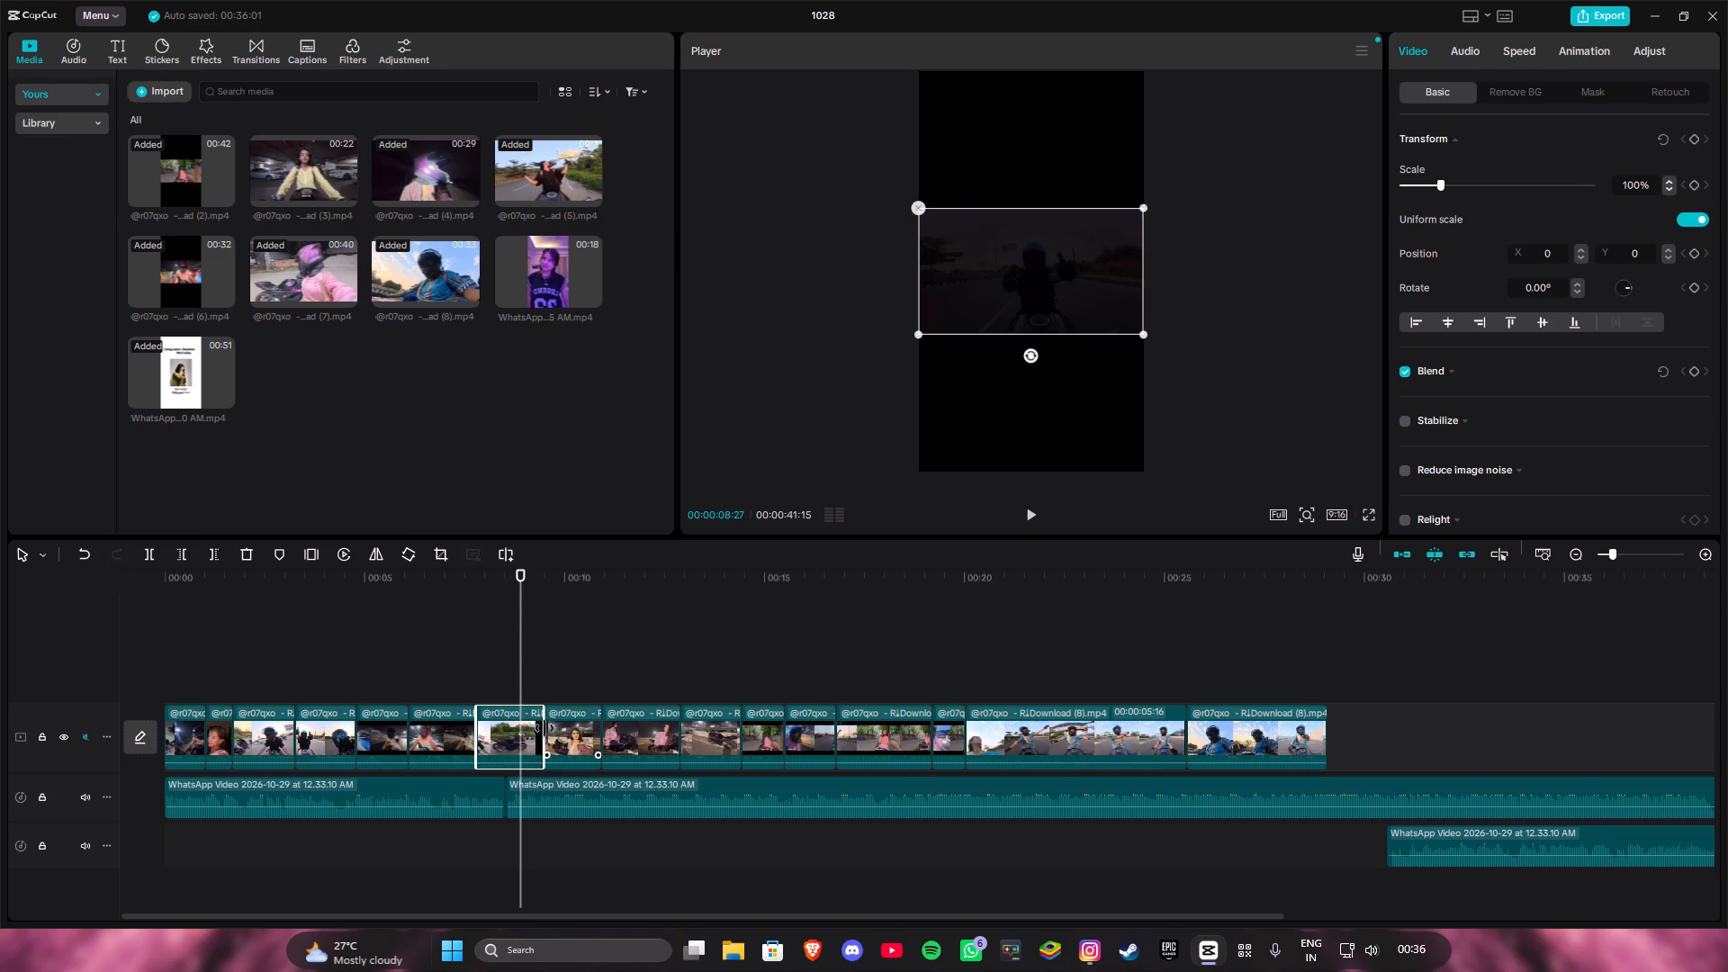
pyautogui.moveTo(544, 728); pyautogui.dragTo(531, 726)
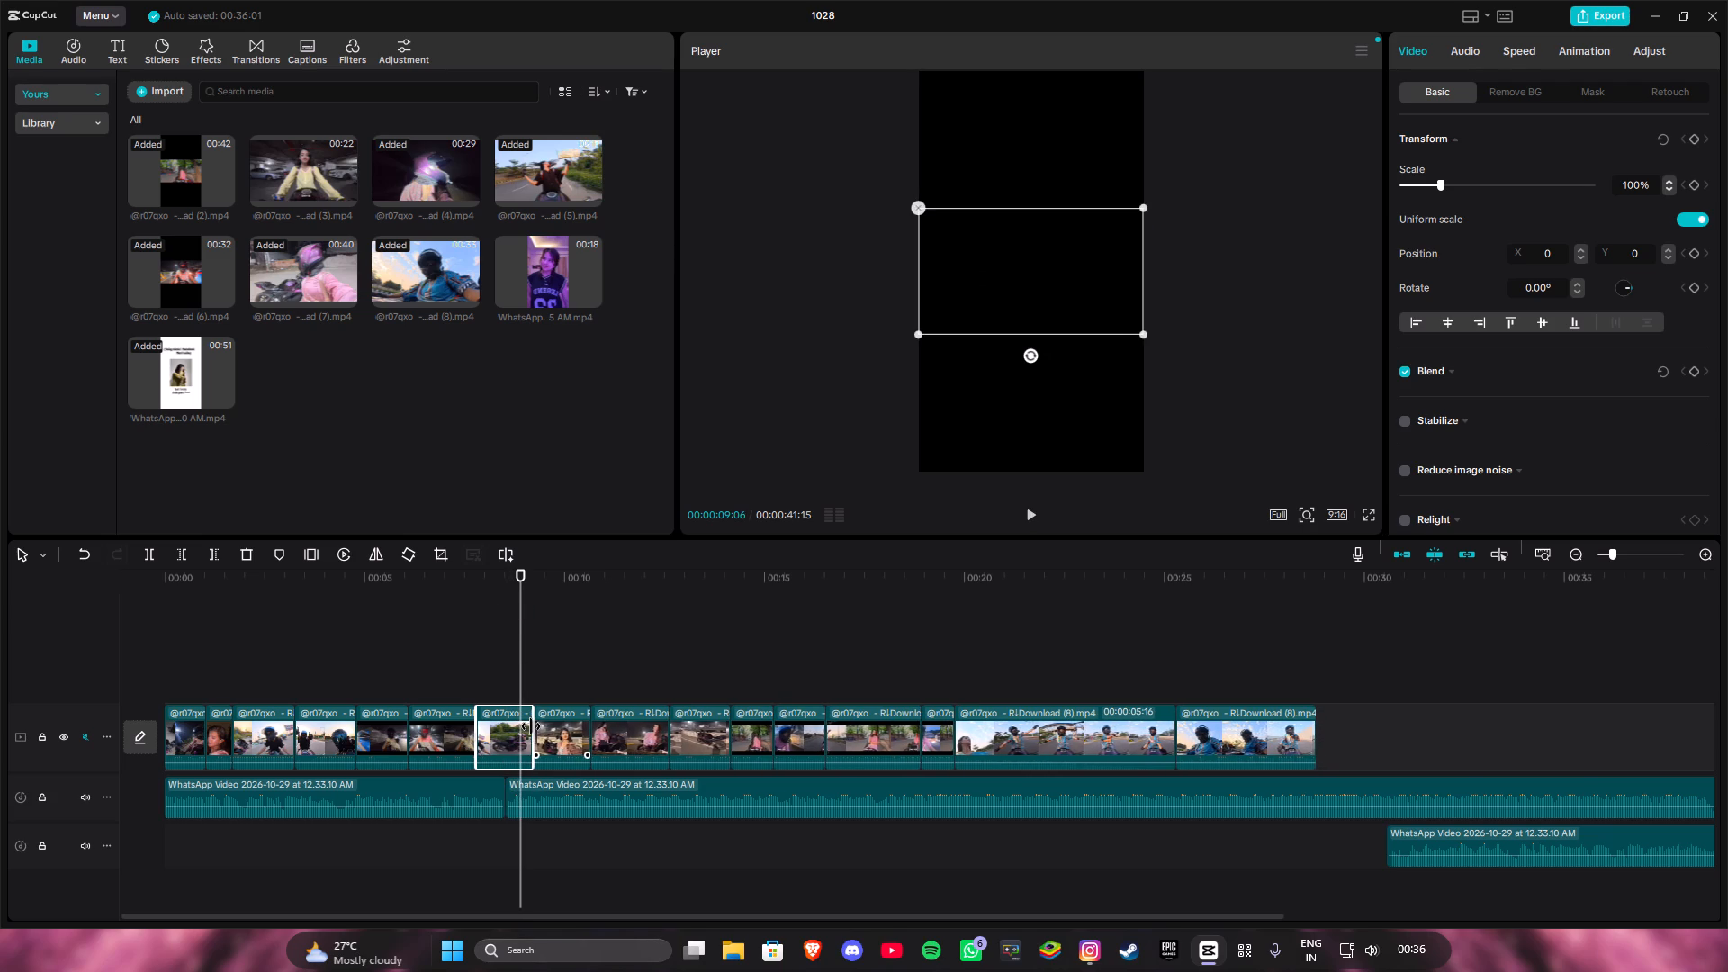
pyautogui.moveTo(531, 726); pyautogui.dragTo(524, 725)
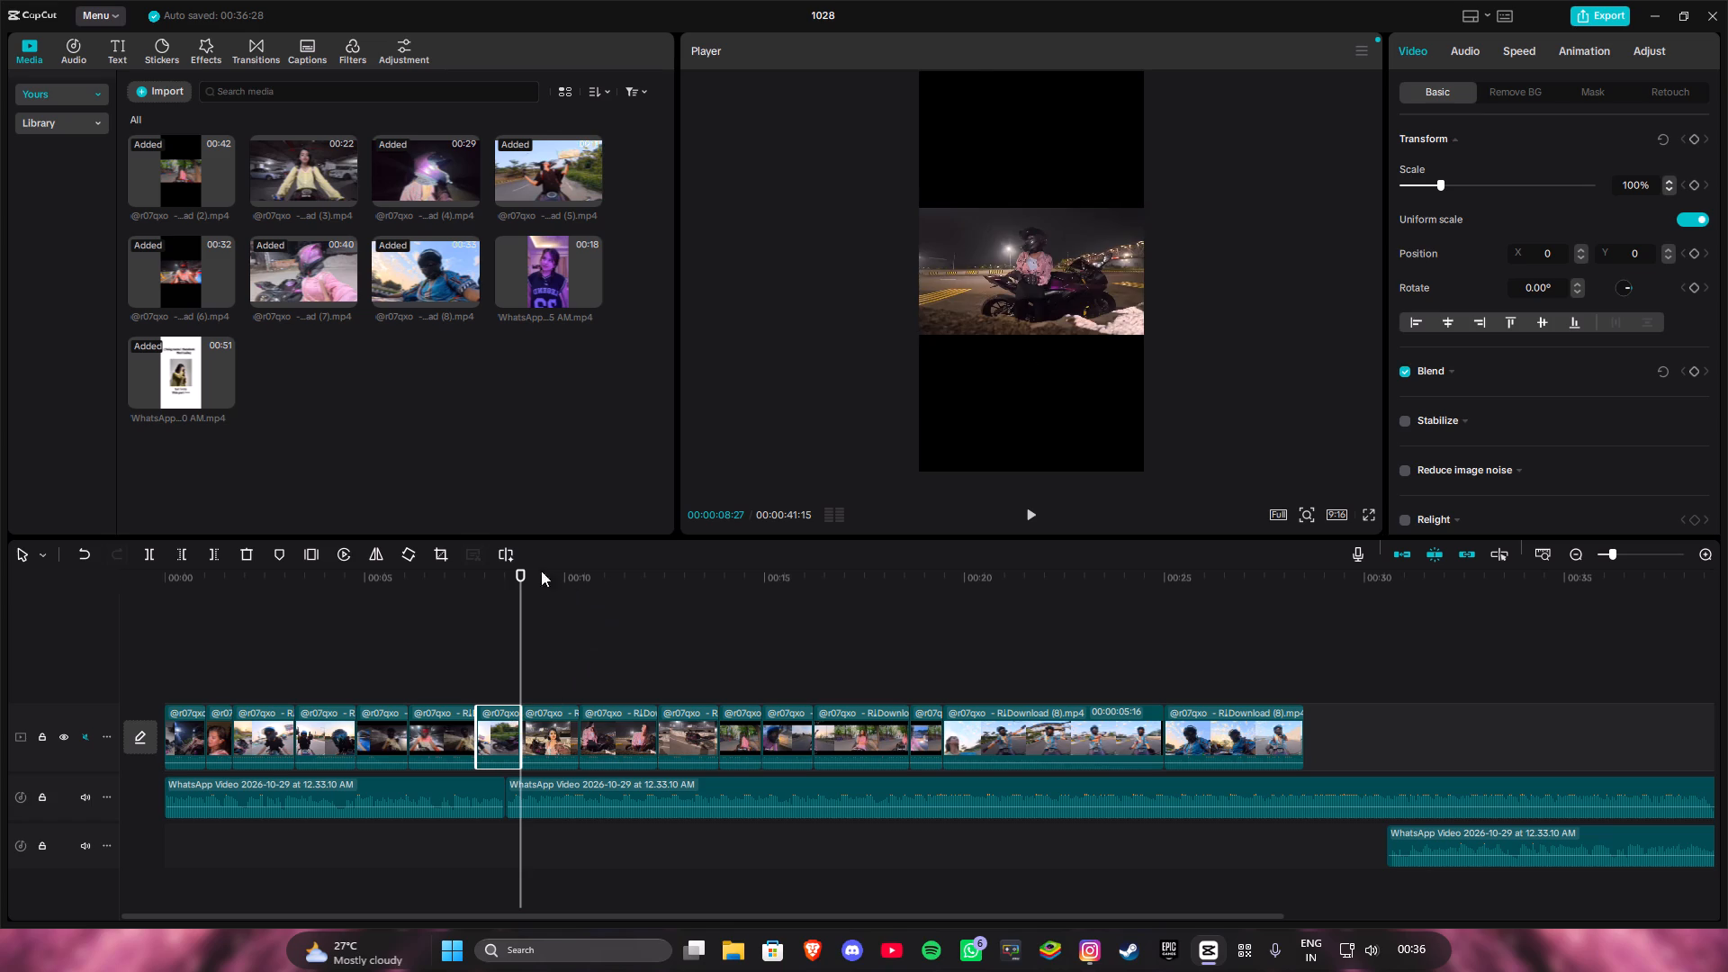
pyautogui.moveTo(528, 570); pyautogui.dragTo(175, 620)
pyautogui.click(1021, 526)
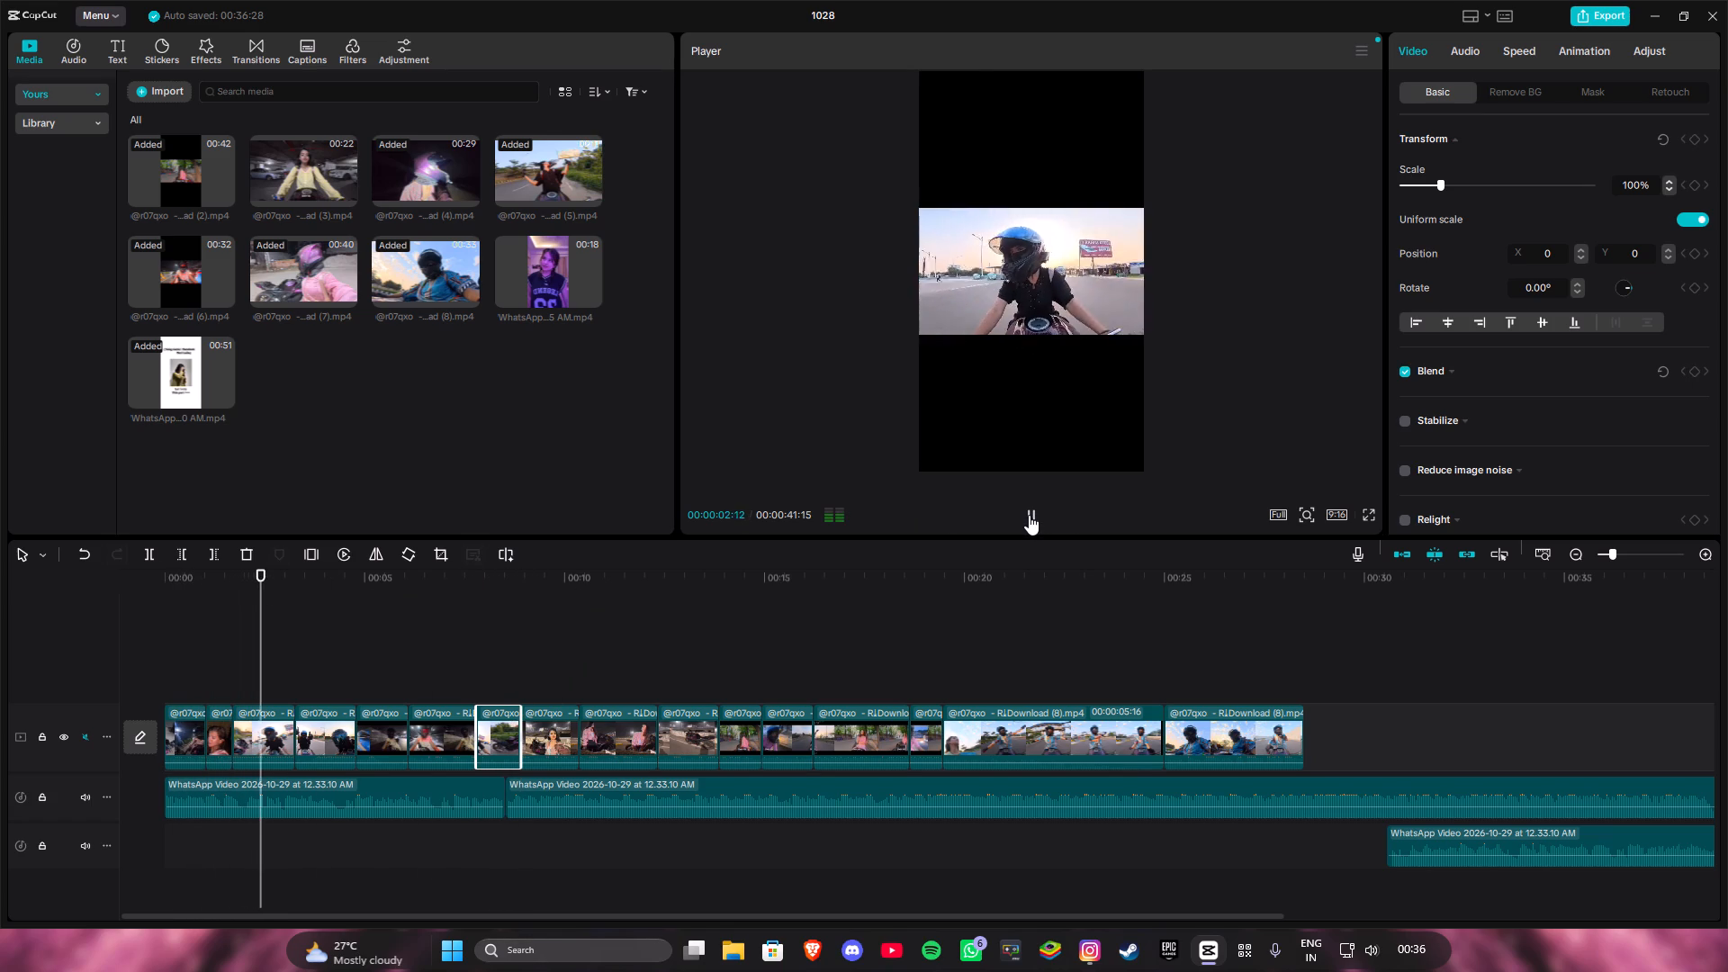
pyautogui.click(1029, 515)
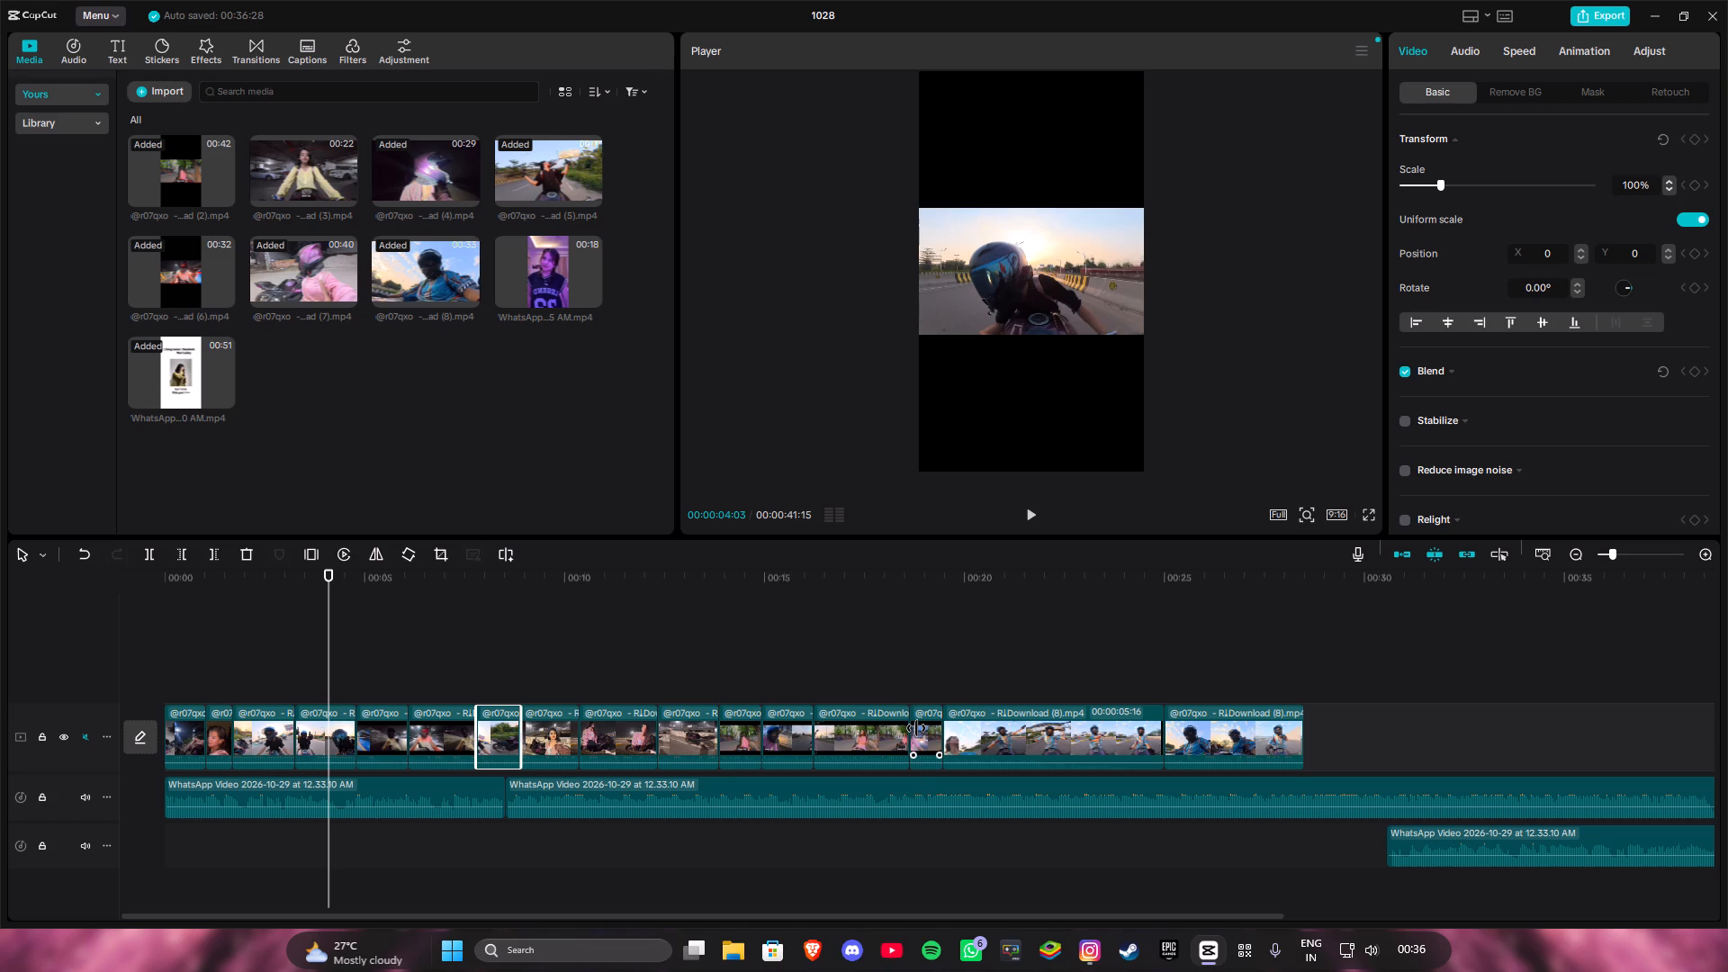
# Switch to File Explorer and open the edit folder on Local Disk (C:).
pyautogui.click(726, 939)
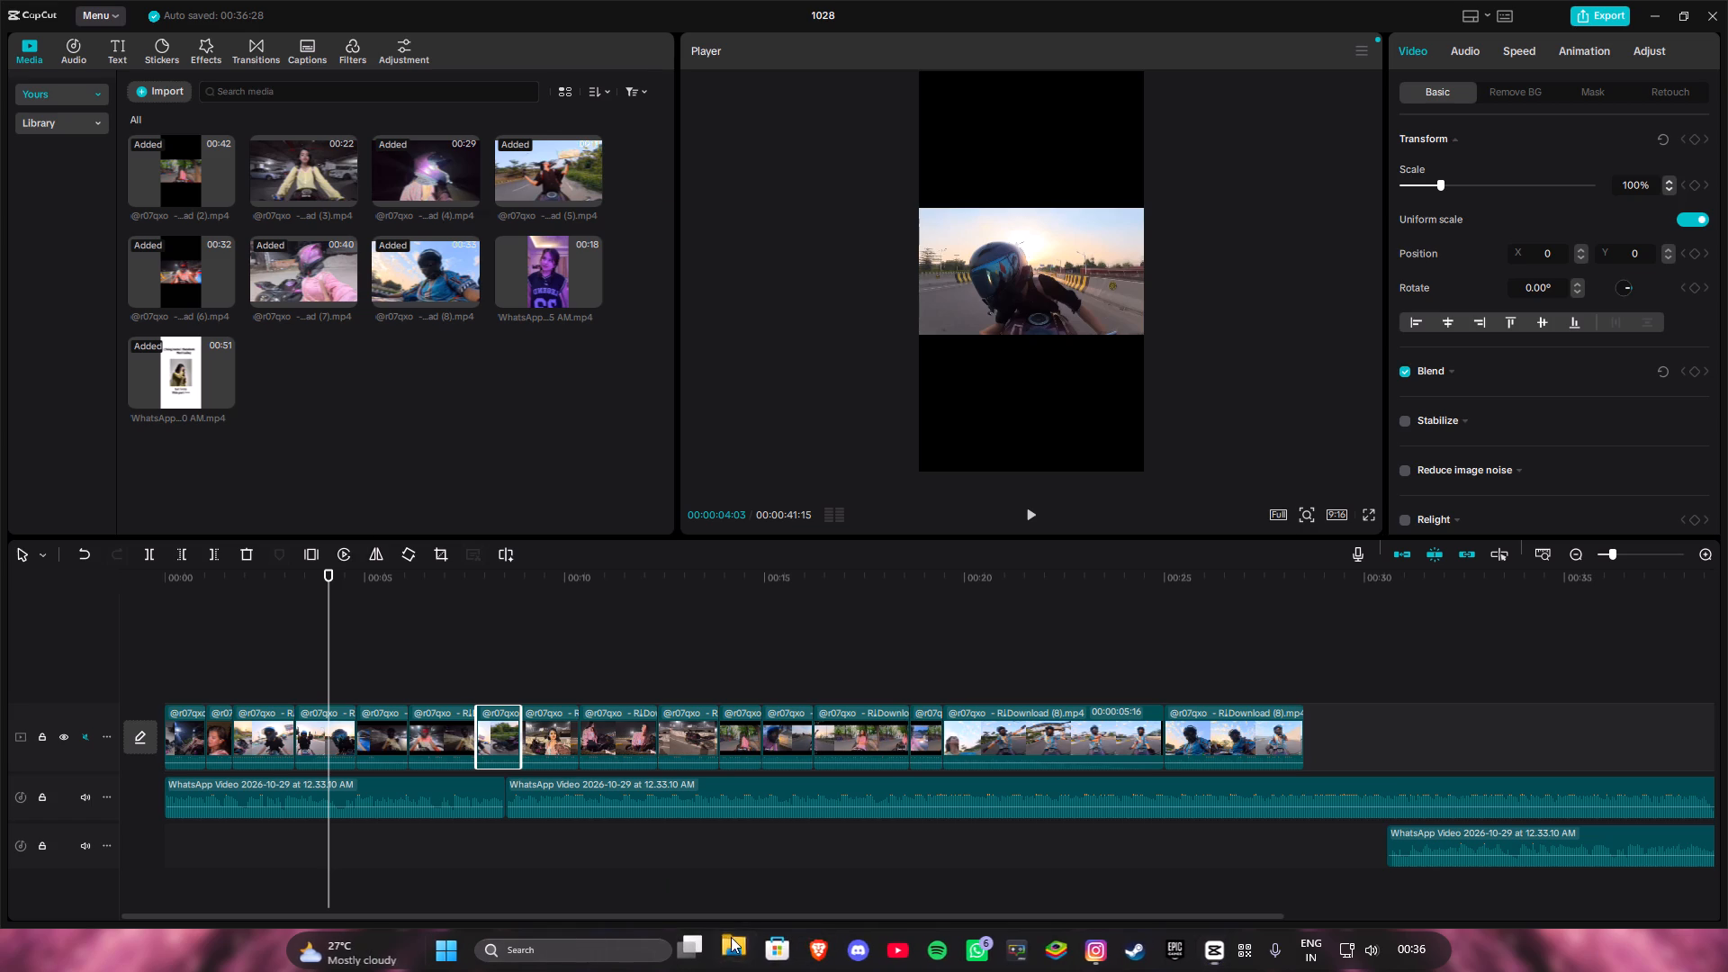
pyautogui.scroll(-1, 415, 481)
pyautogui.click(447, 634)
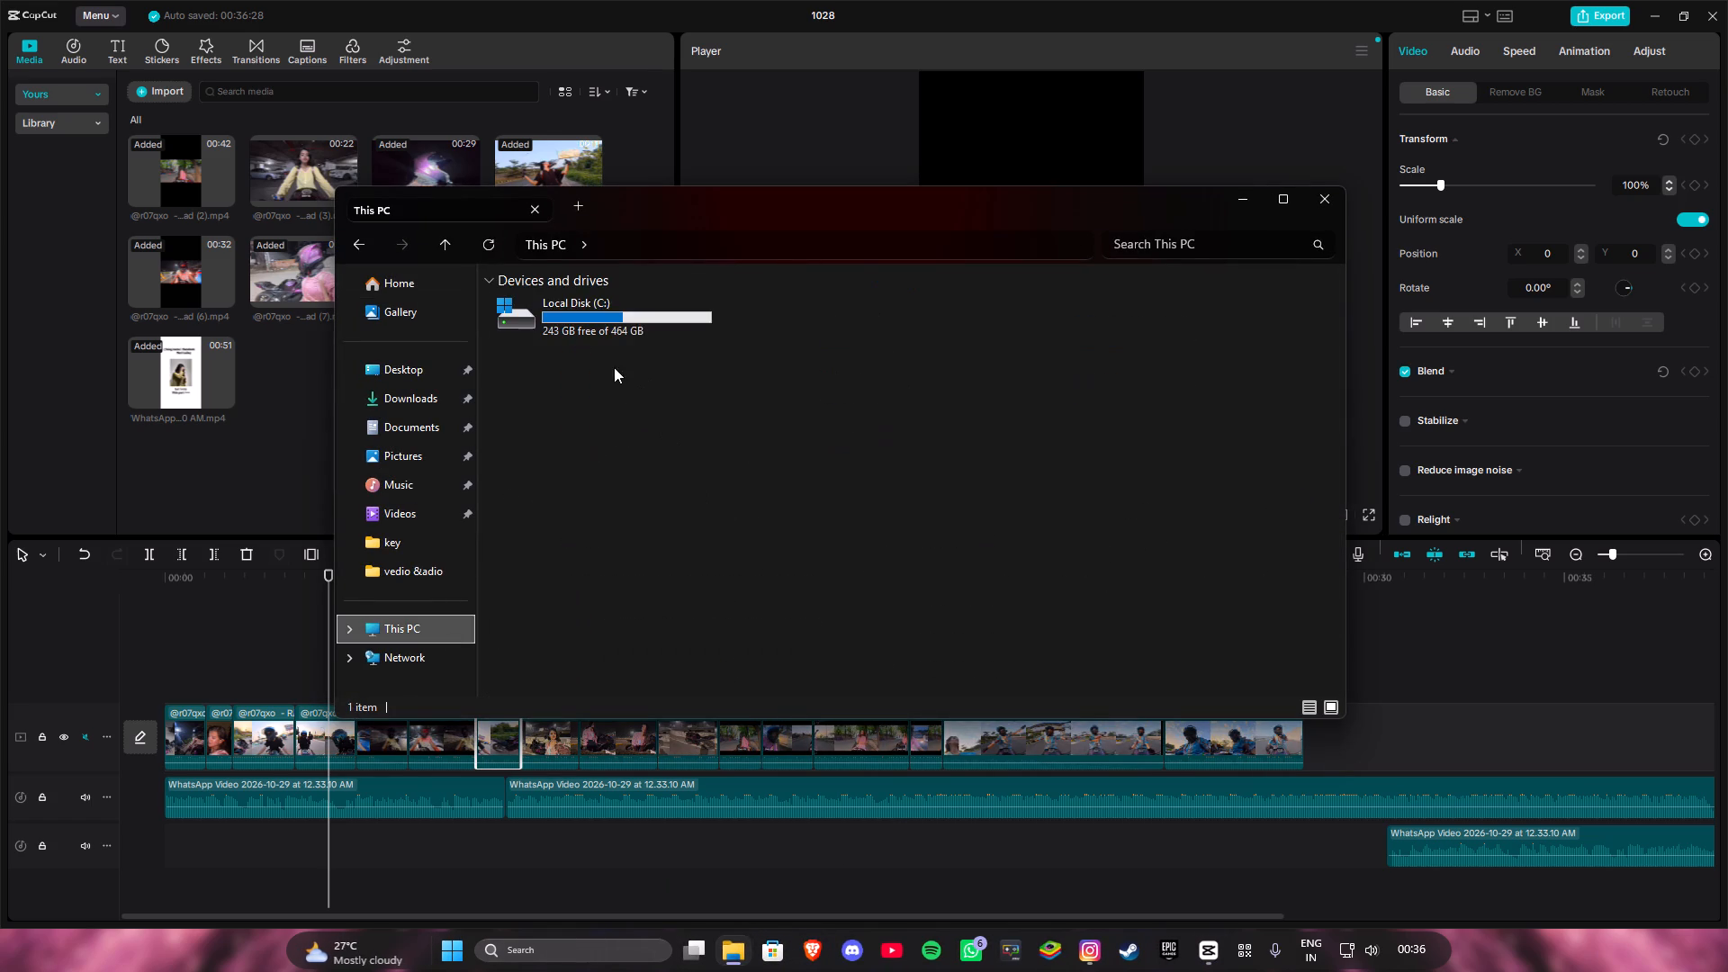
pyautogui.doubleClick(571, 324)
pyautogui.scroll(-4, 687, 398)
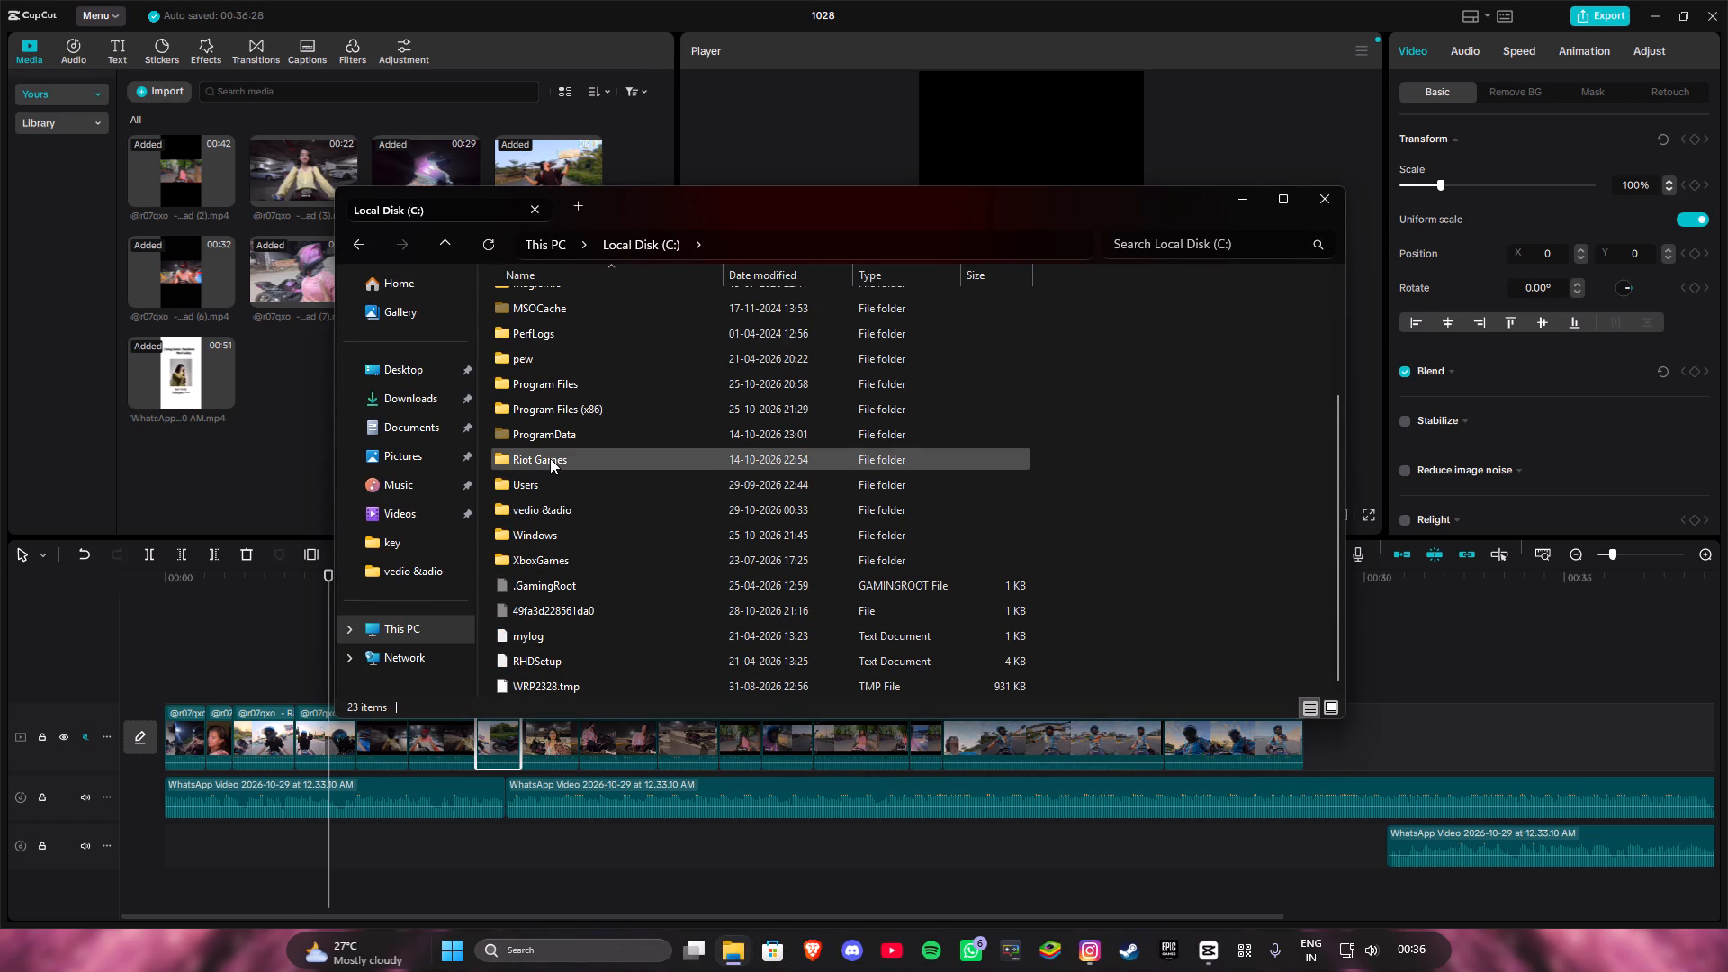
pyautogui.scroll(1, 550, 457)
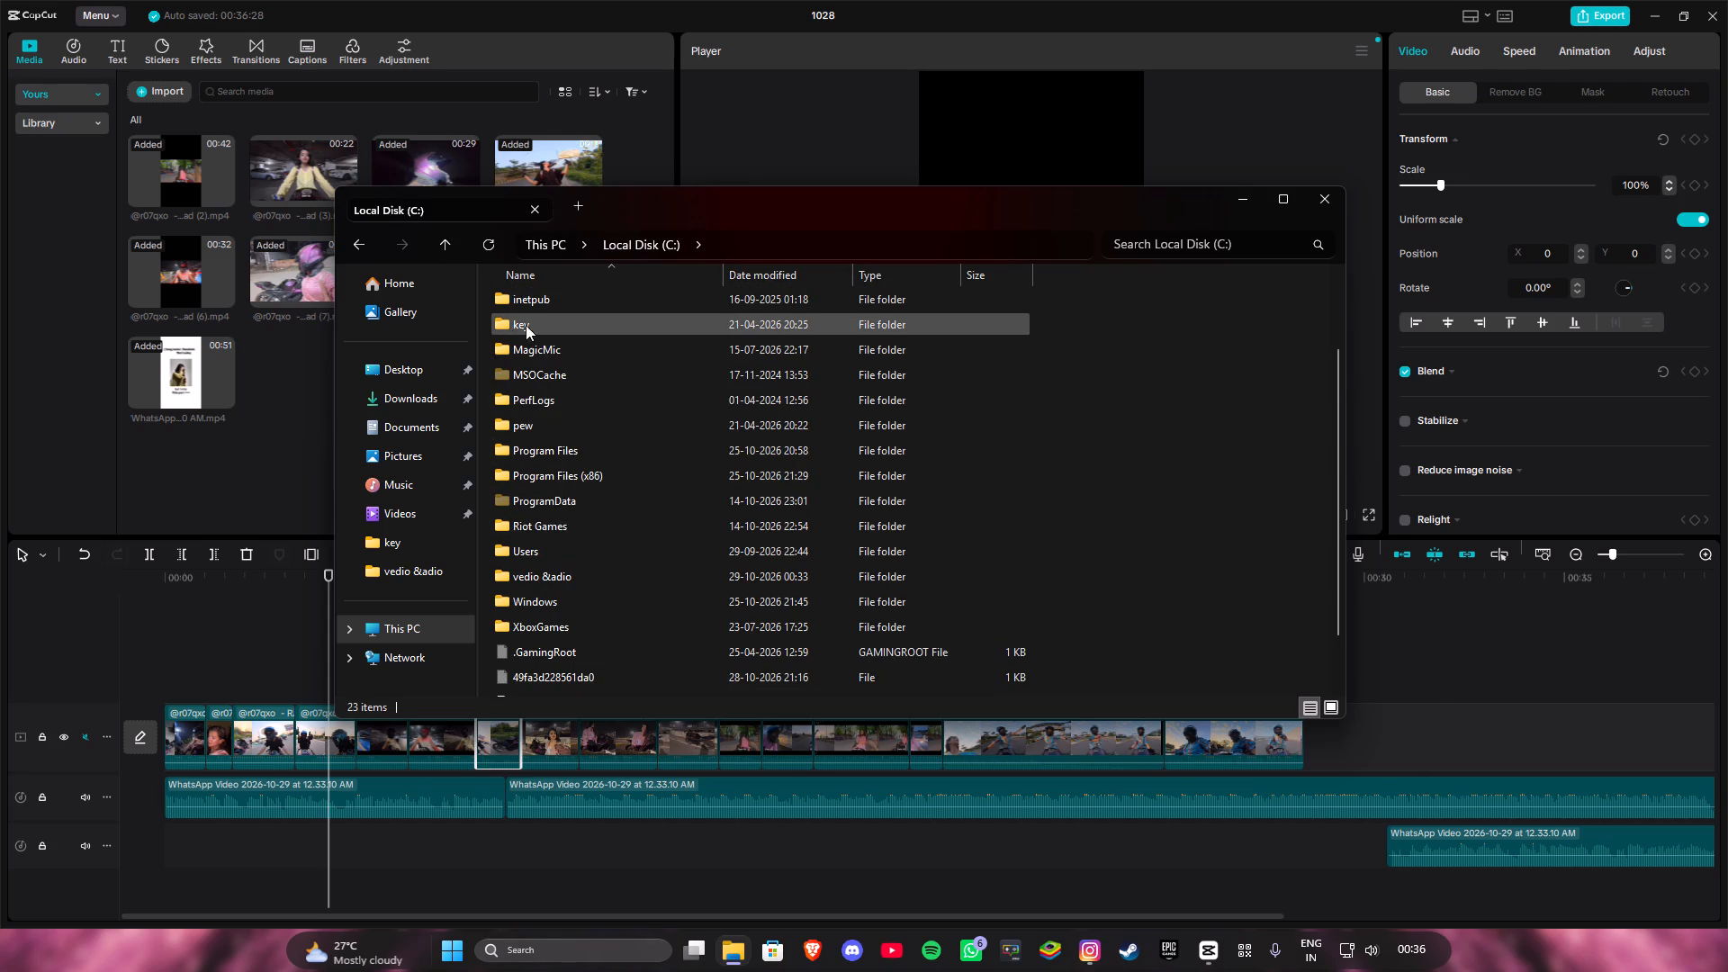
pyautogui.scroll(2, 576, 312)
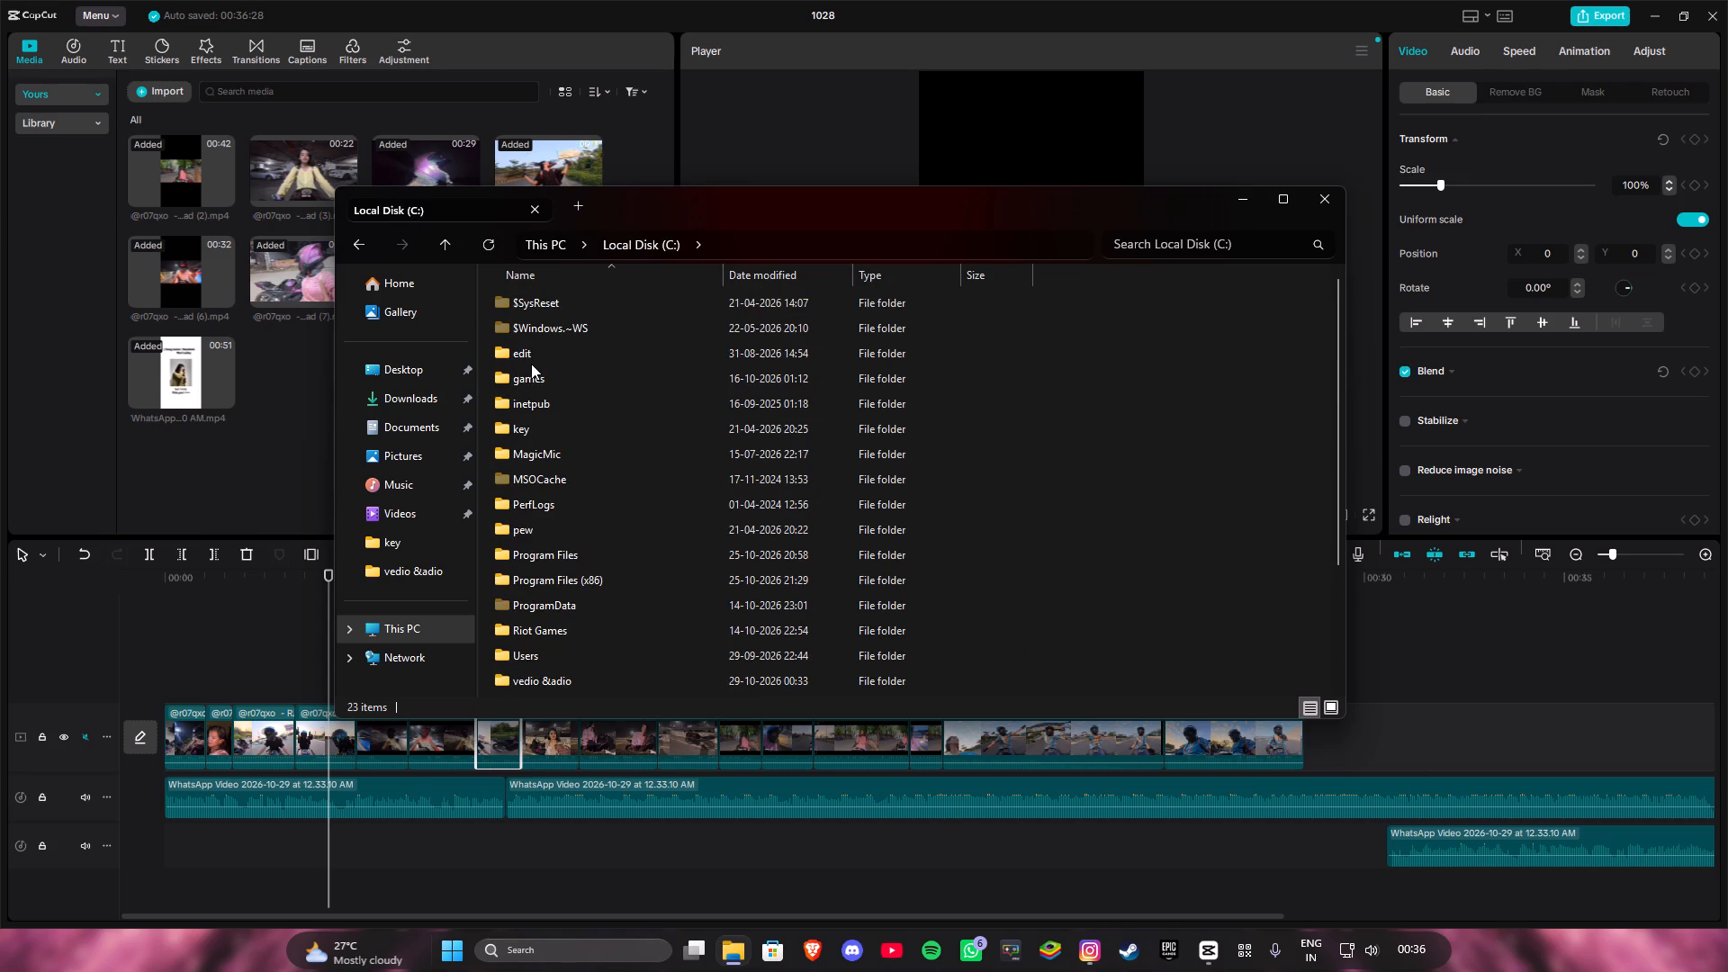
pyautogui.tripleClick(531, 364)
pyautogui.click(531, 361)
# Preview the video VID_20260707_191147 in Media Player, and close the player.
pyautogui.doubleClick(566, 328)
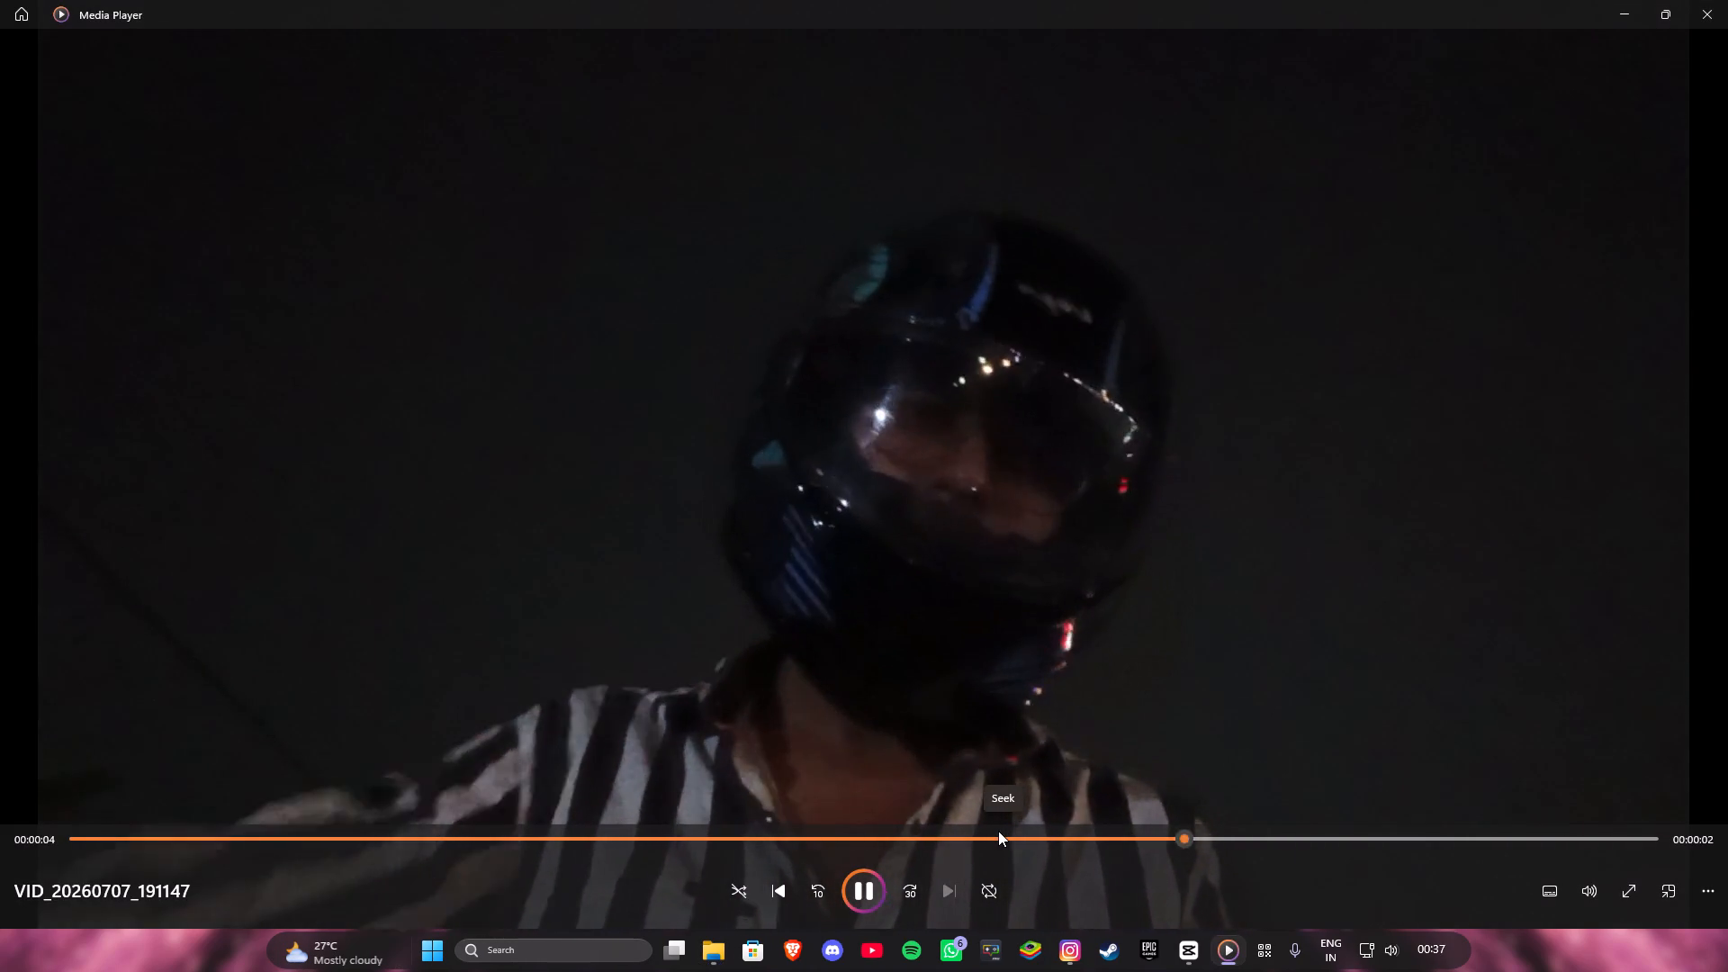
pyautogui.click(1368, 482)
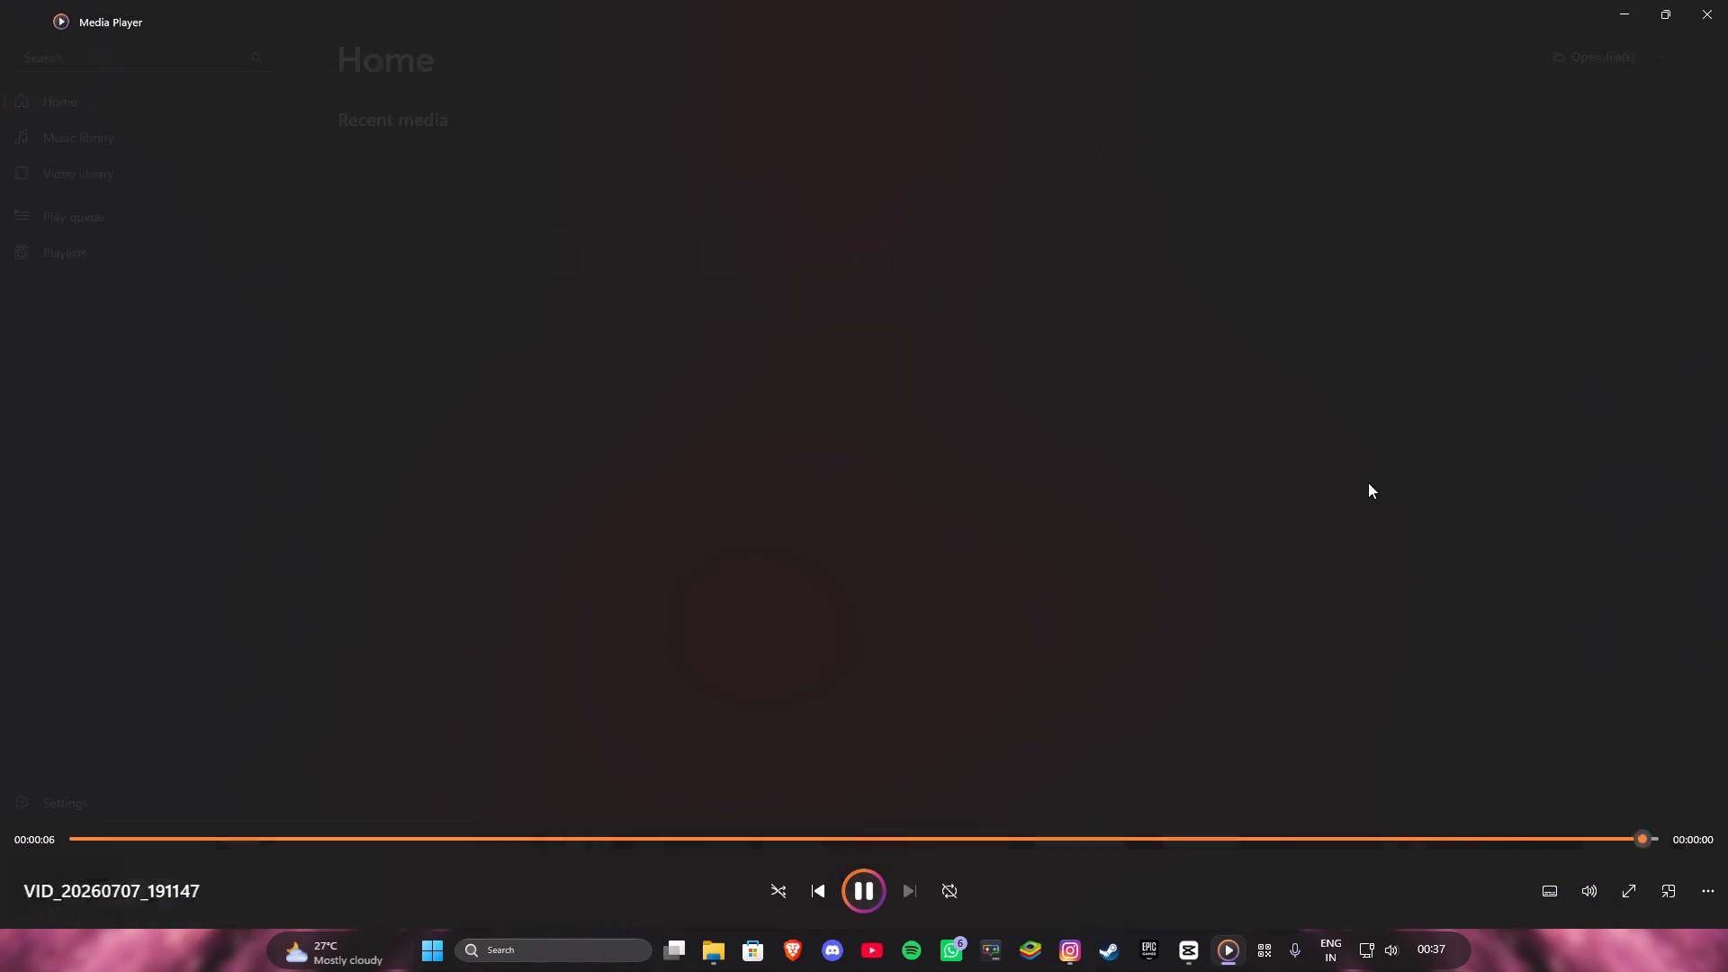
pyautogui.click(1727, 0)
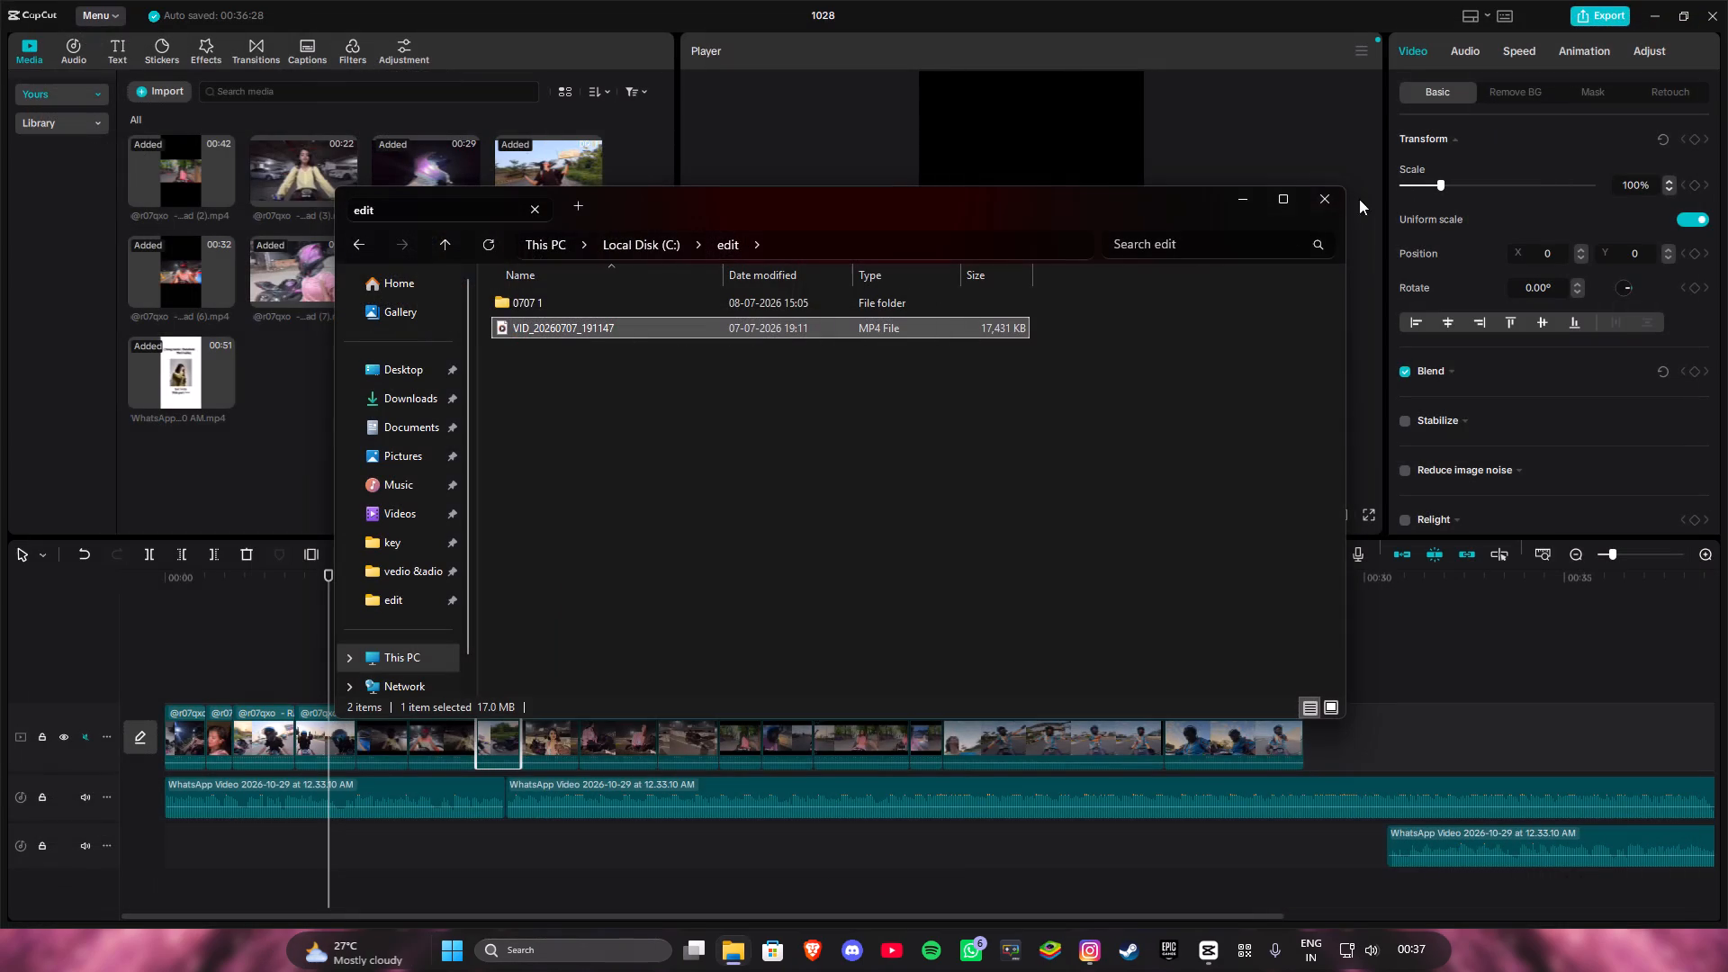
# Check the 0707 1 folder, go back to edit, and import VID_20260707_191147 into the CapCut project's media.
pyautogui.doubleClick(555, 303)
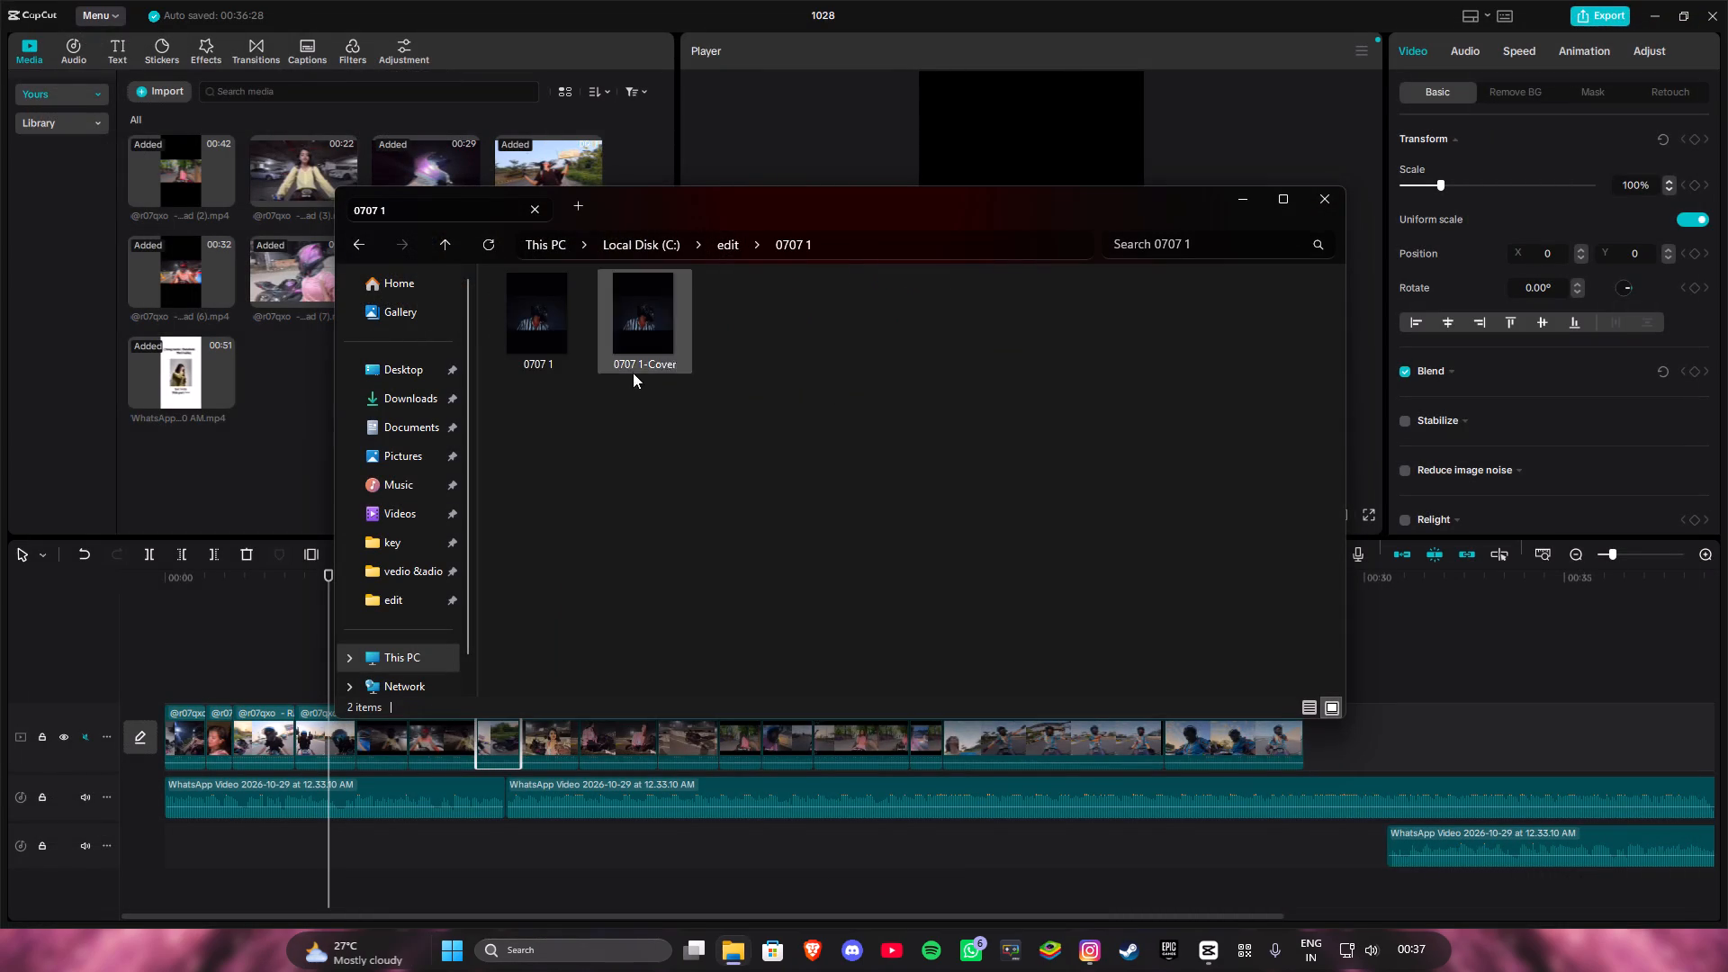
pyautogui.moveTo(698, 408); pyautogui.dragTo(741, 407)
pyautogui.moveTo(609, 332); pyautogui.dragTo(477, 376)
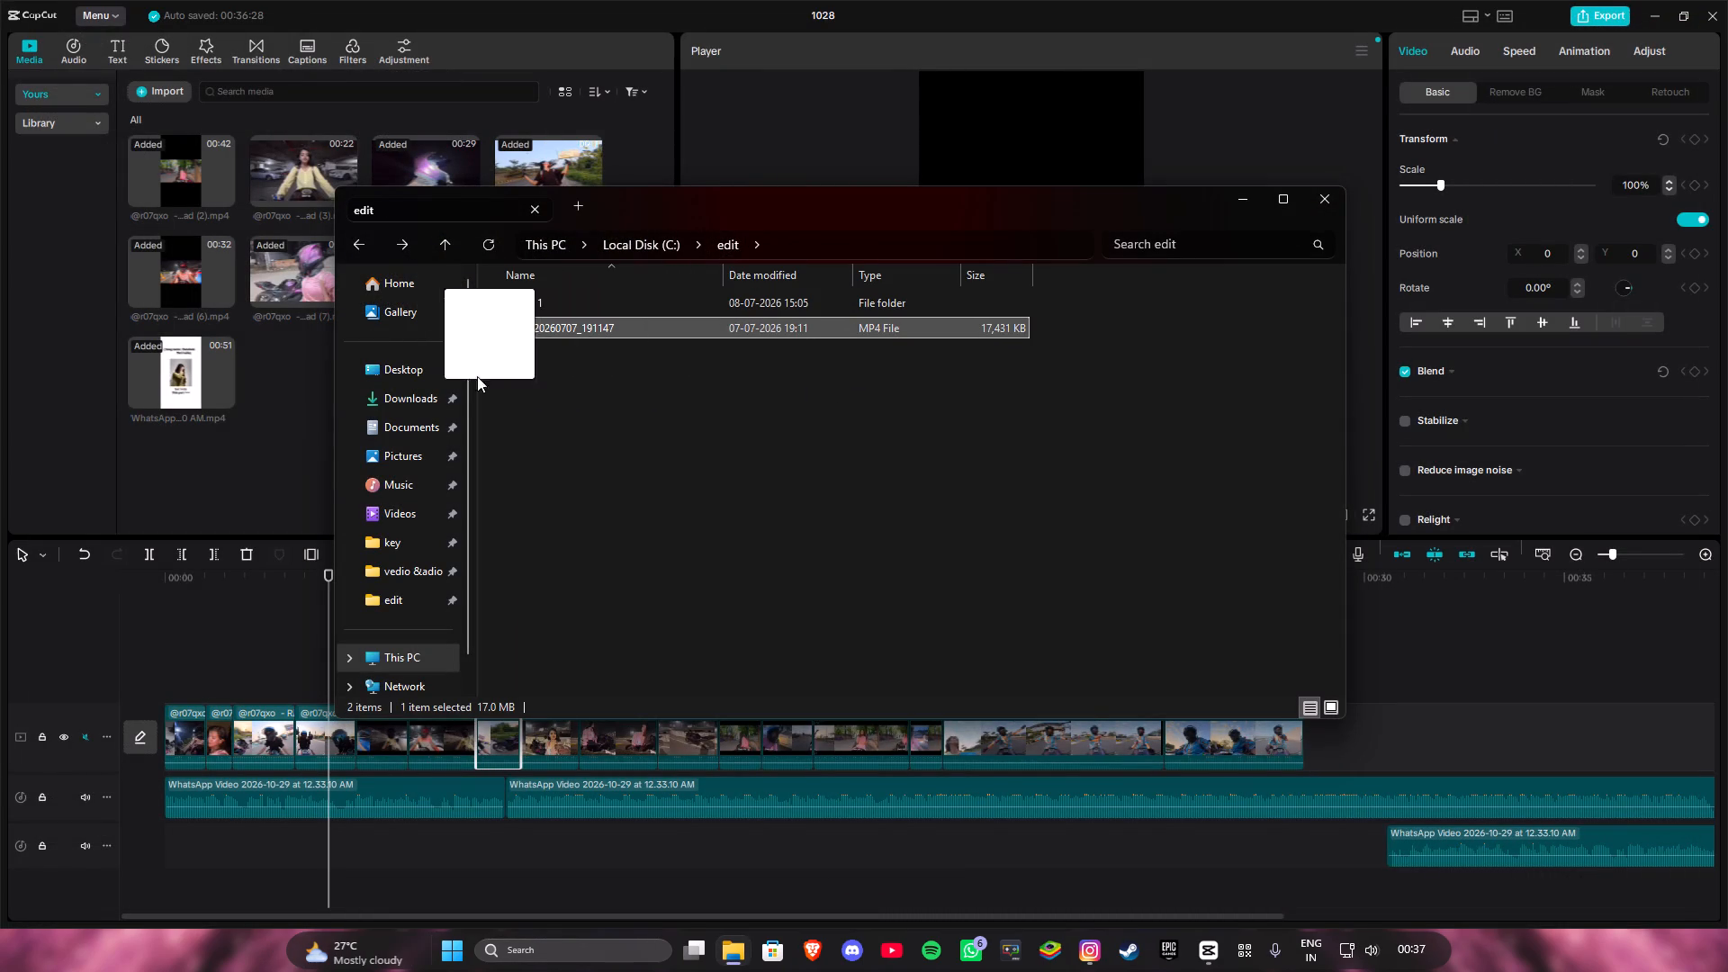
pyautogui.moveTo(477, 376); pyautogui.dragTo(277, 450)
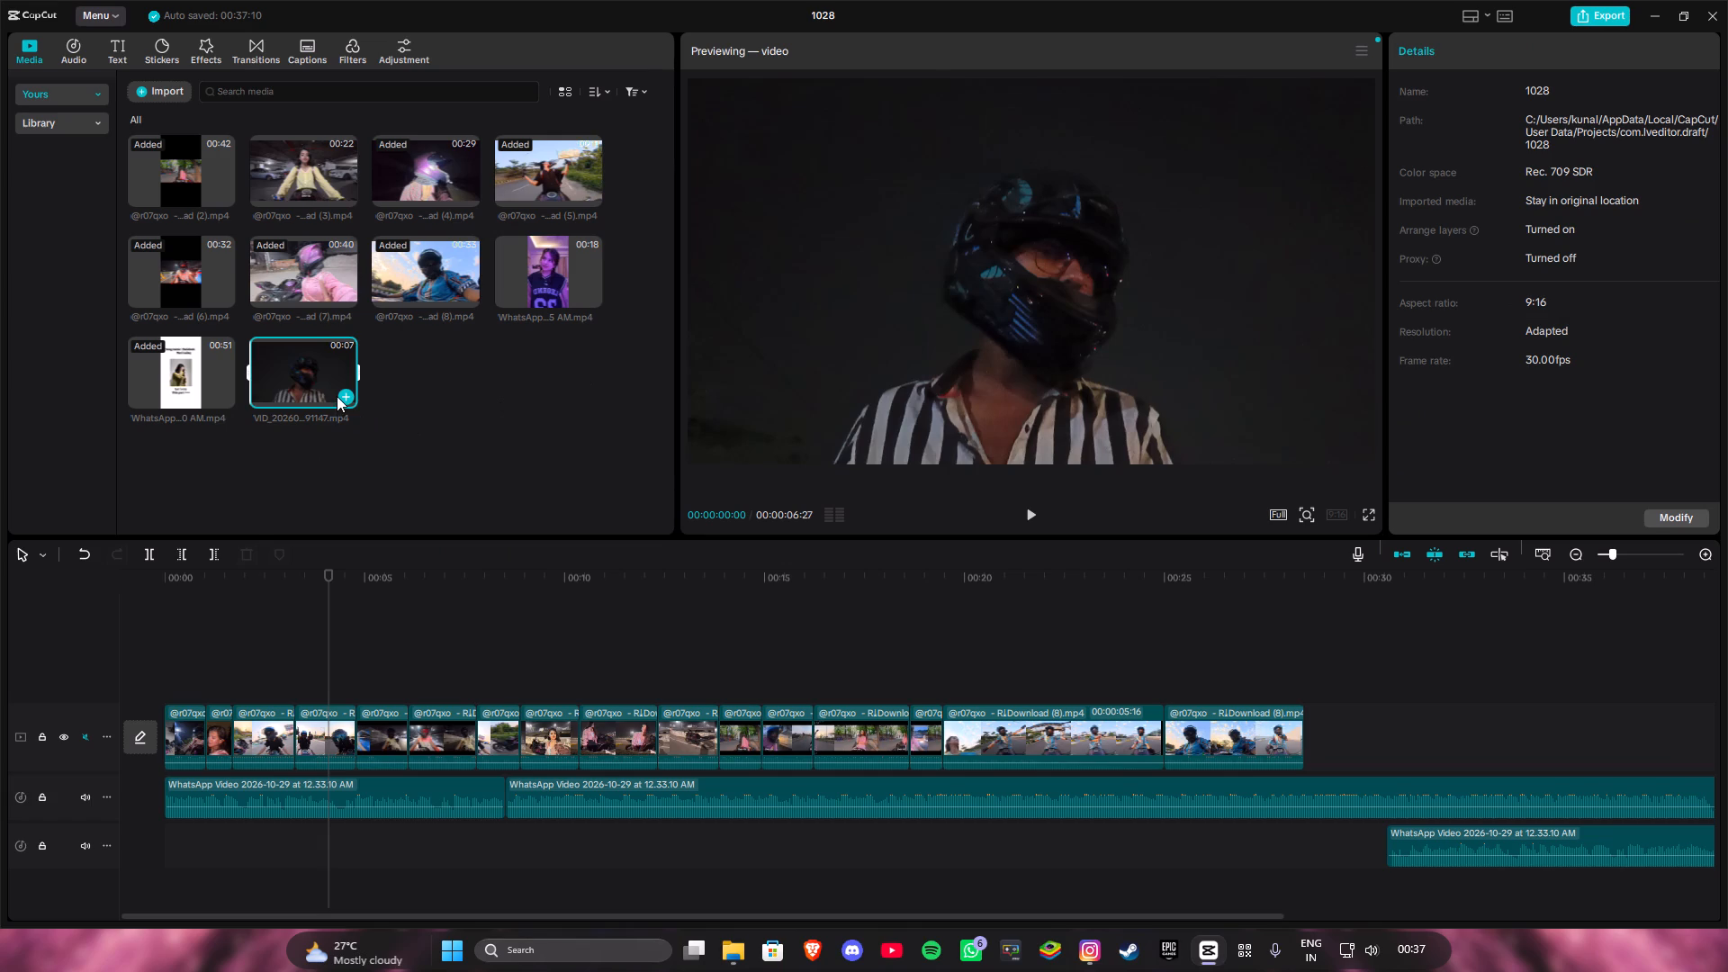
# Insert the VID_20260707_191147 clip at the beginning of the main video track, ahead of the existing clips.
pyautogui.moveTo(310, 363); pyautogui.dragTo(117, 741)
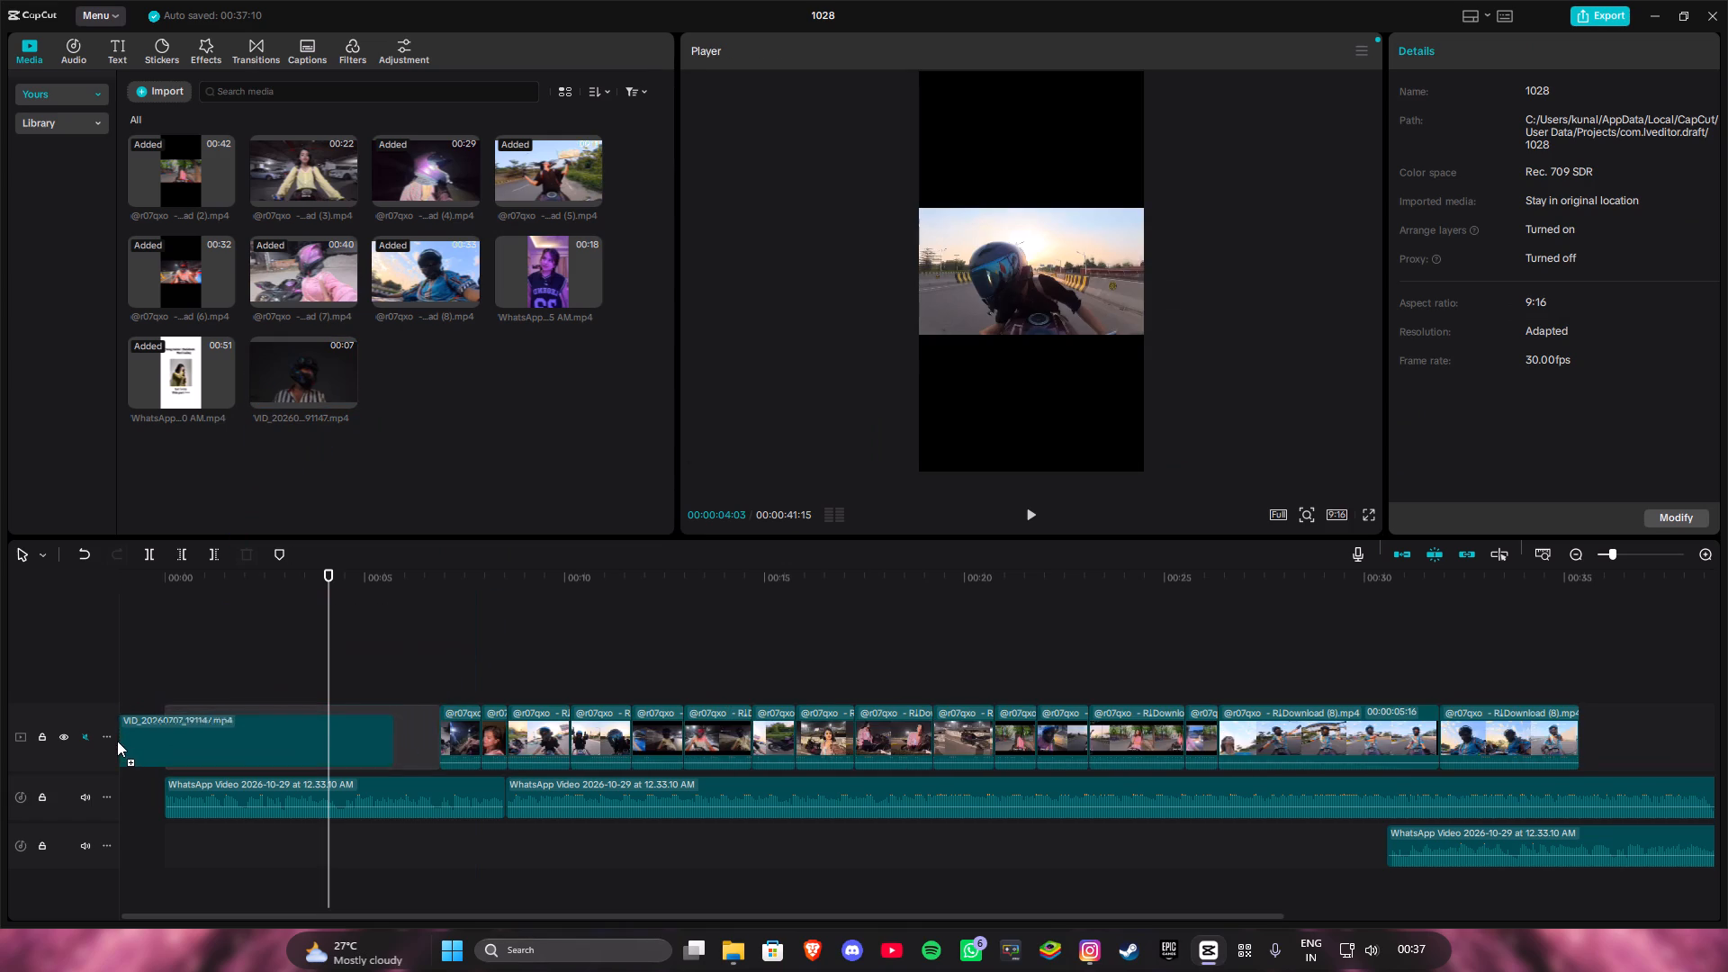
pyautogui.moveTo(117, 741); pyautogui.dragTo(154, 732)
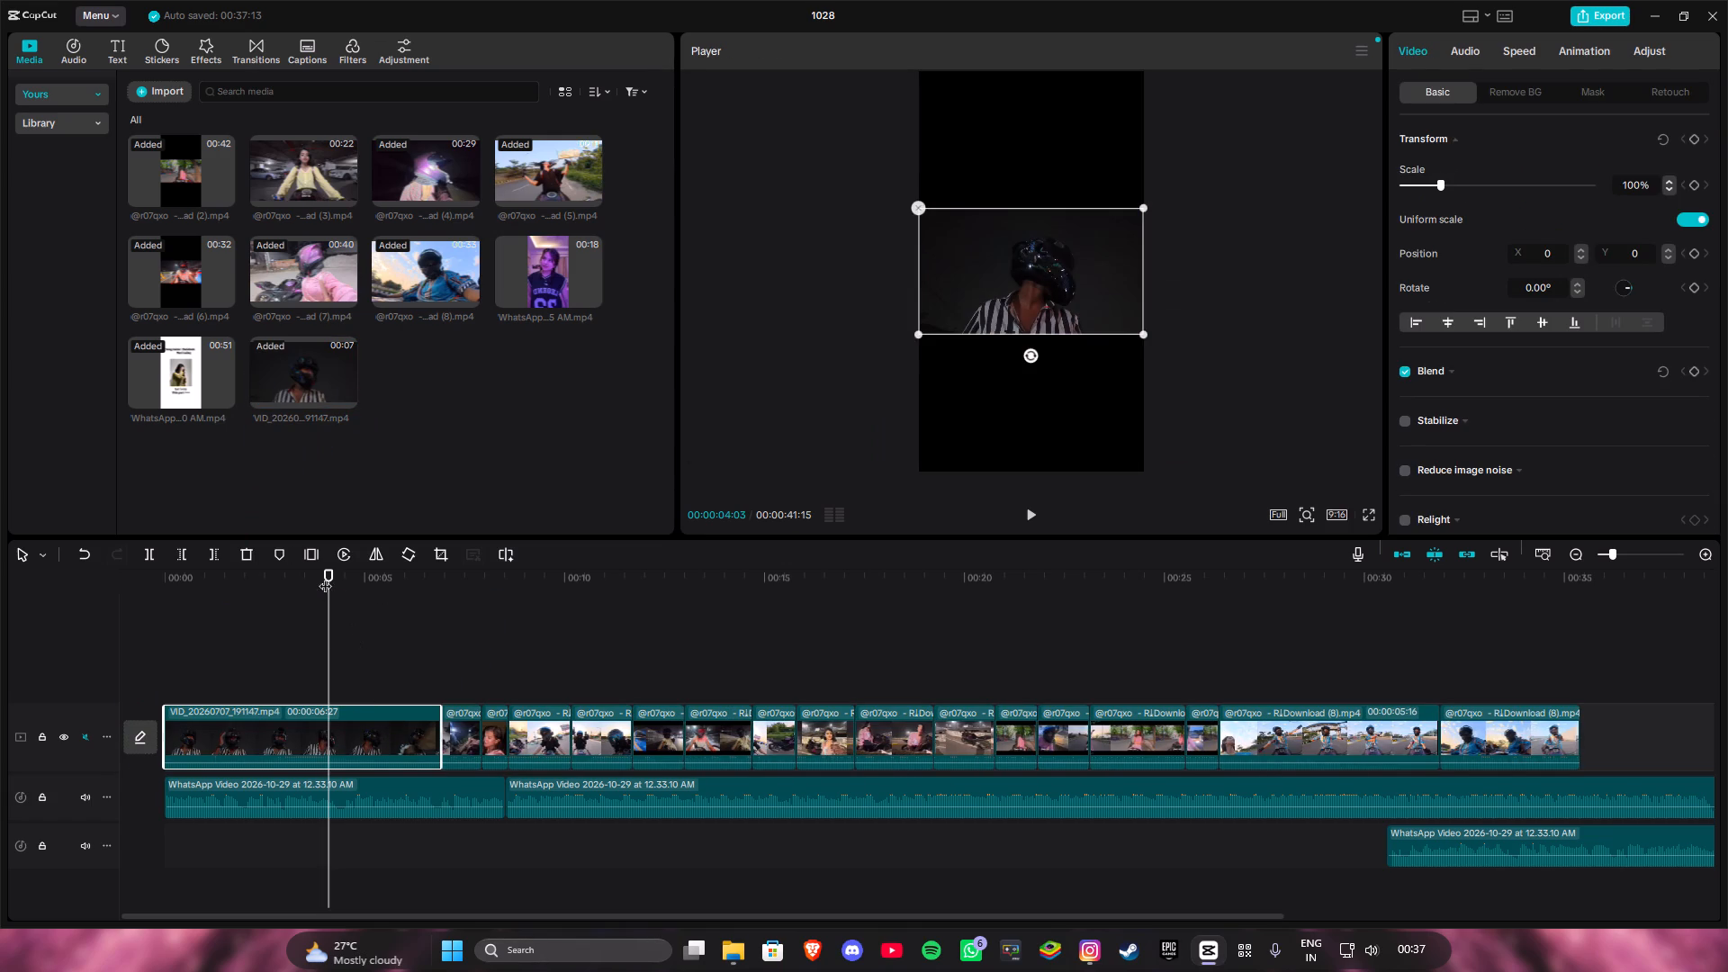
# Split the opening VID_20260707_191147 clip at 00:00:05:24 and select the short piece after the cut.
pyautogui.moveTo(325, 575); pyautogui.dragTo(233, 577)
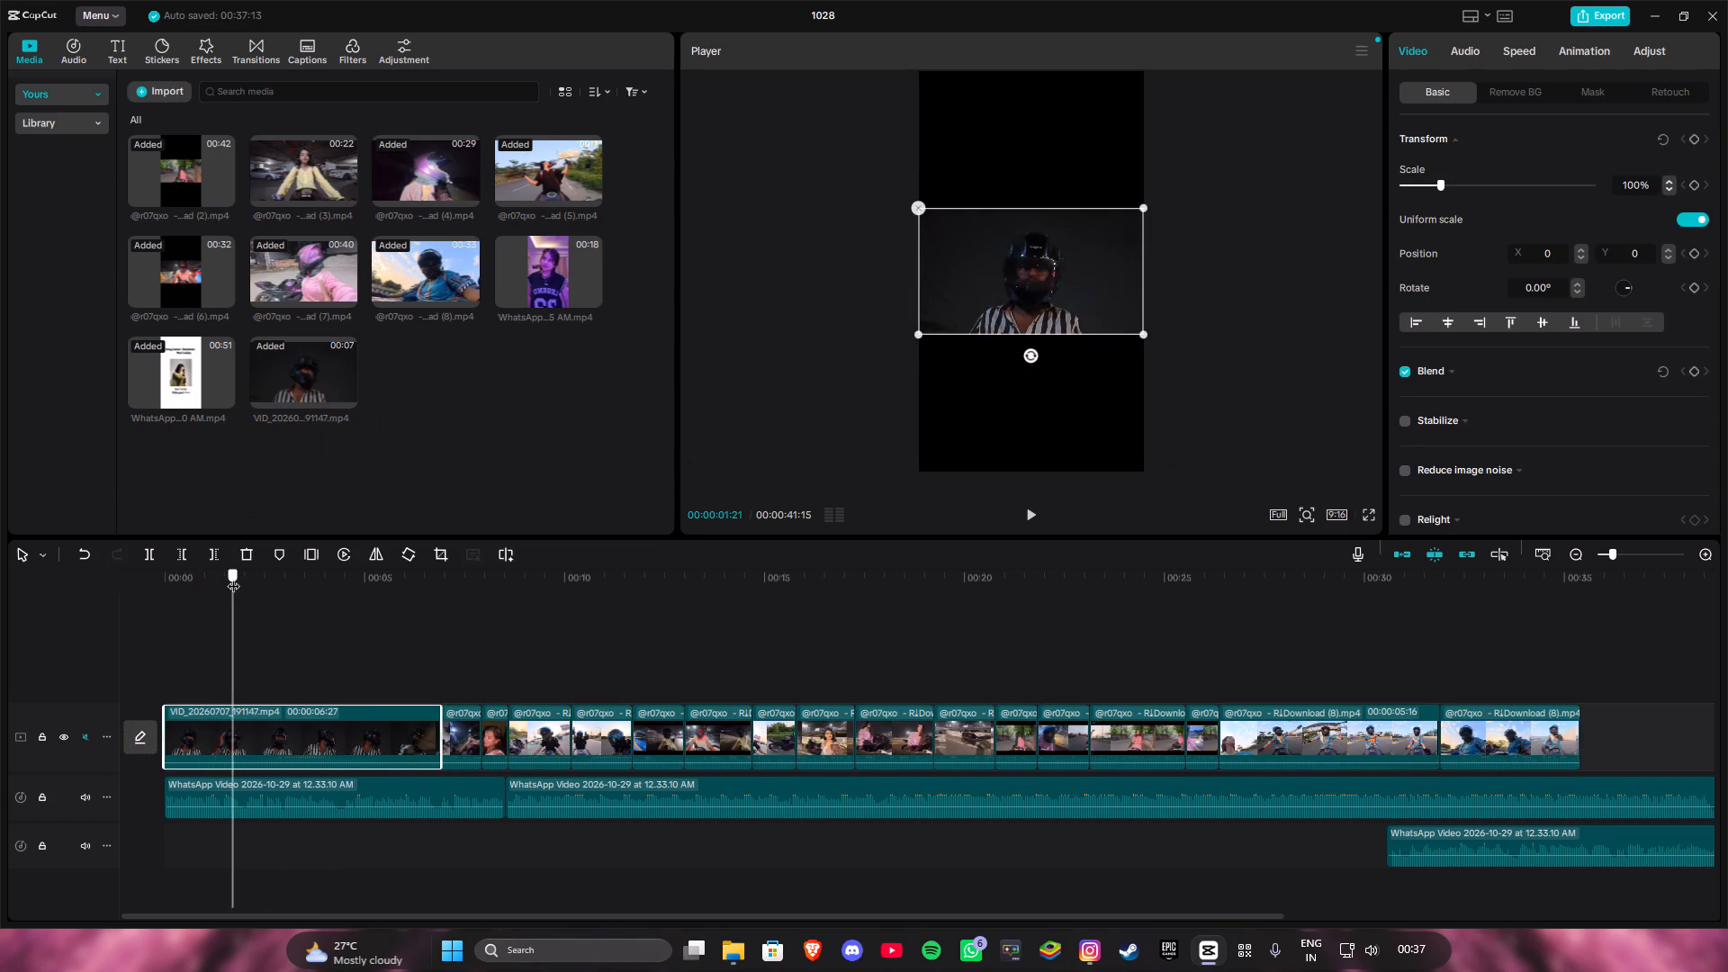
pyautogui.moveTo(233, 577); pyautogui.dragTo(241, 561)
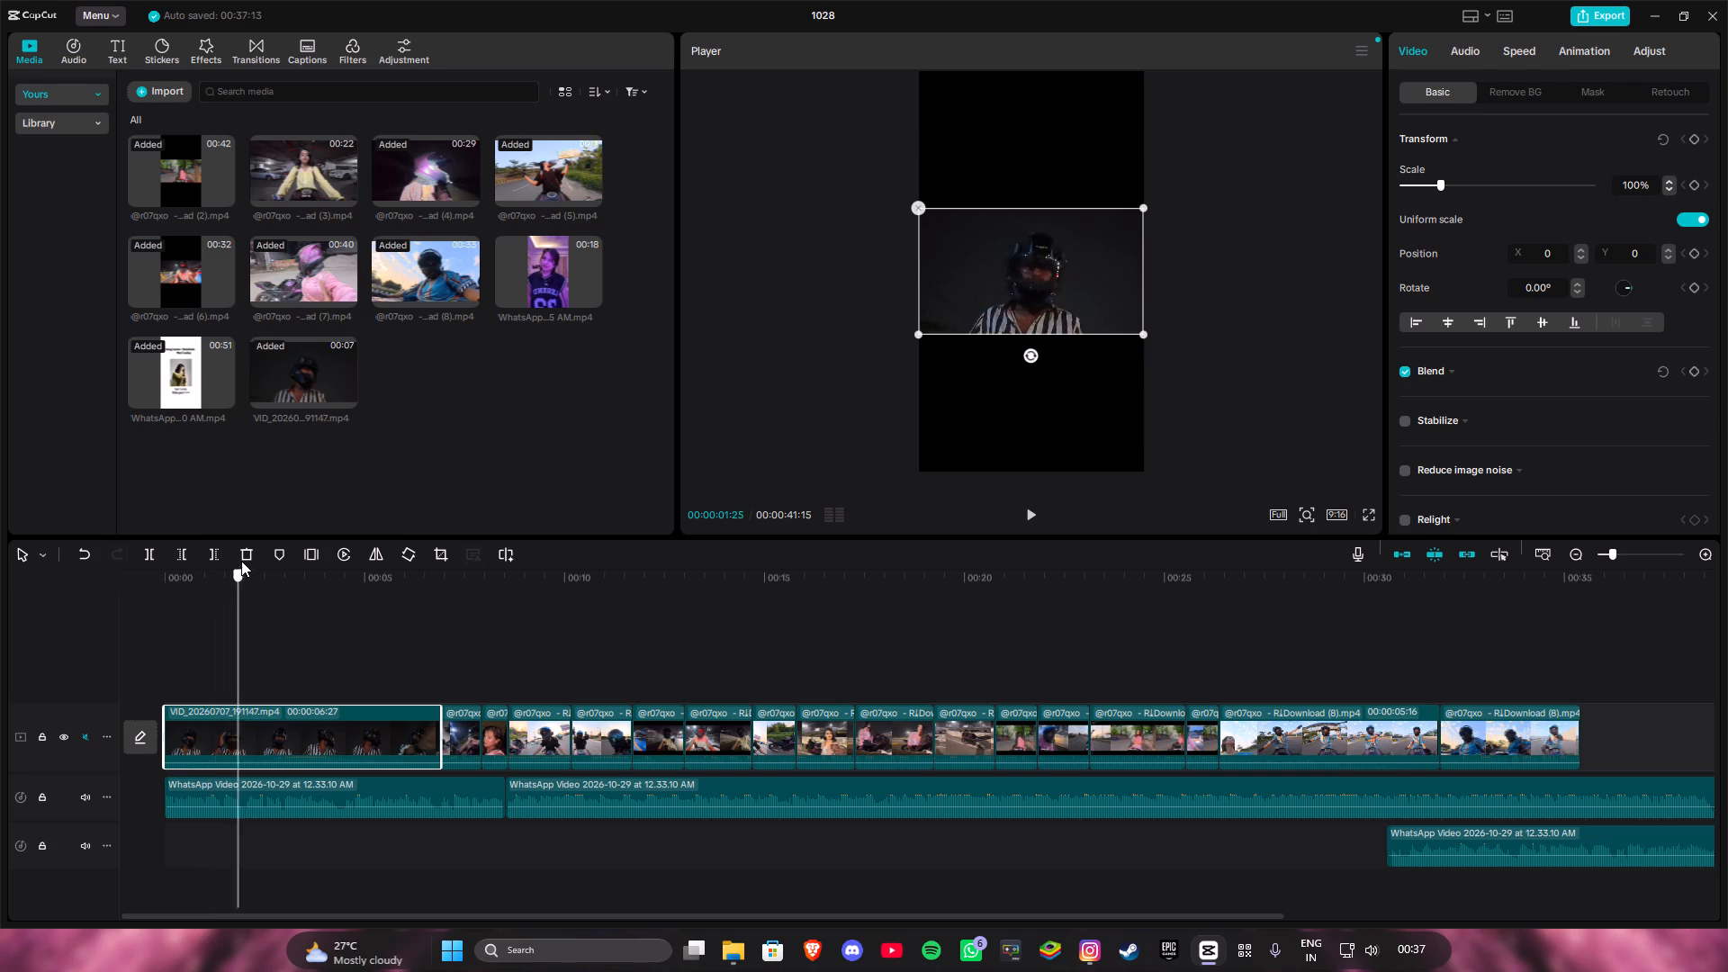
pyautogui.moveTo(241, 561); pyautogui.dragTo(433, 525)
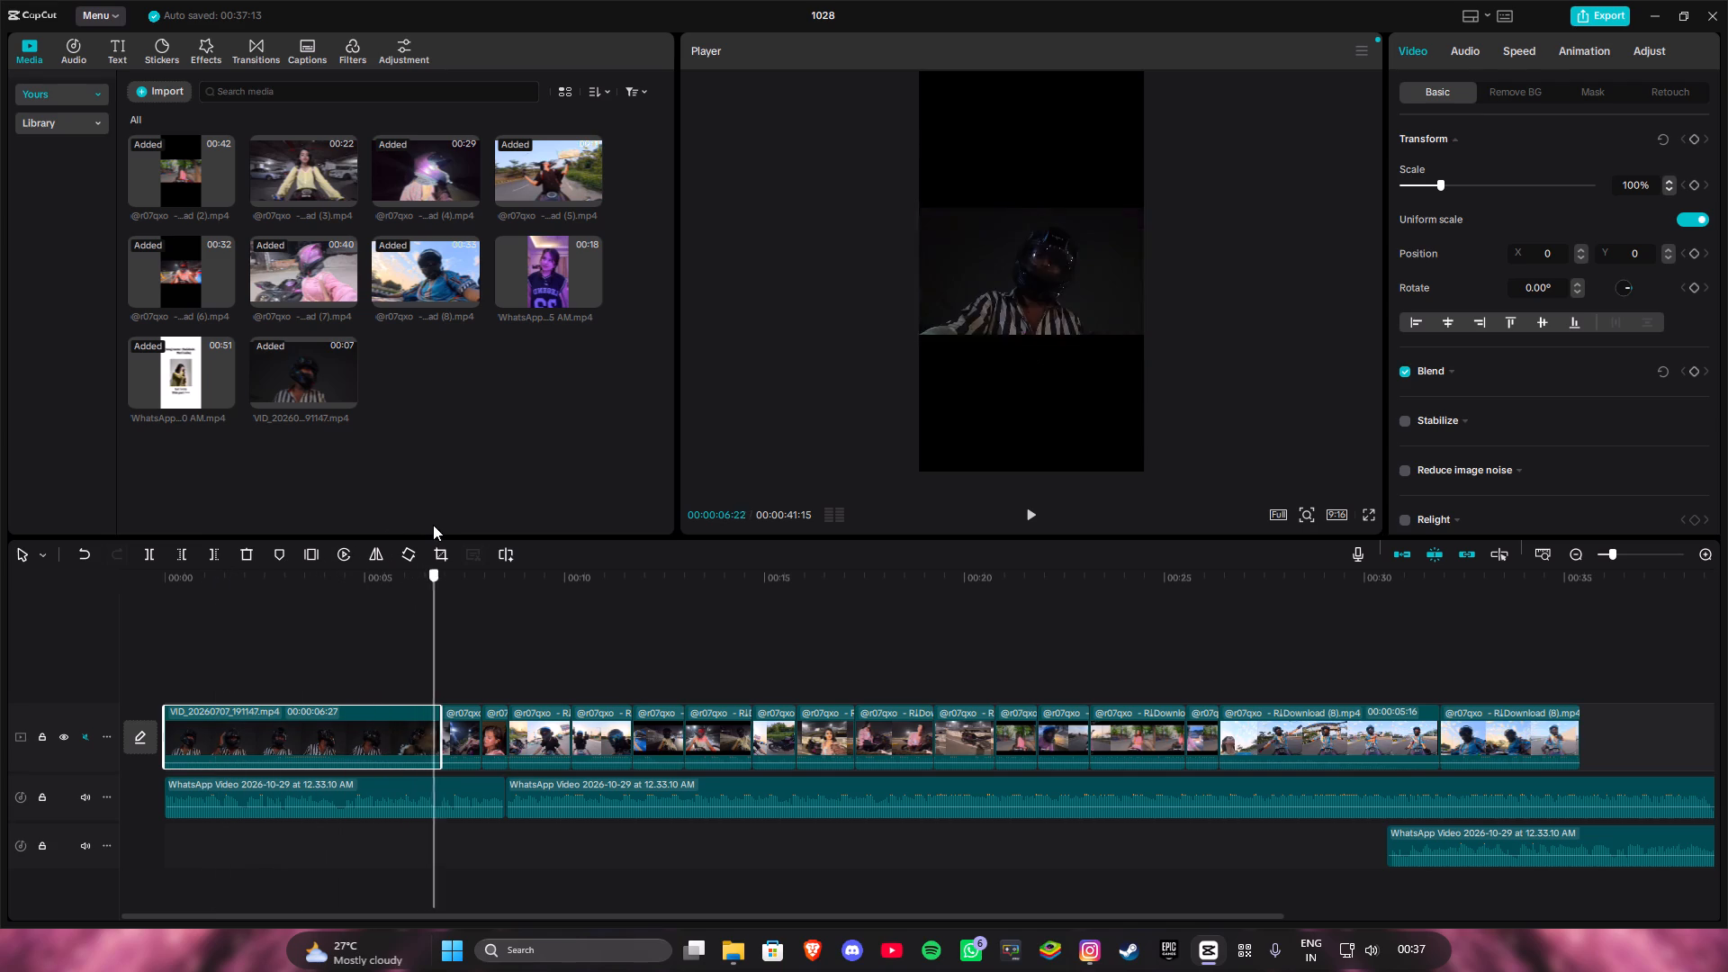
pyautogui.moveTo(433, 525); pyautogui.dragTo(380, 536)
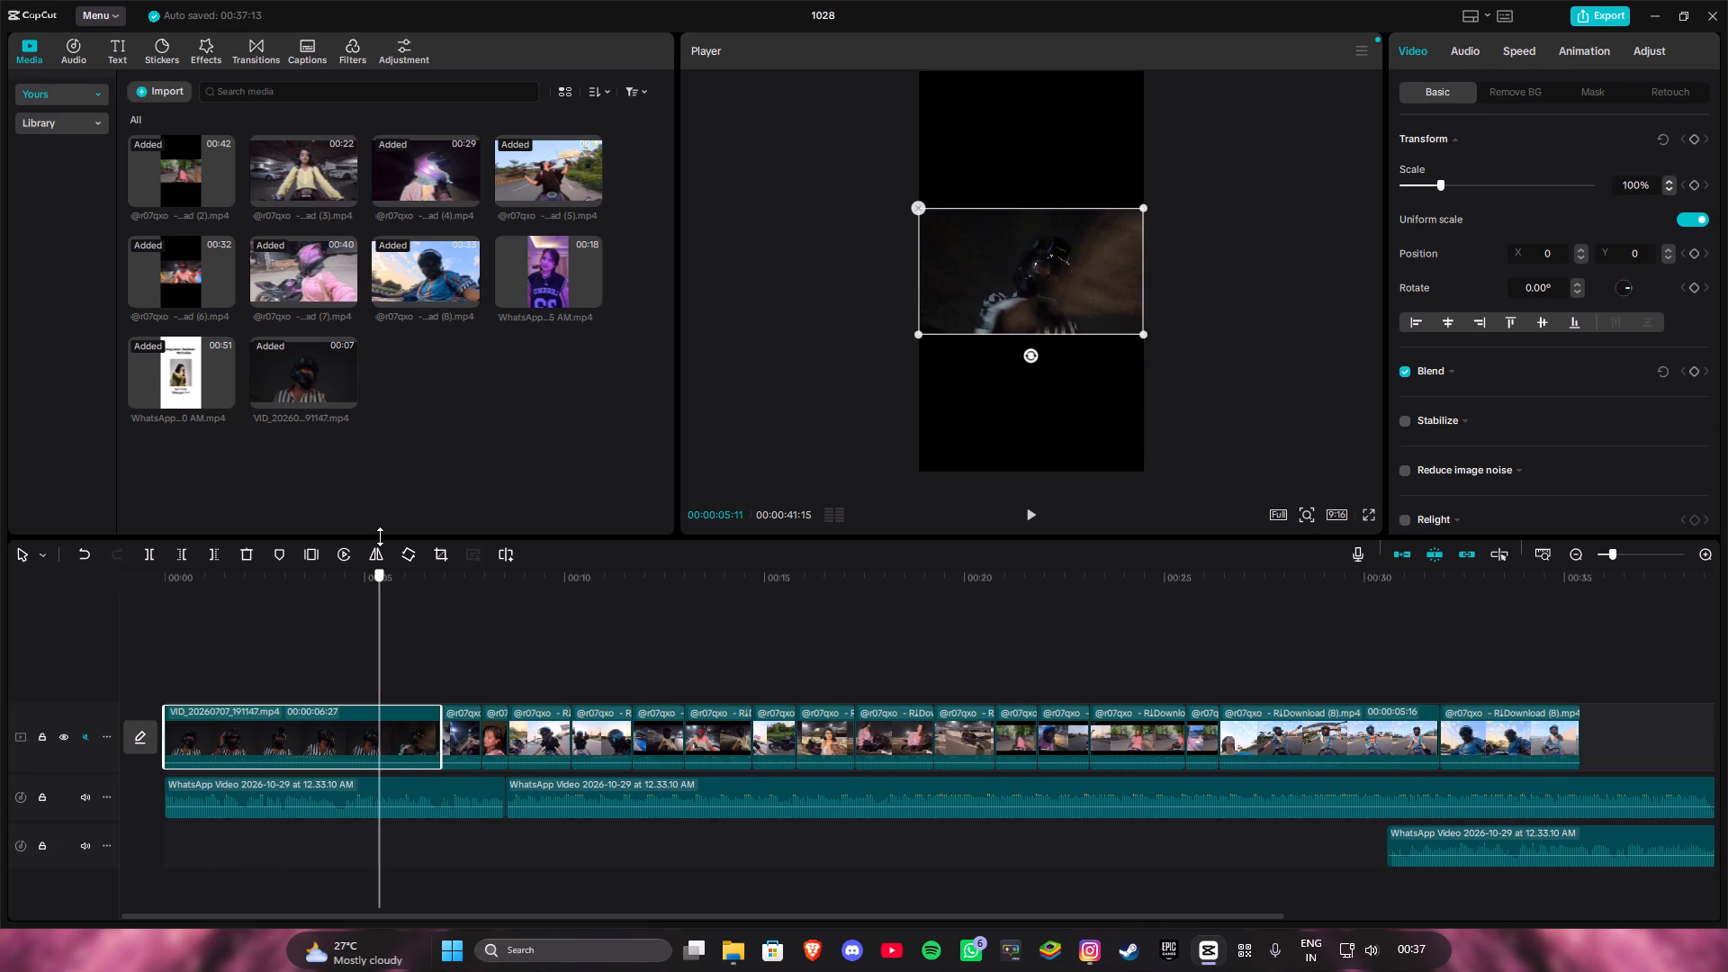
pyautogui.moveTo(380, 536); pyautogui.dragTo(394, 535)
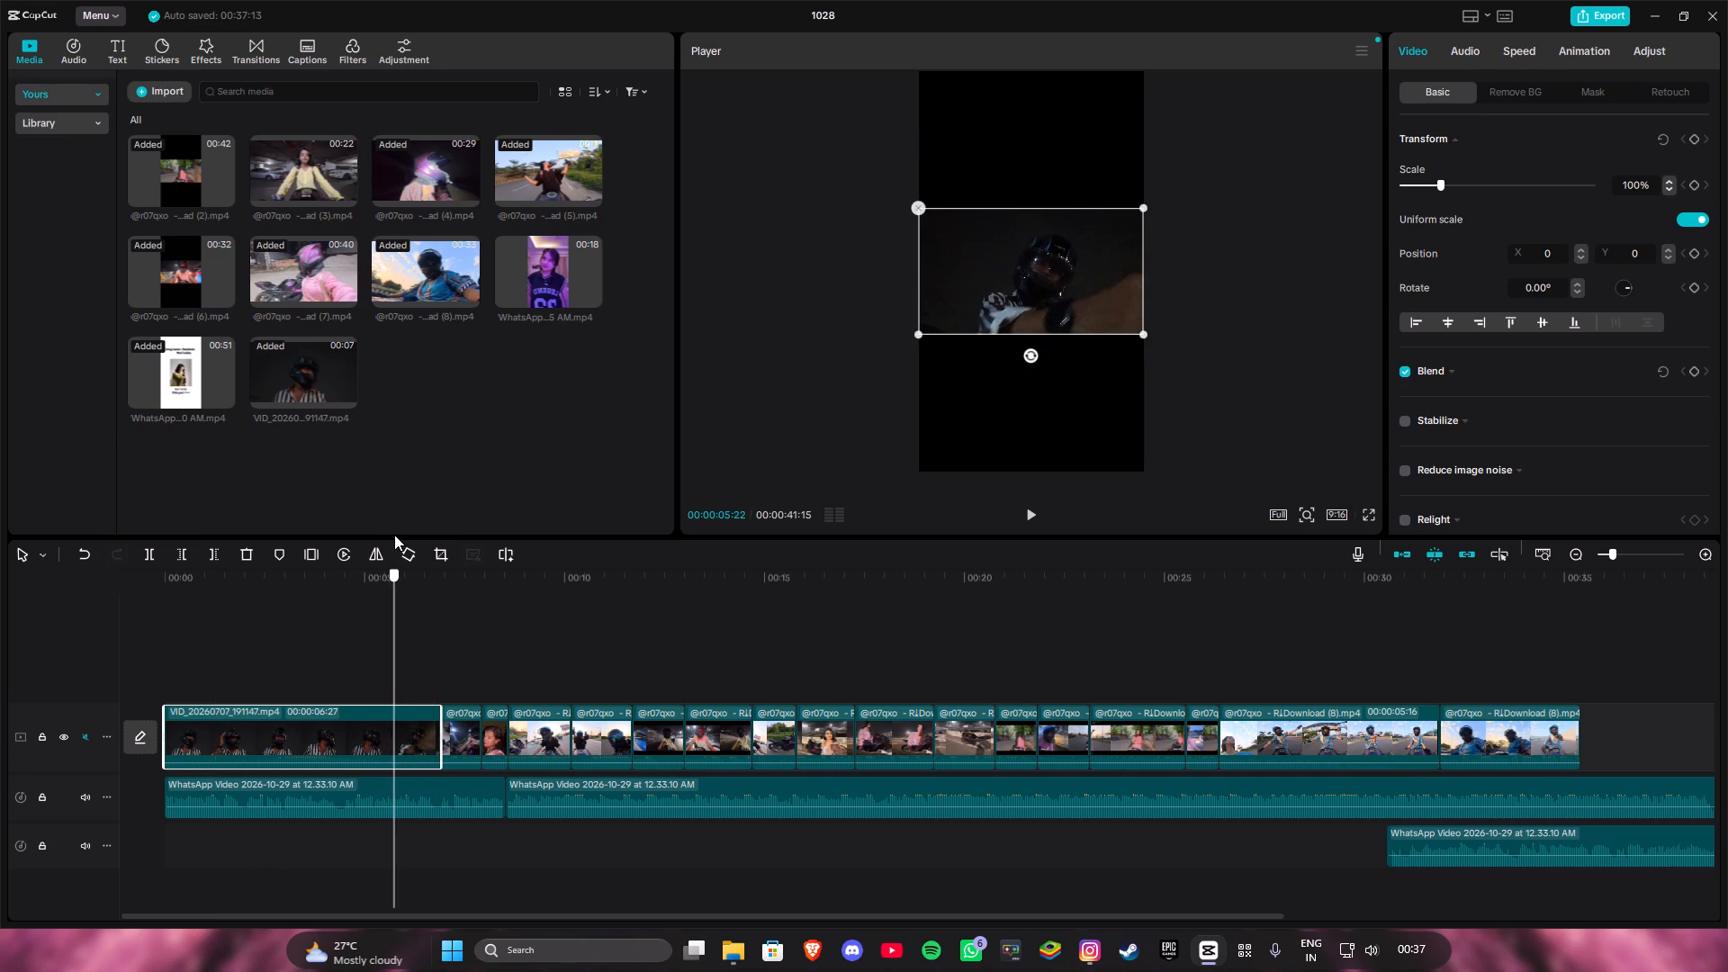
pyautogui.moveTo(394, 535); pyautogui.dragTo(396, 534)
pyautogui.click(150, 553)
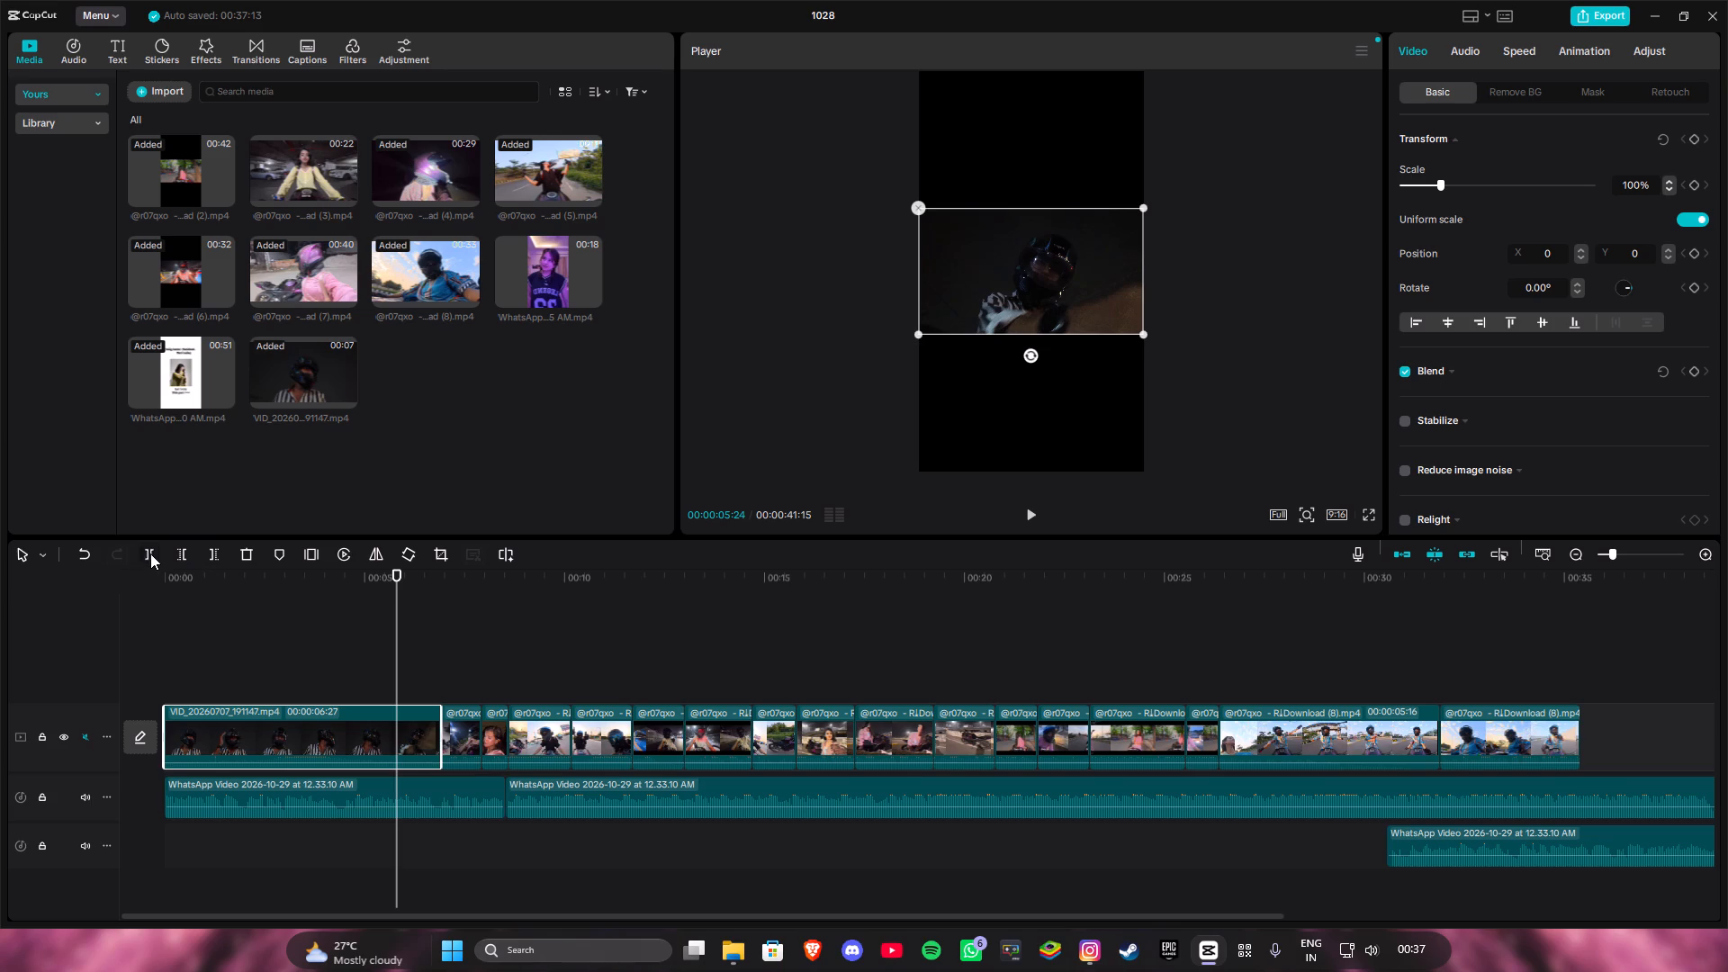
pyautogui.click(426, 739)
# Play back the opening, split the VID_20260707_191147 clip at 00:00:01:23, and delete the piece before the cut.
pyautogui.click(1032, 520)
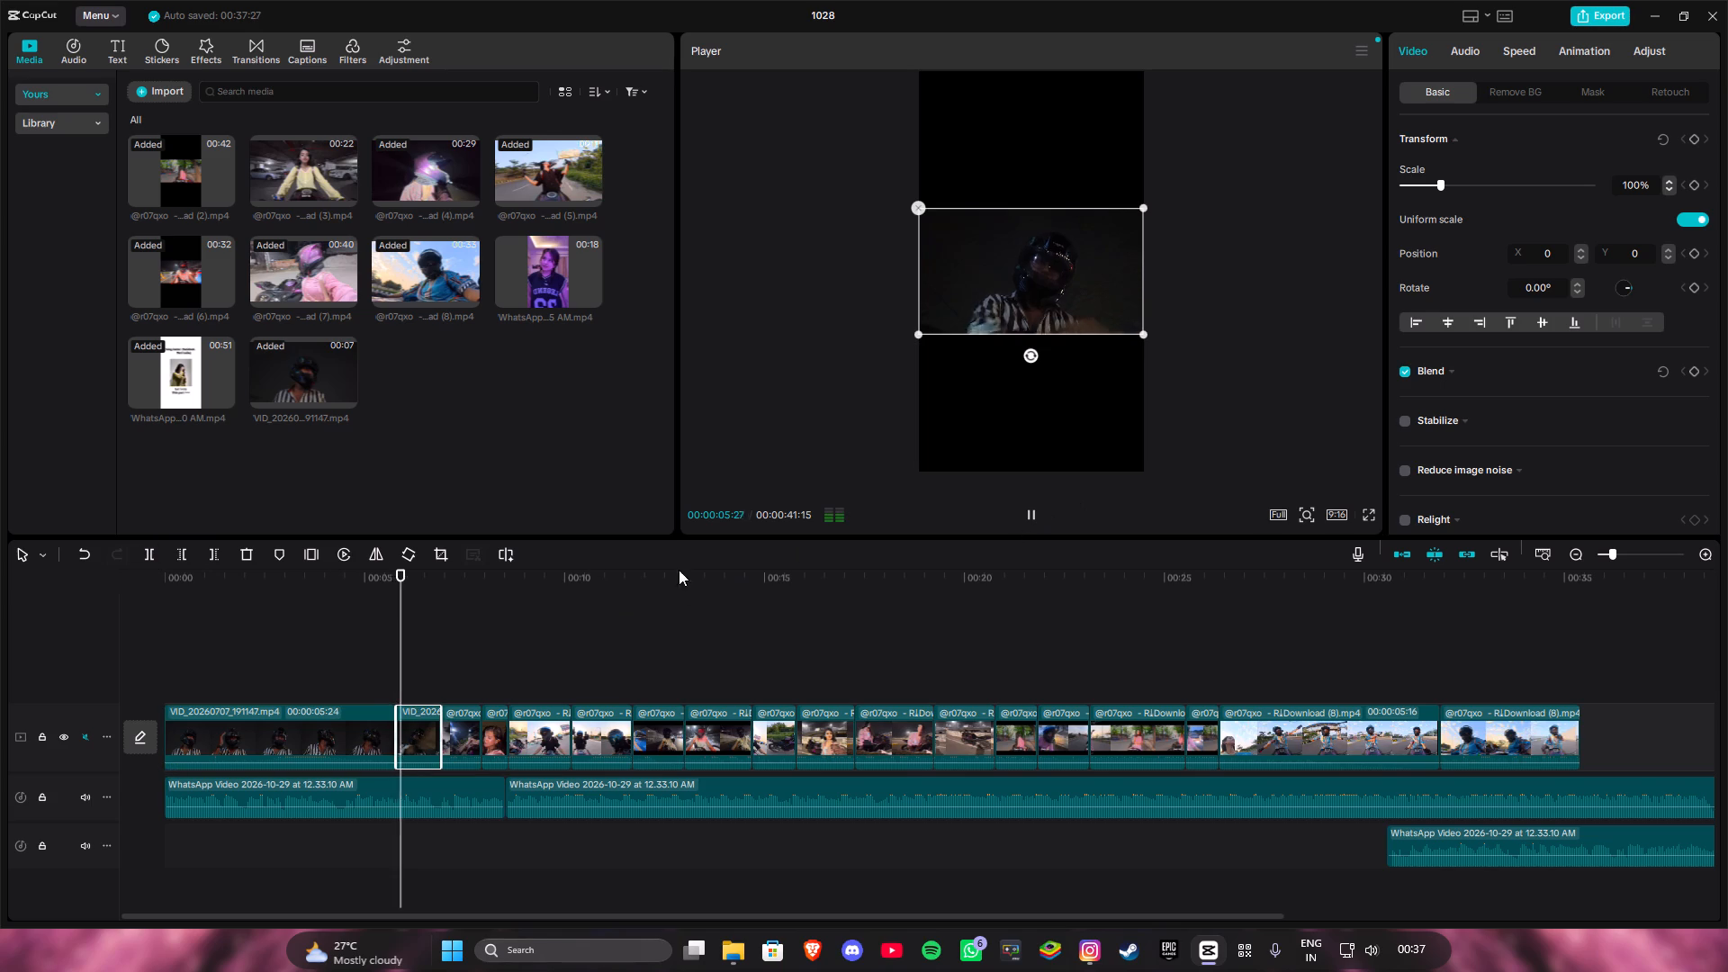
pyautogui.moveTo(423, 578); pyautogui.dragTo(137, 622)
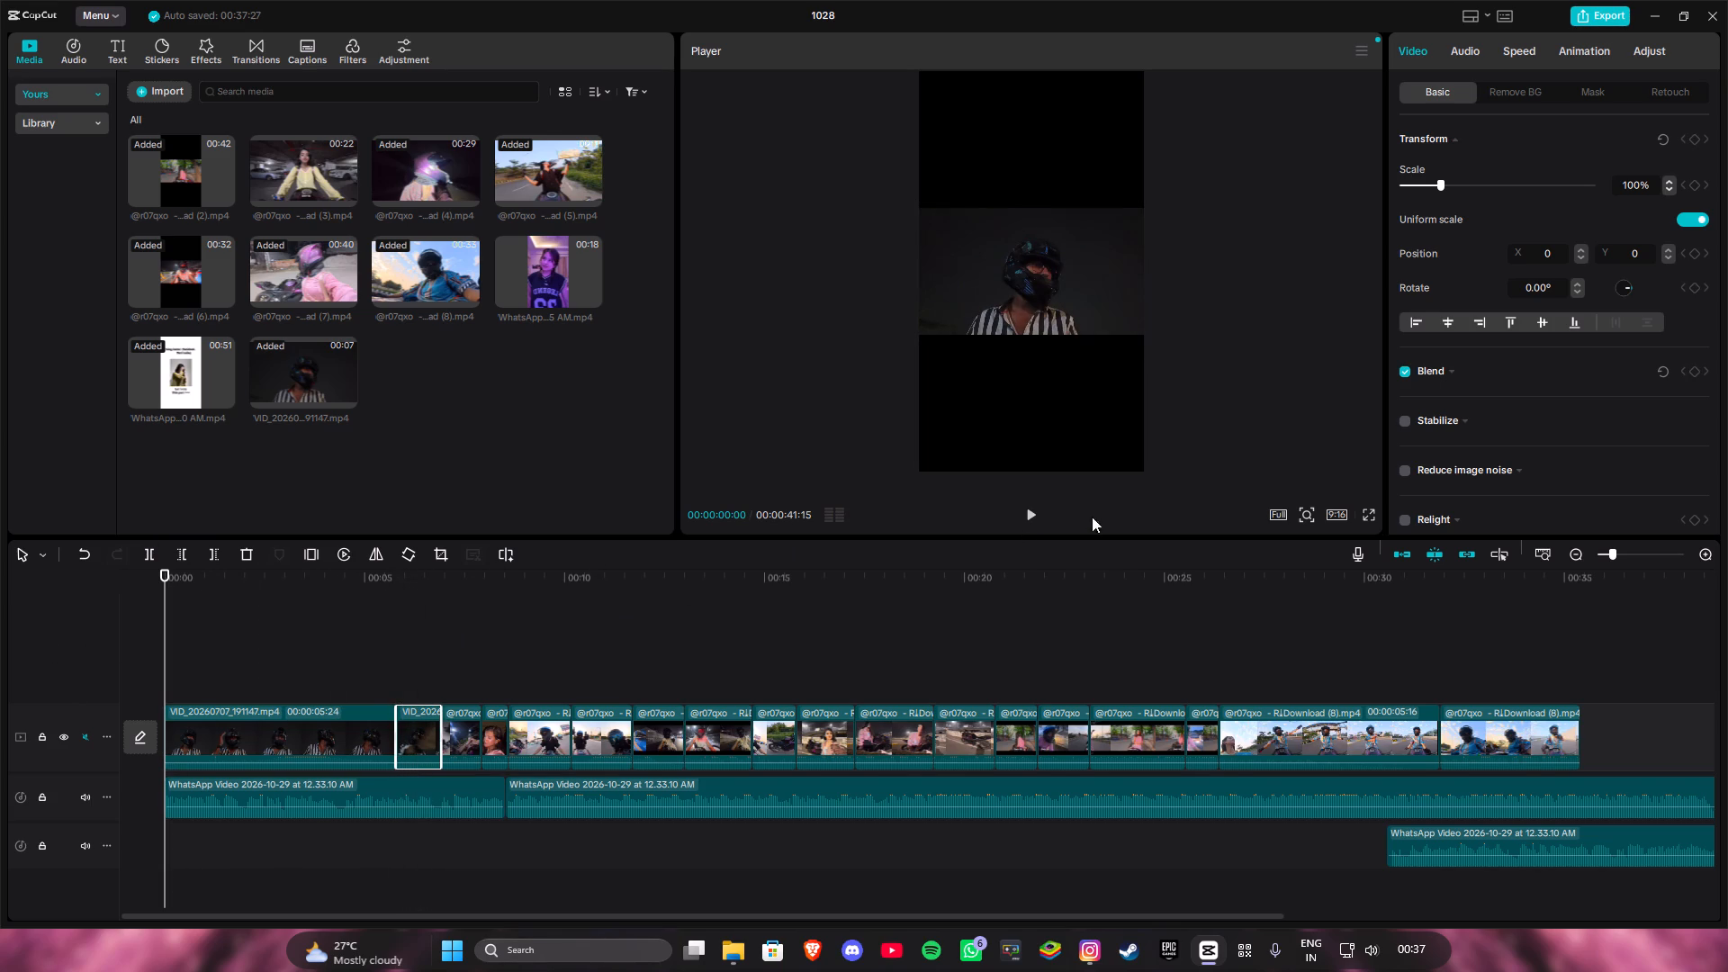
pyautogui.click(1030, 518)
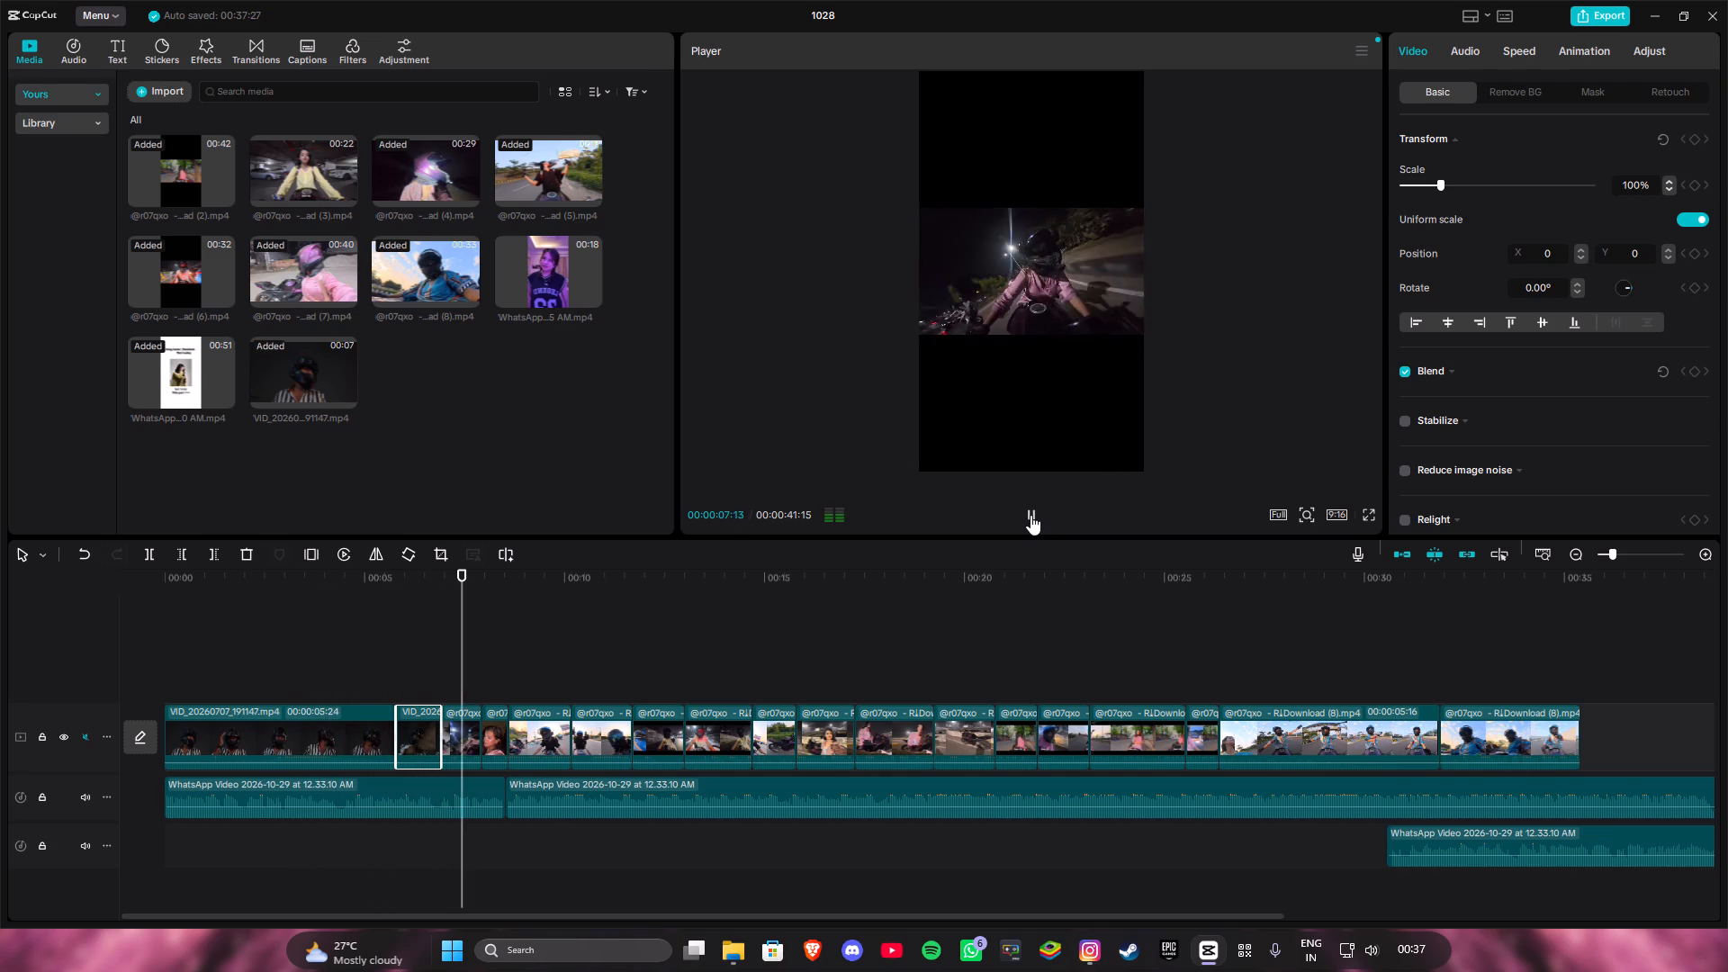
pyautogui.moveTo(545, 592); pyautogui.dragTo(152, 618)
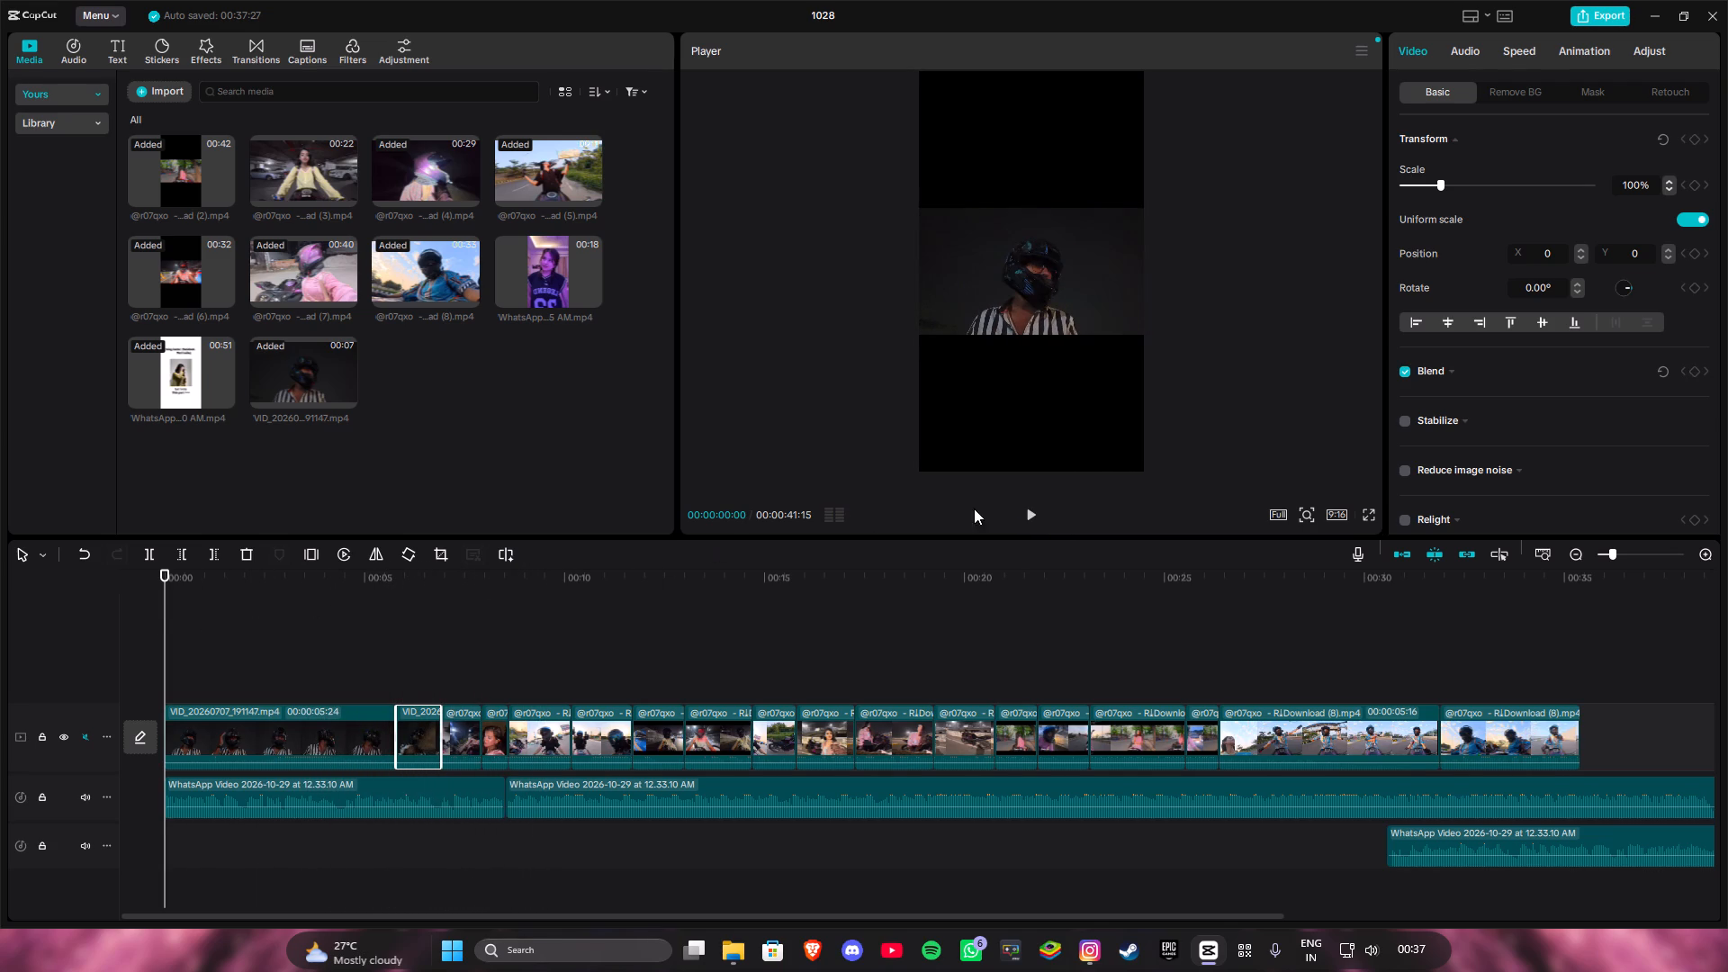
pyautogui.click(1026, 515)
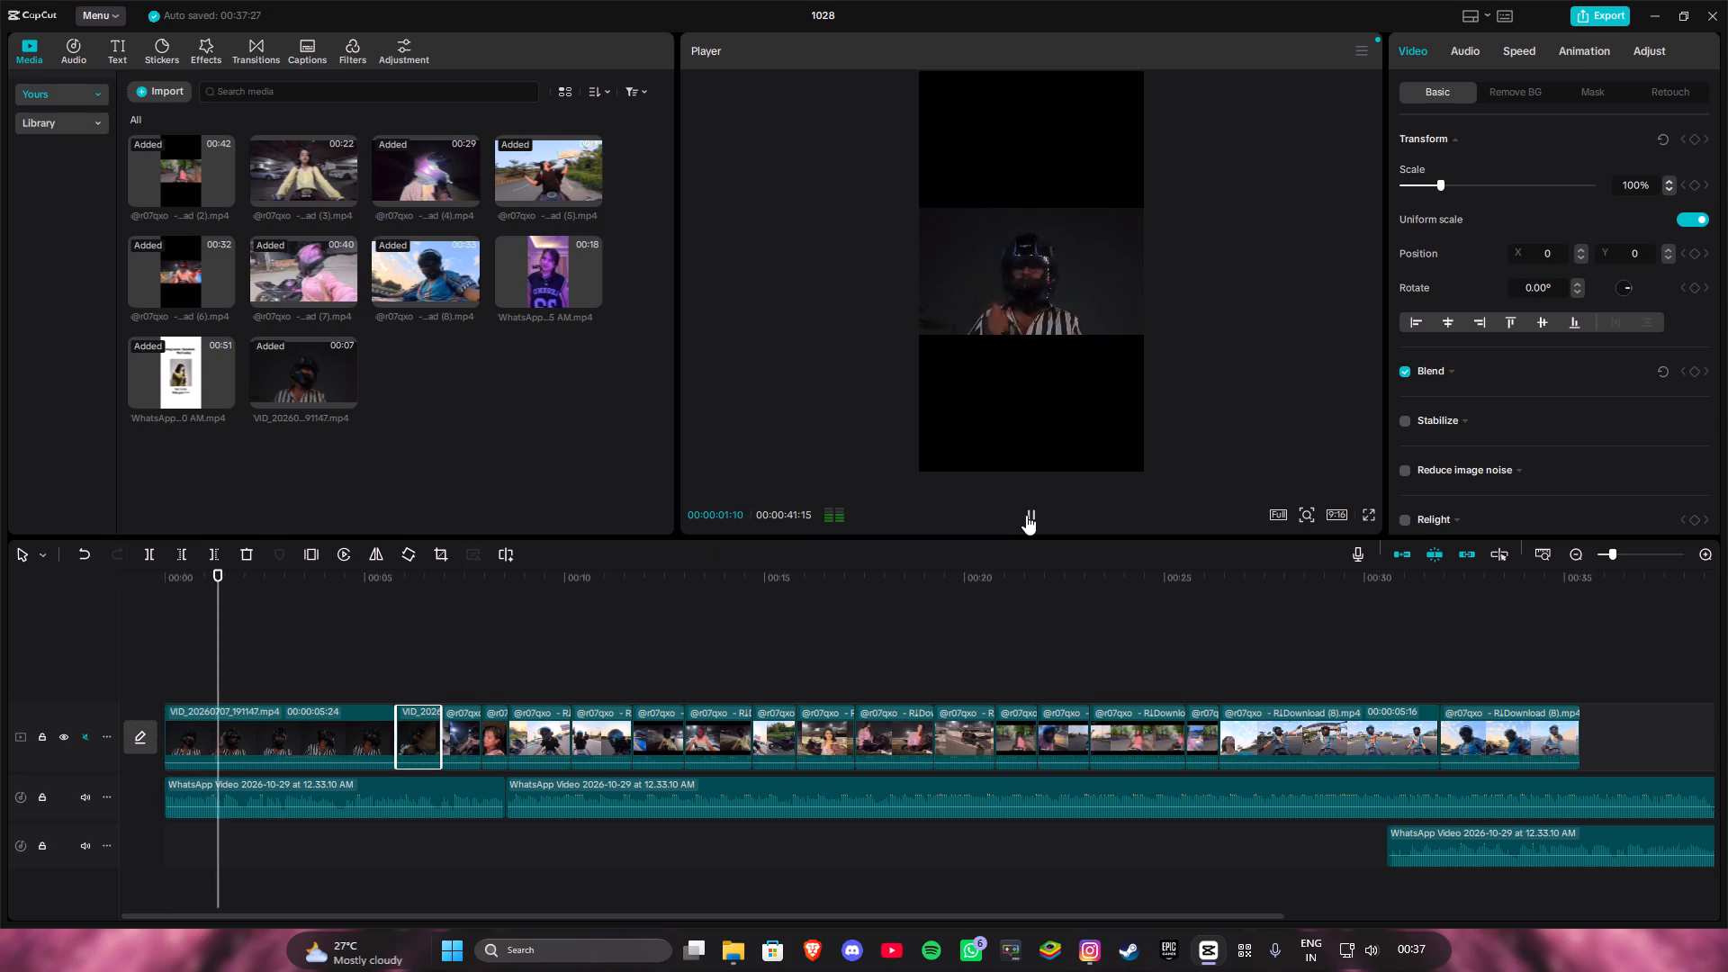
pyautogui.click(1026, 515)
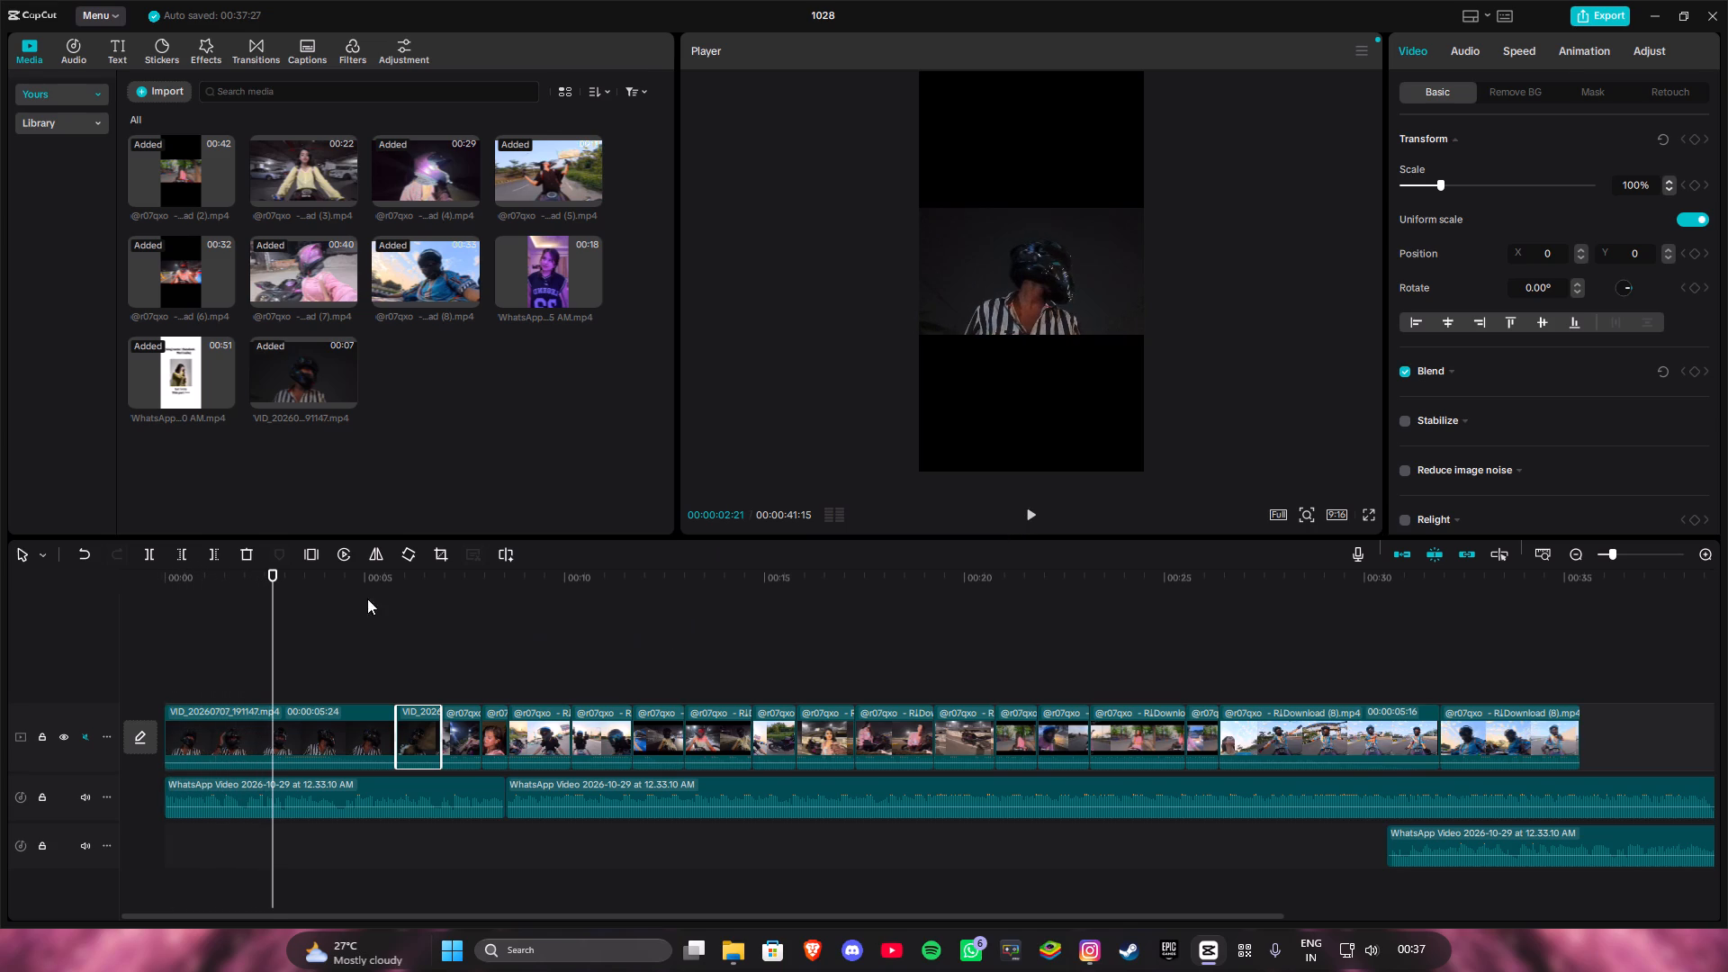
pyautogui.moveTo(276, 570); pyautogui.dragTo(229, 565)
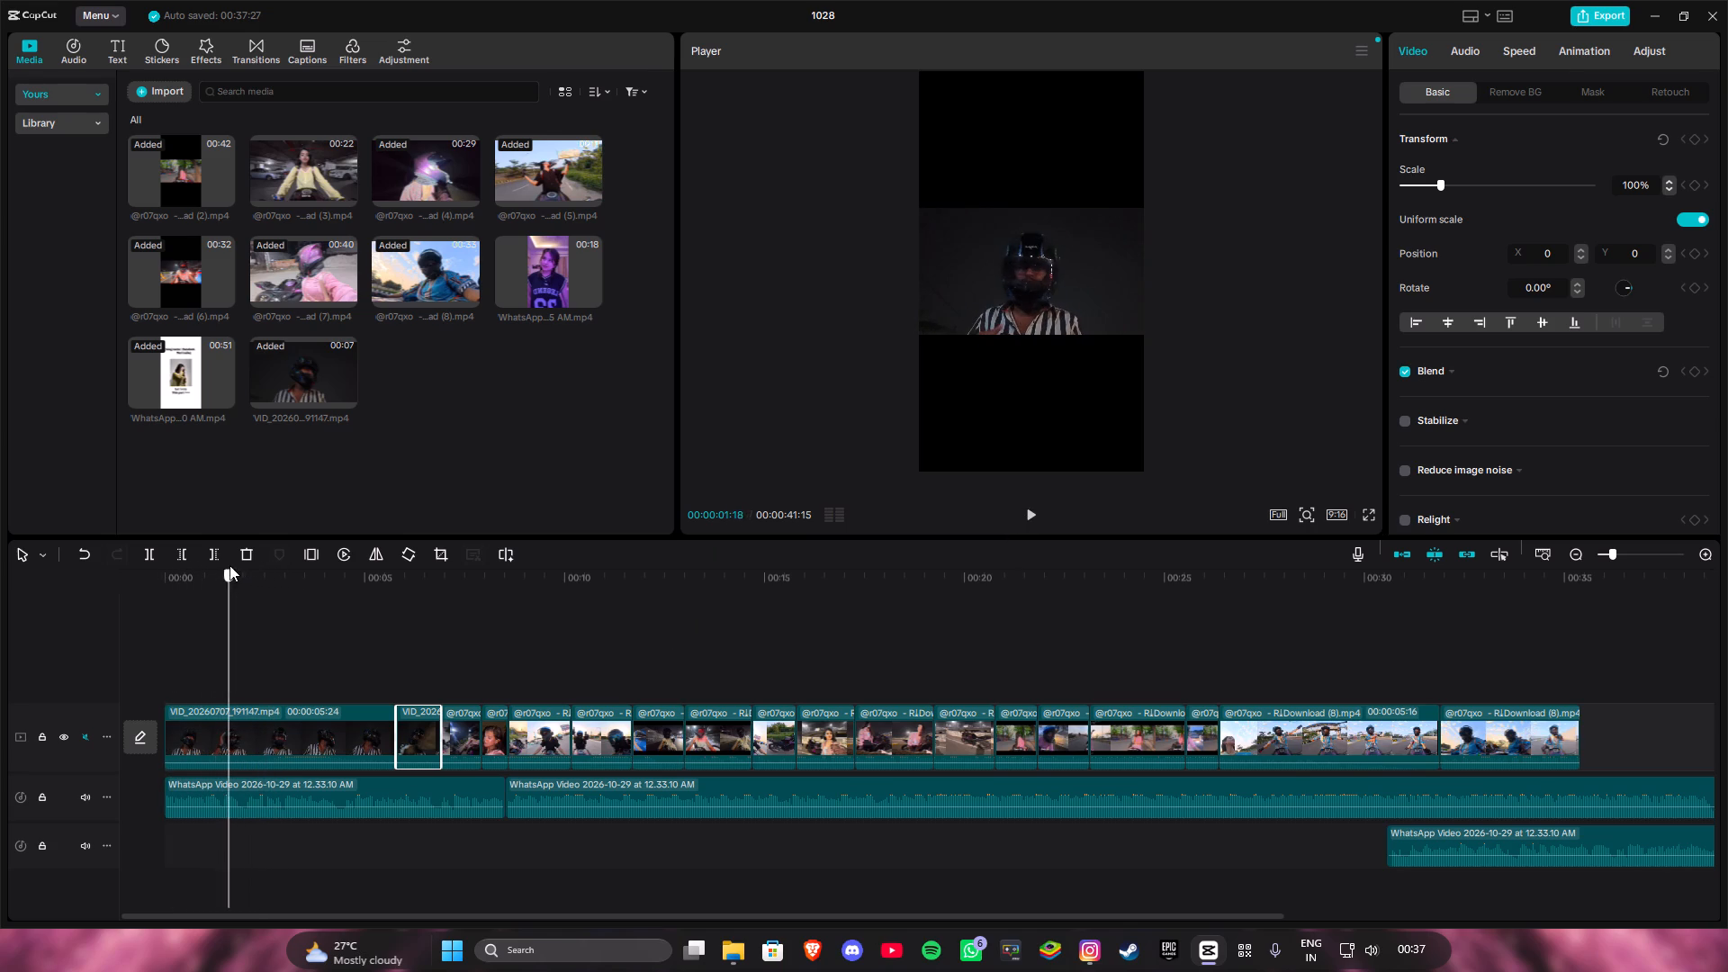
pyautogui.moveTo(229, 565); pyautogui.dragTo(231, 562)
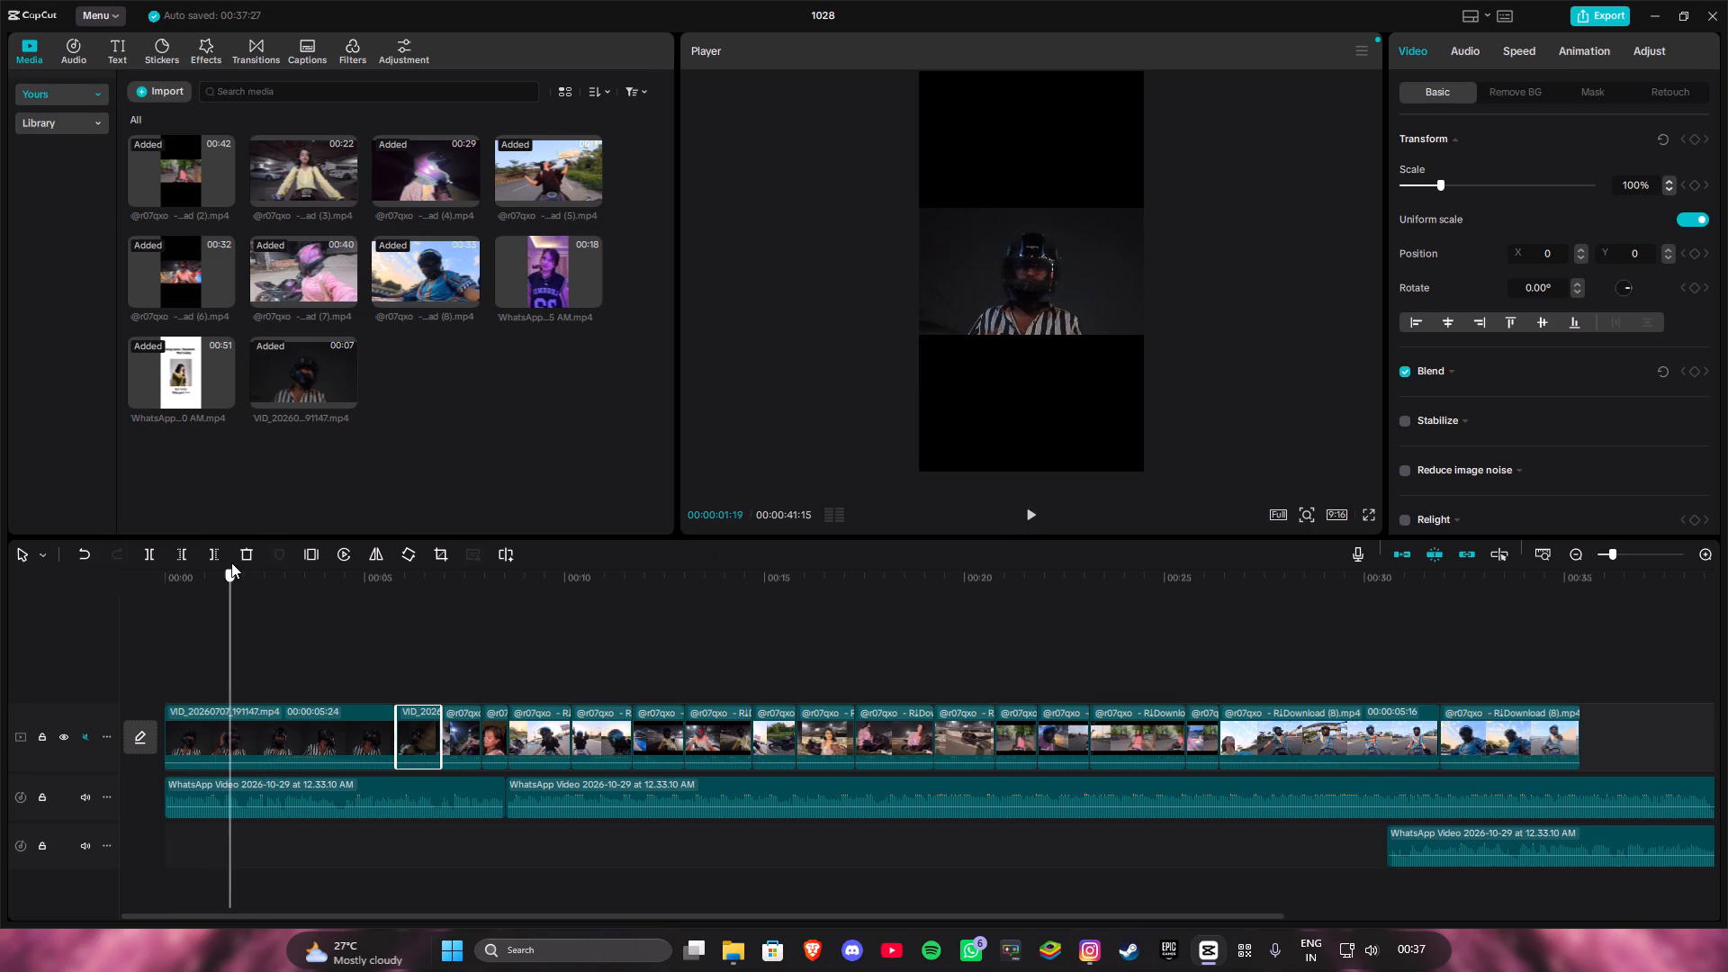
pyautogui.moveTo(231, 562); pyautogui.dragTo(235, 562)
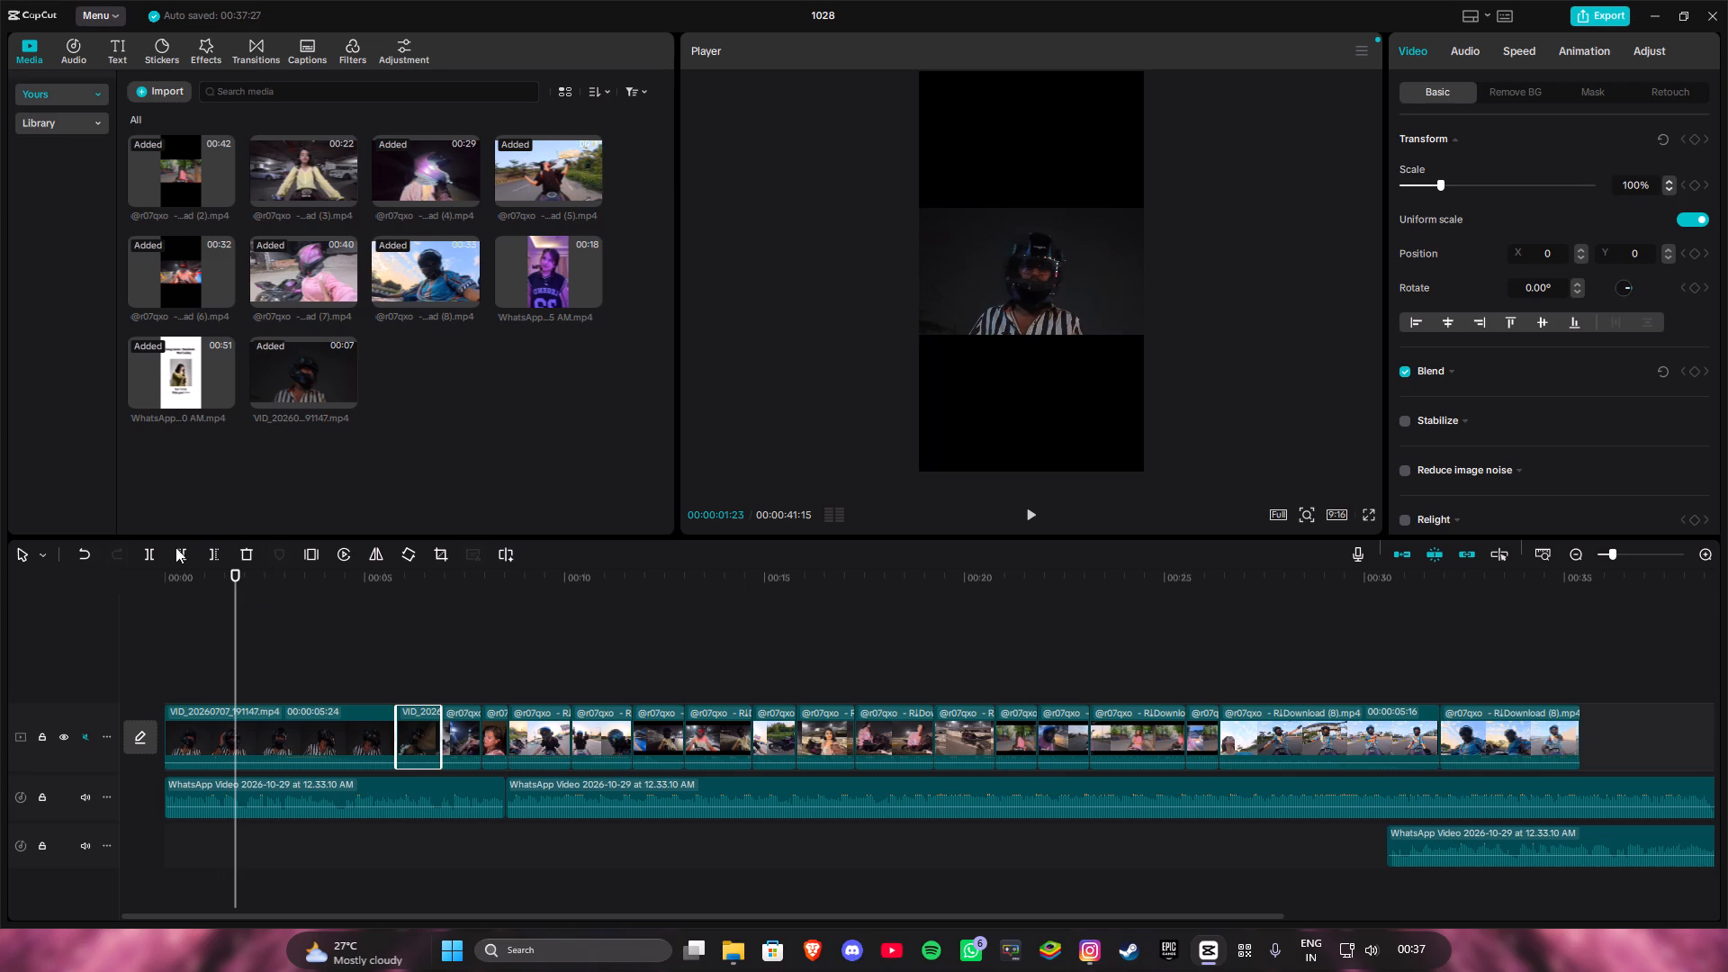
pyautogui.click(157, 555)
pyautogui.click(182, 734)
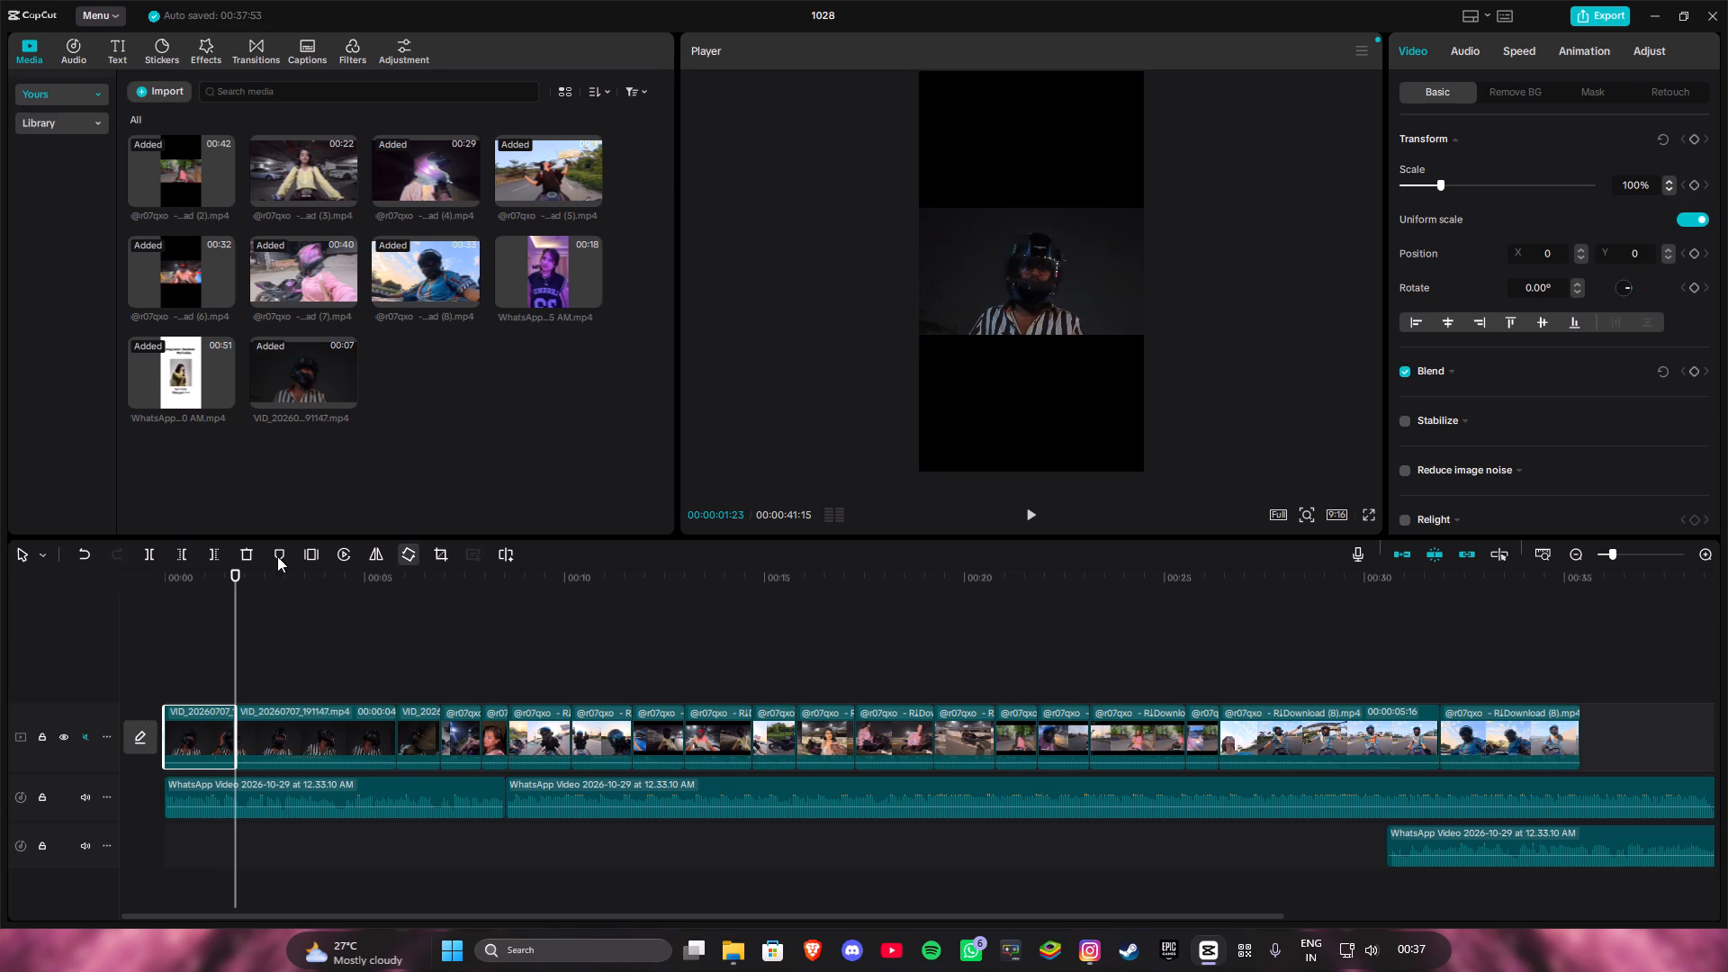
pyautogui.click(235, 547)
pyautogui.click(241, 547)
# Review the trimmed opening, split the helmet clip at 00:00:03:00, and delete the short piece right after the cut.
pyautogui.moveTo(240, 577); pyautogui.dragTo(169, 584)
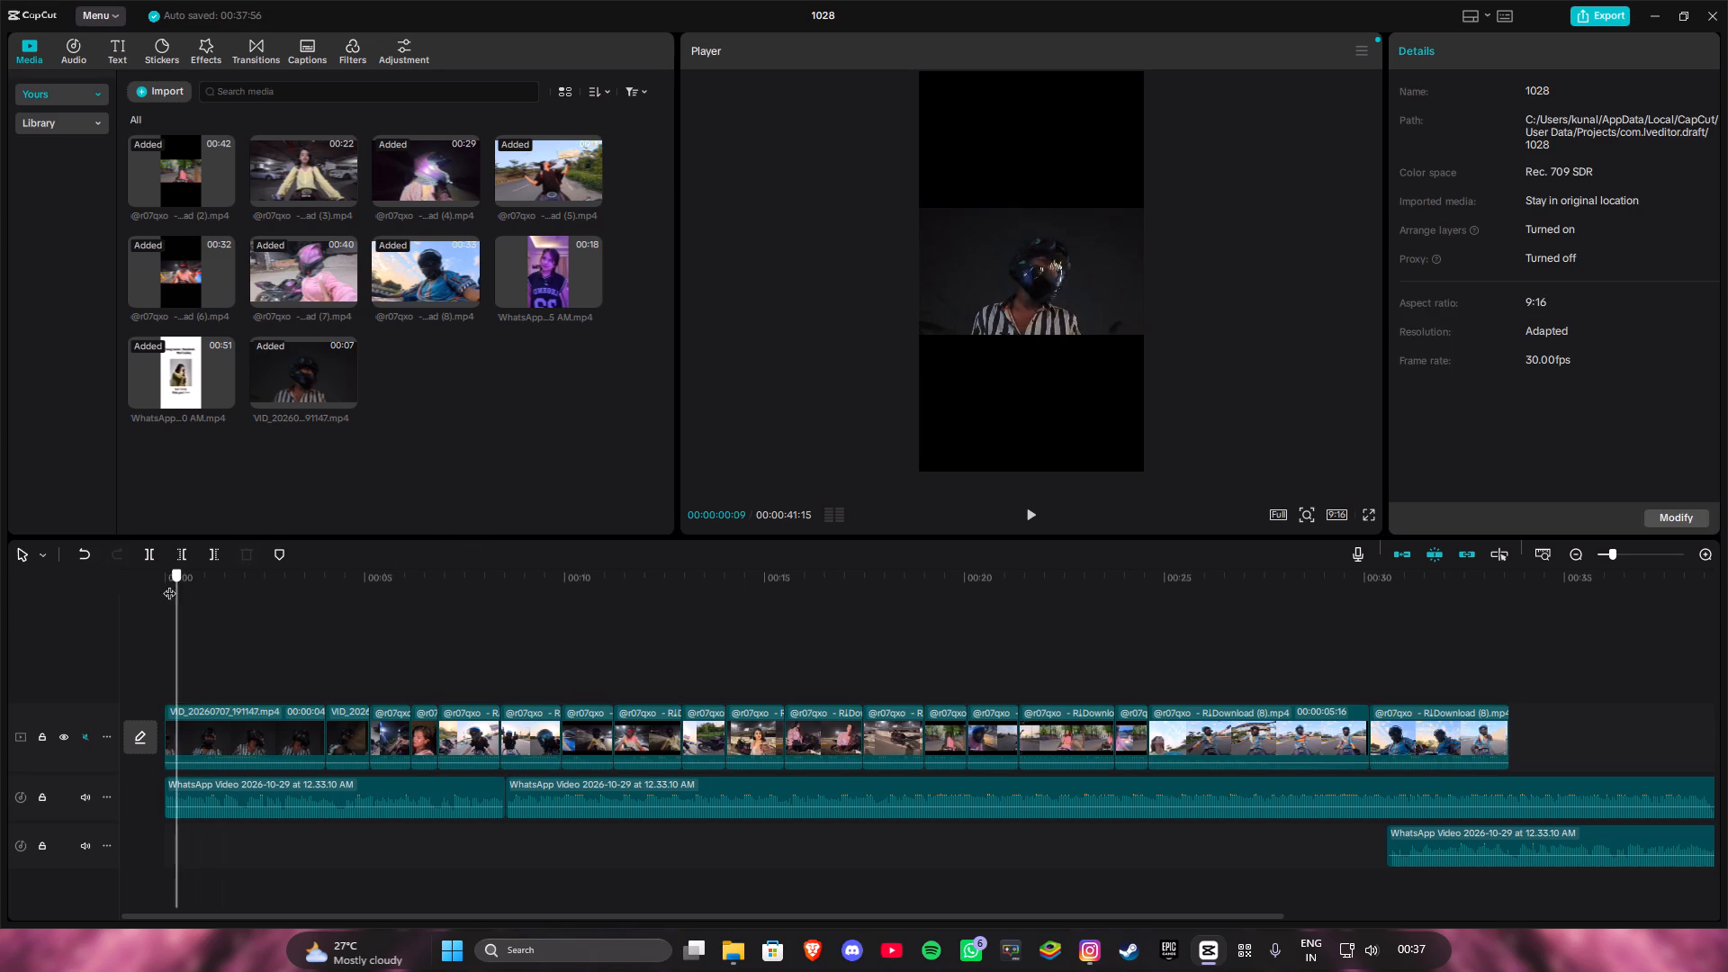
pyautogui.moveTo(169, 584); pyautogui.dragTo(158, 586)
pyautogui.click(1033, 506)
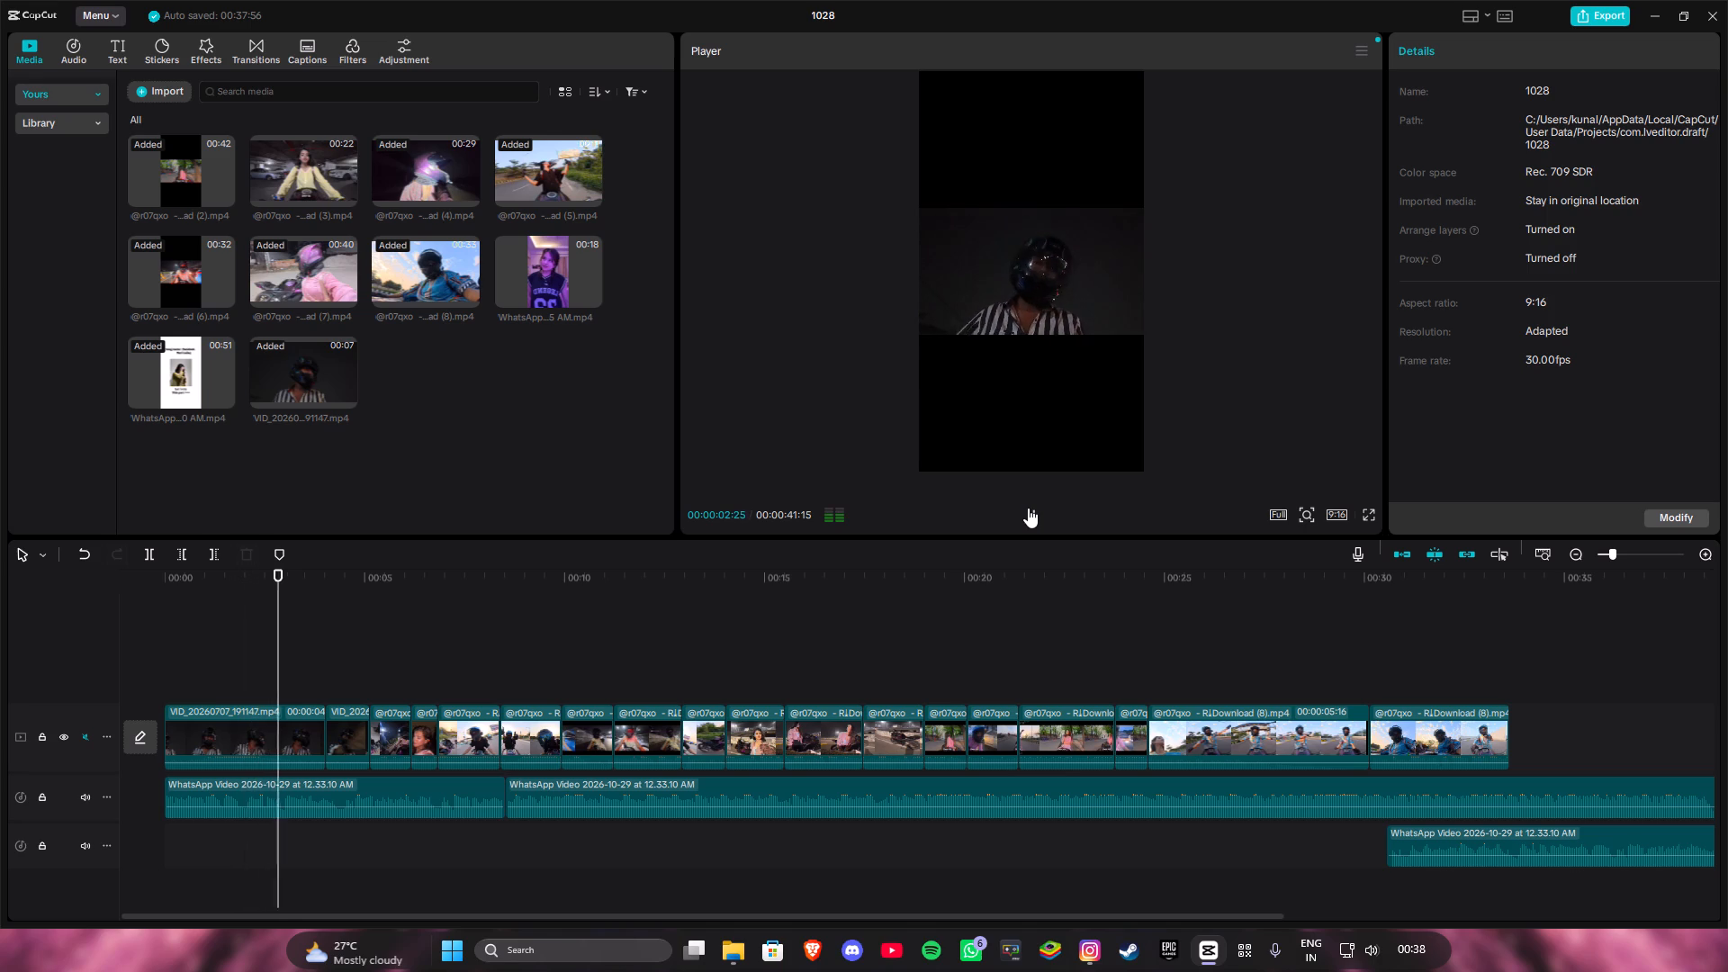
pyautogui.click(1028, 508)
pyautogui.moveTo(297, 575); pyautogui.dragTo(294, 575)
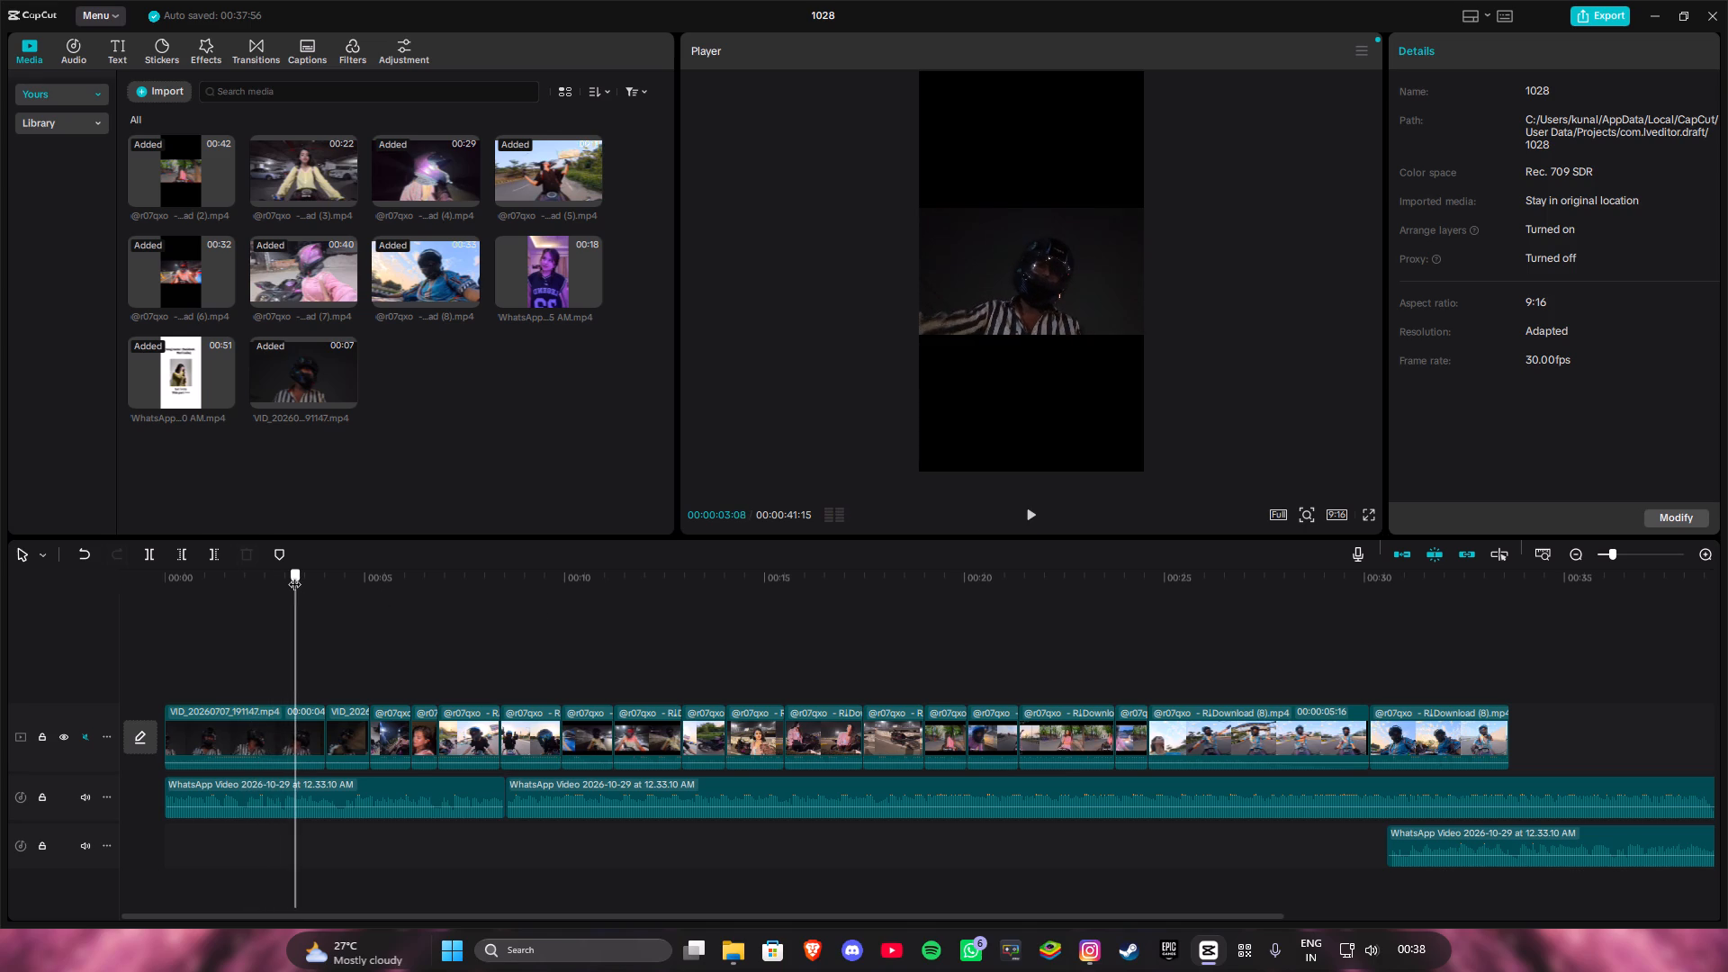
pyautogui.moveTo(294, 575); pyautogui.dragTo(256, 572)
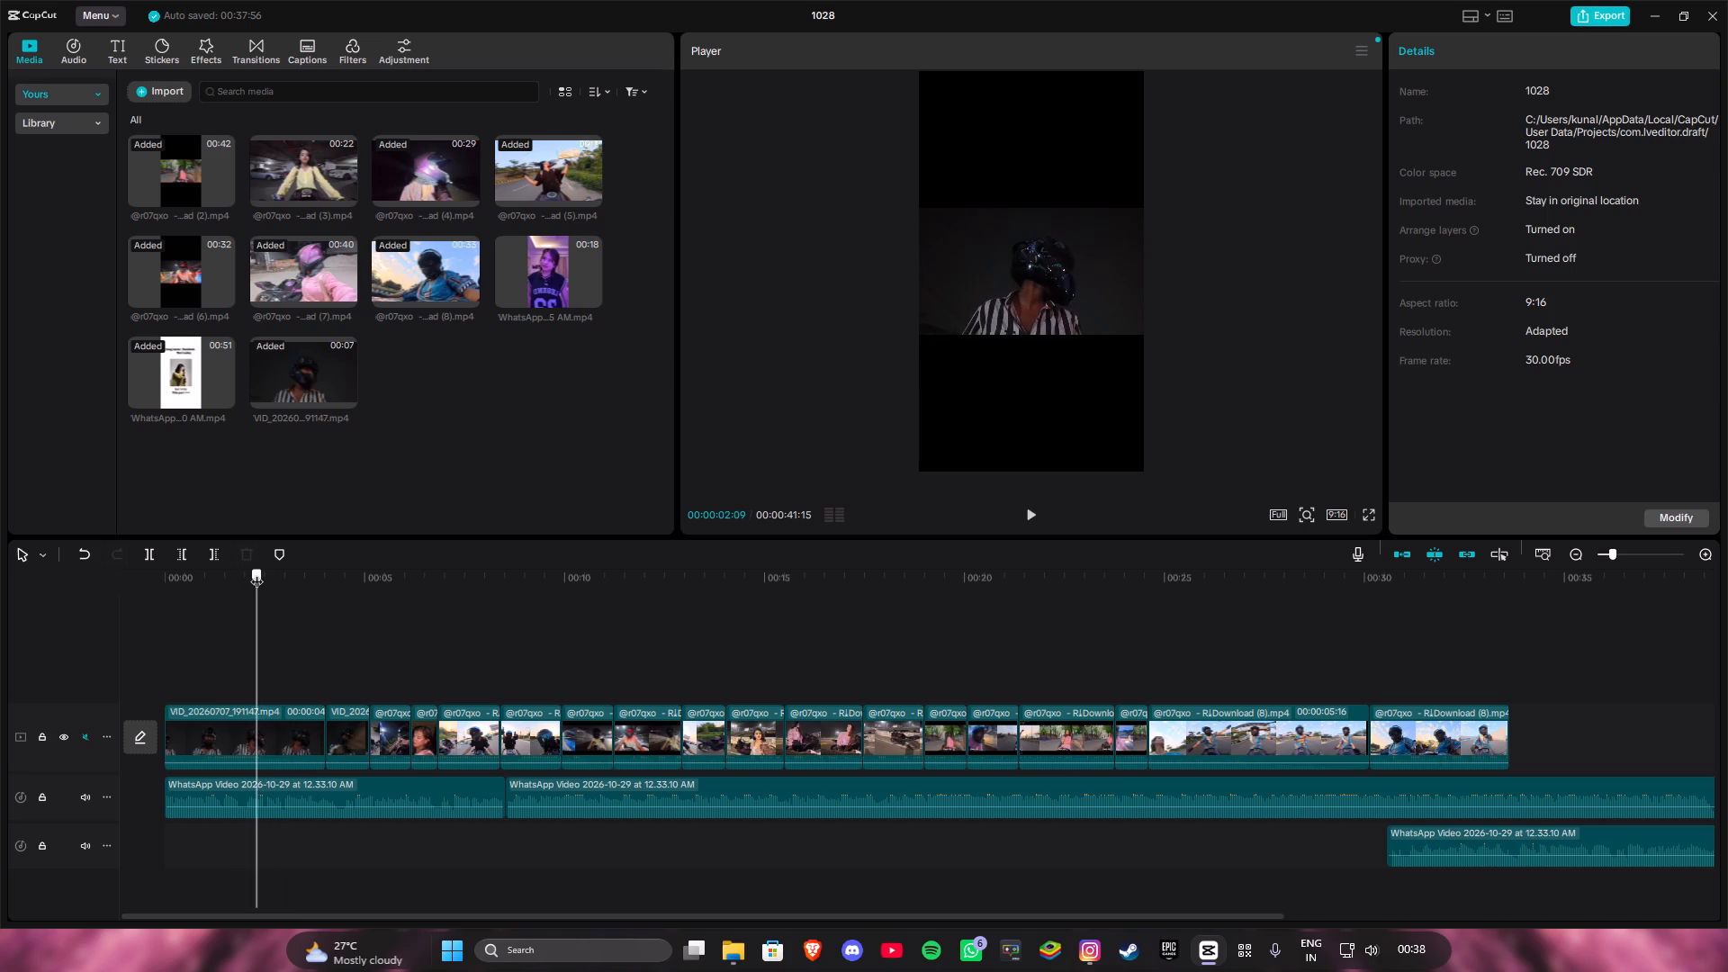
pyautogui.moveTo(256, 572); pyautogui.dragTo(284, 560)
pyautogui.click(149, 554)
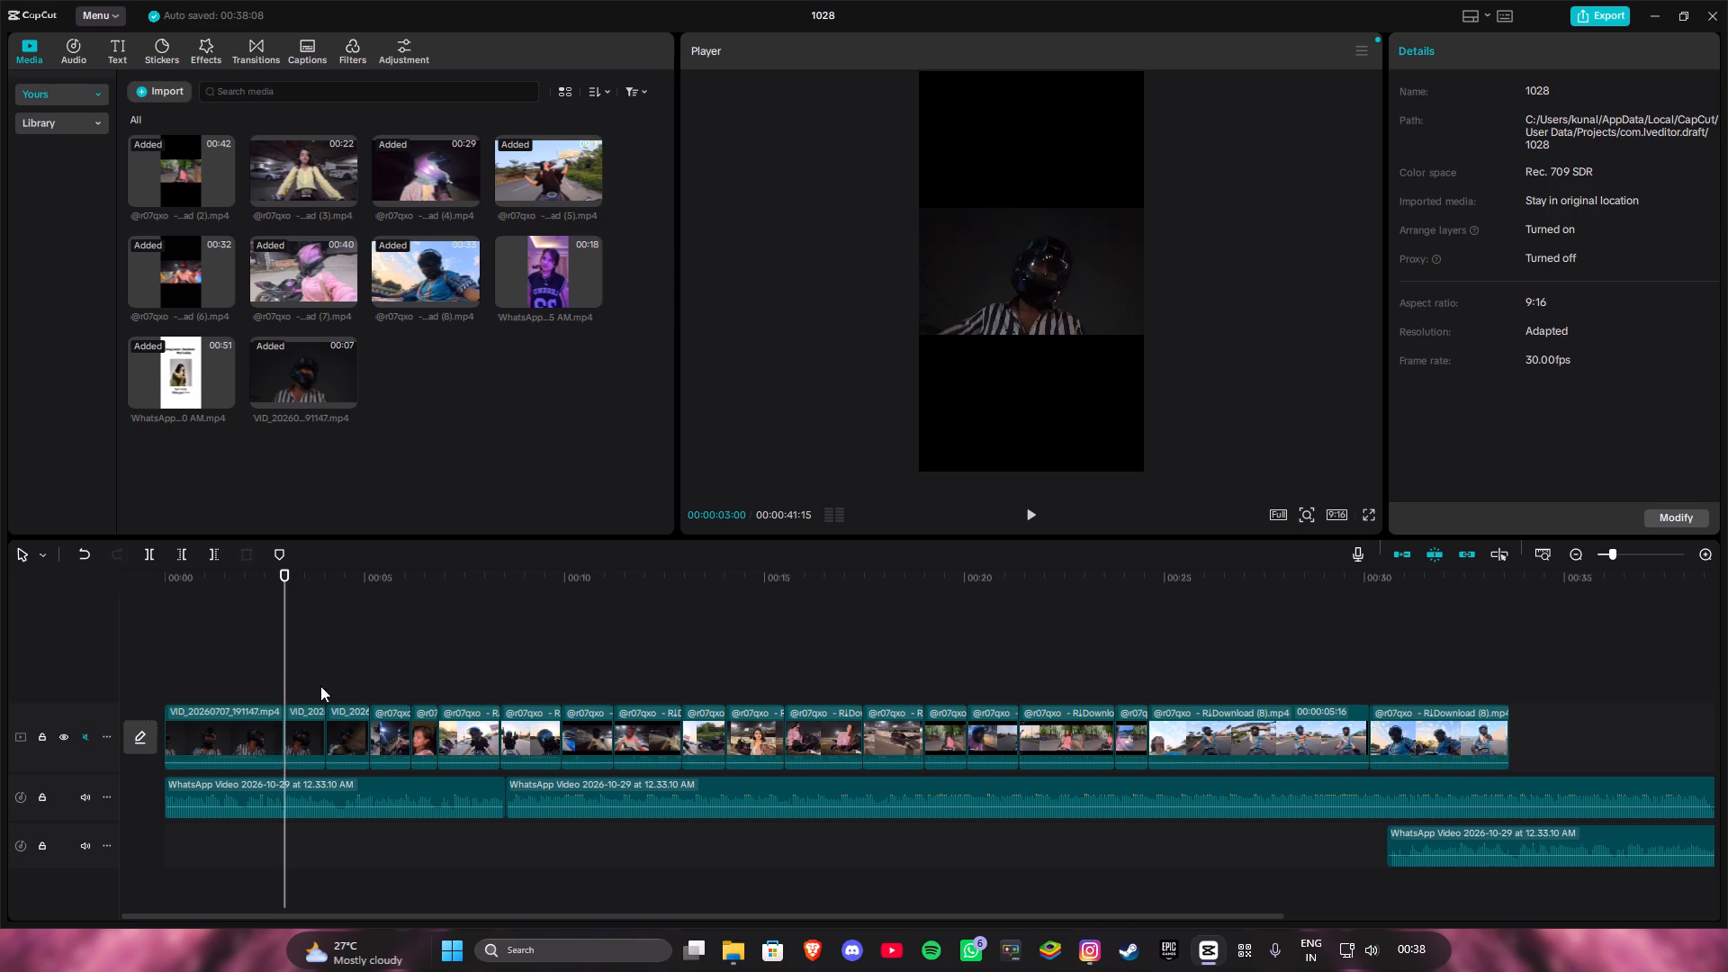
pyautogui.click(308, 722)
pyautogui.click(246, 563)
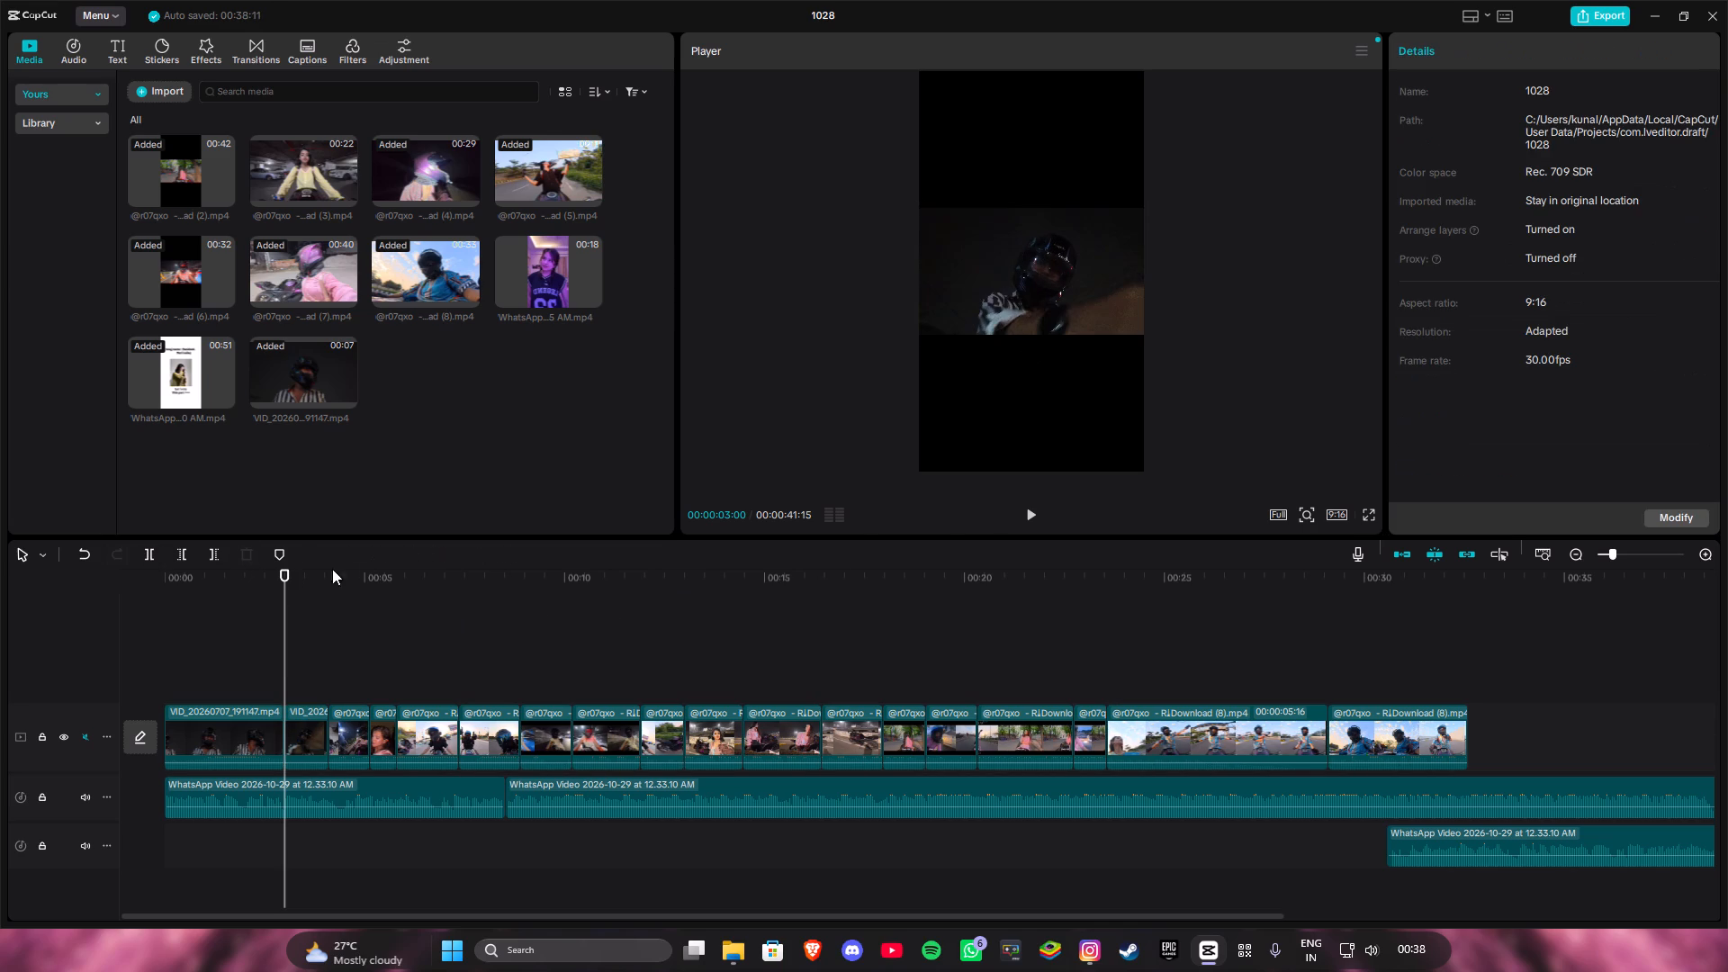
# Play back the opening and delete the leftover second VID_20260707_191147 piece before the first riding clip.
pyautogui.moveTo(283, 595); pyautogui.dragTo(0, 596)
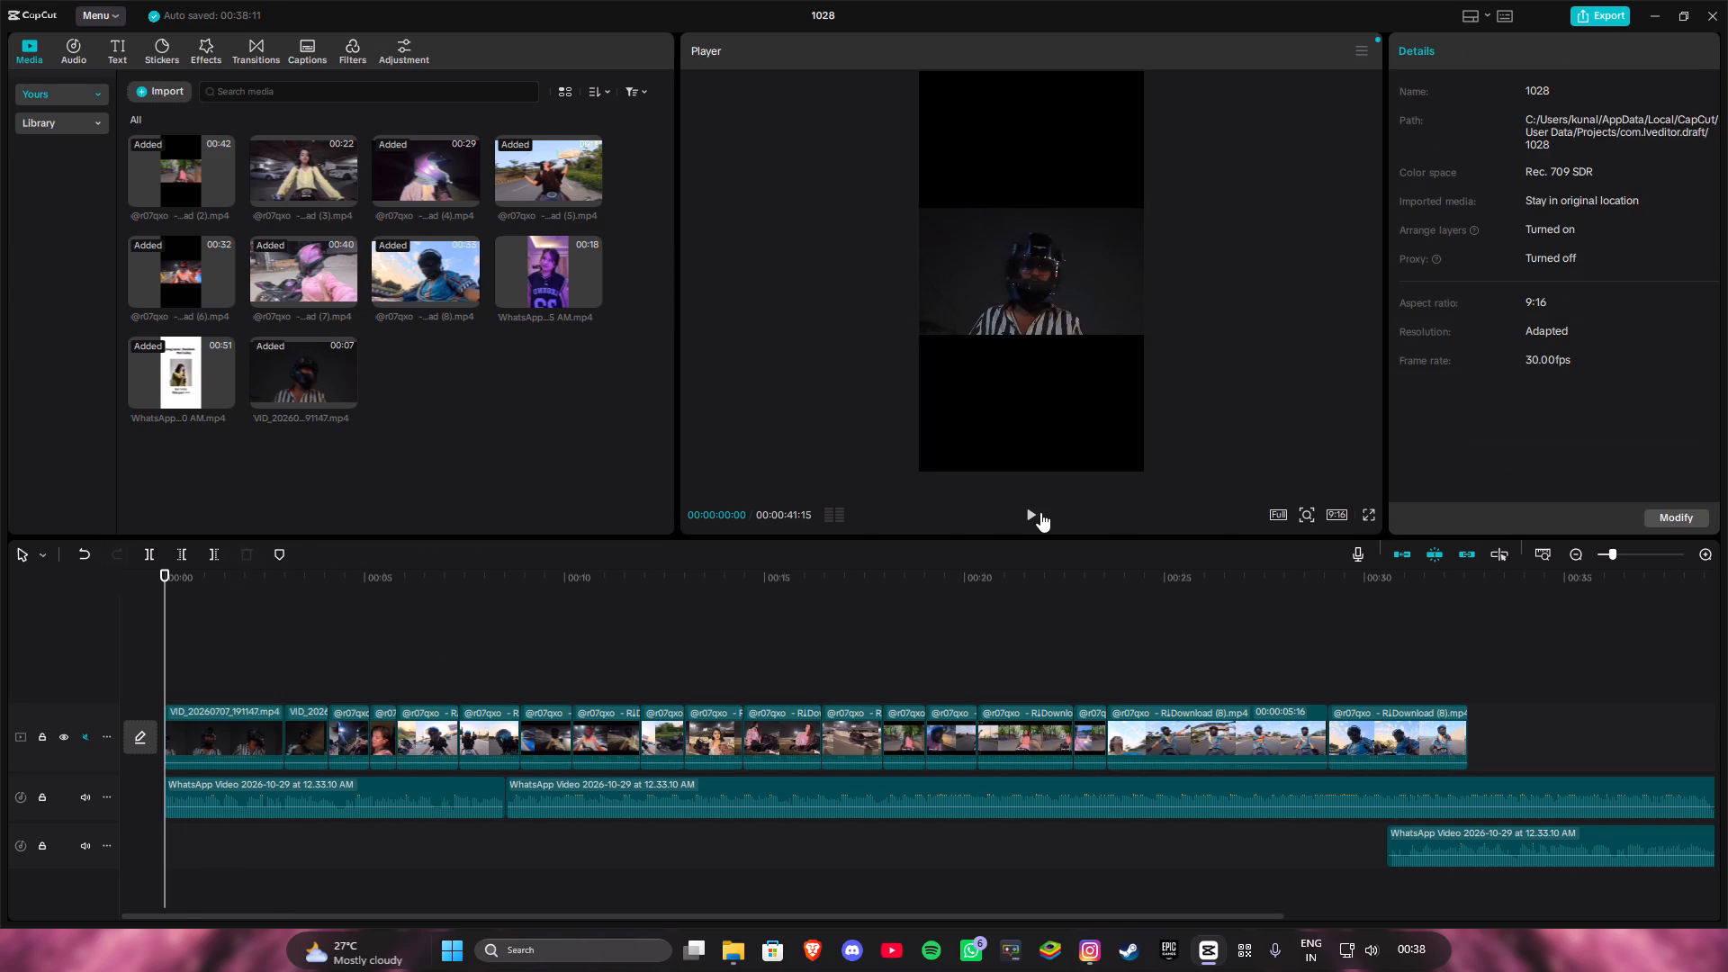
pyautogui.click(1040, 512)
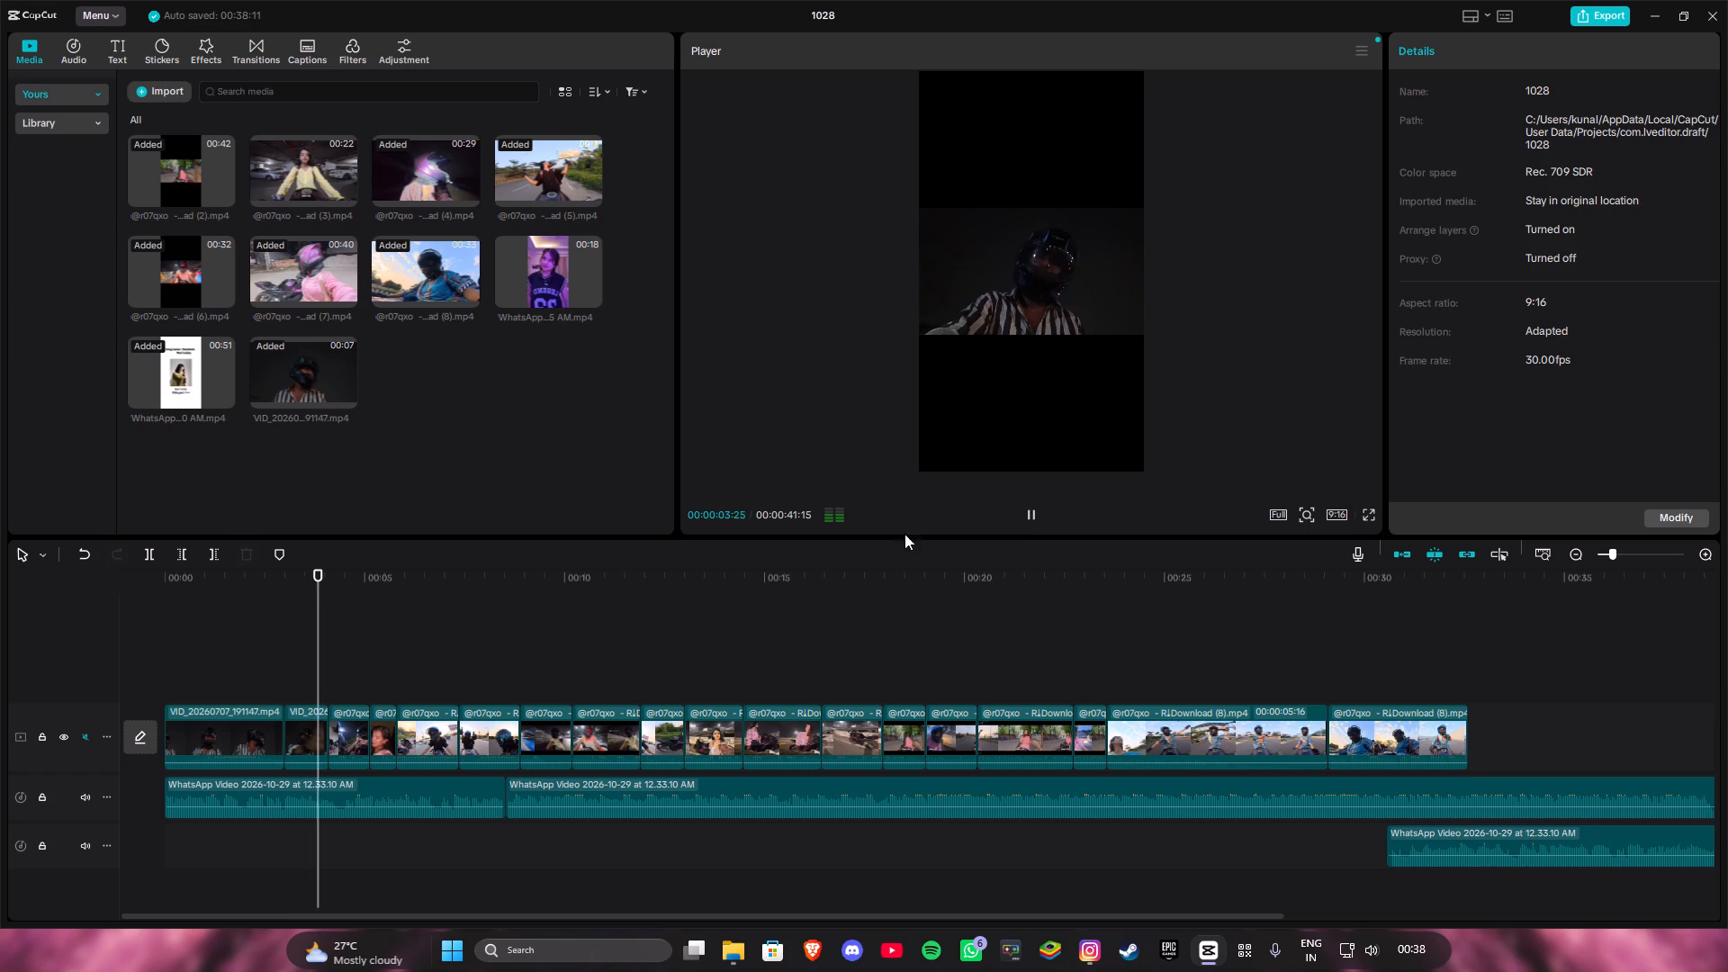
pyautogui.click(301, 724)
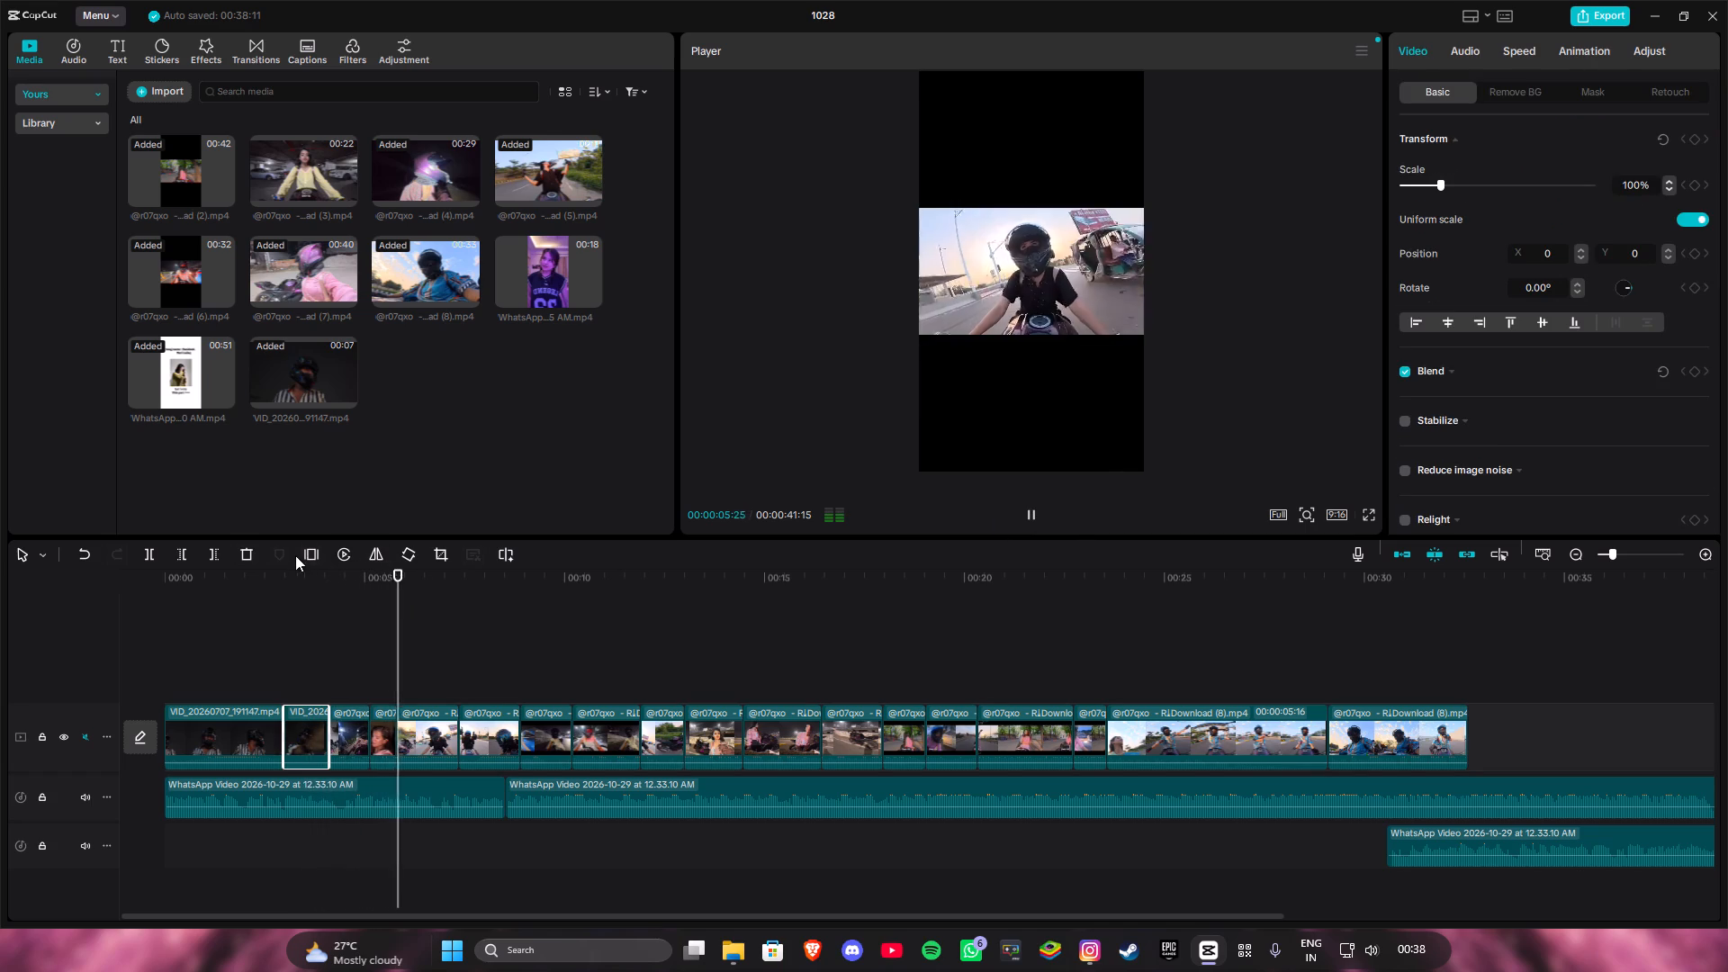
pyautogui.click(240, 556)
# Play the montage from the start to check the cut from the helmet clip to the first riding clip.
pyautogui.moveTo(435, 578); pyautogui.dragTo(175, 643)
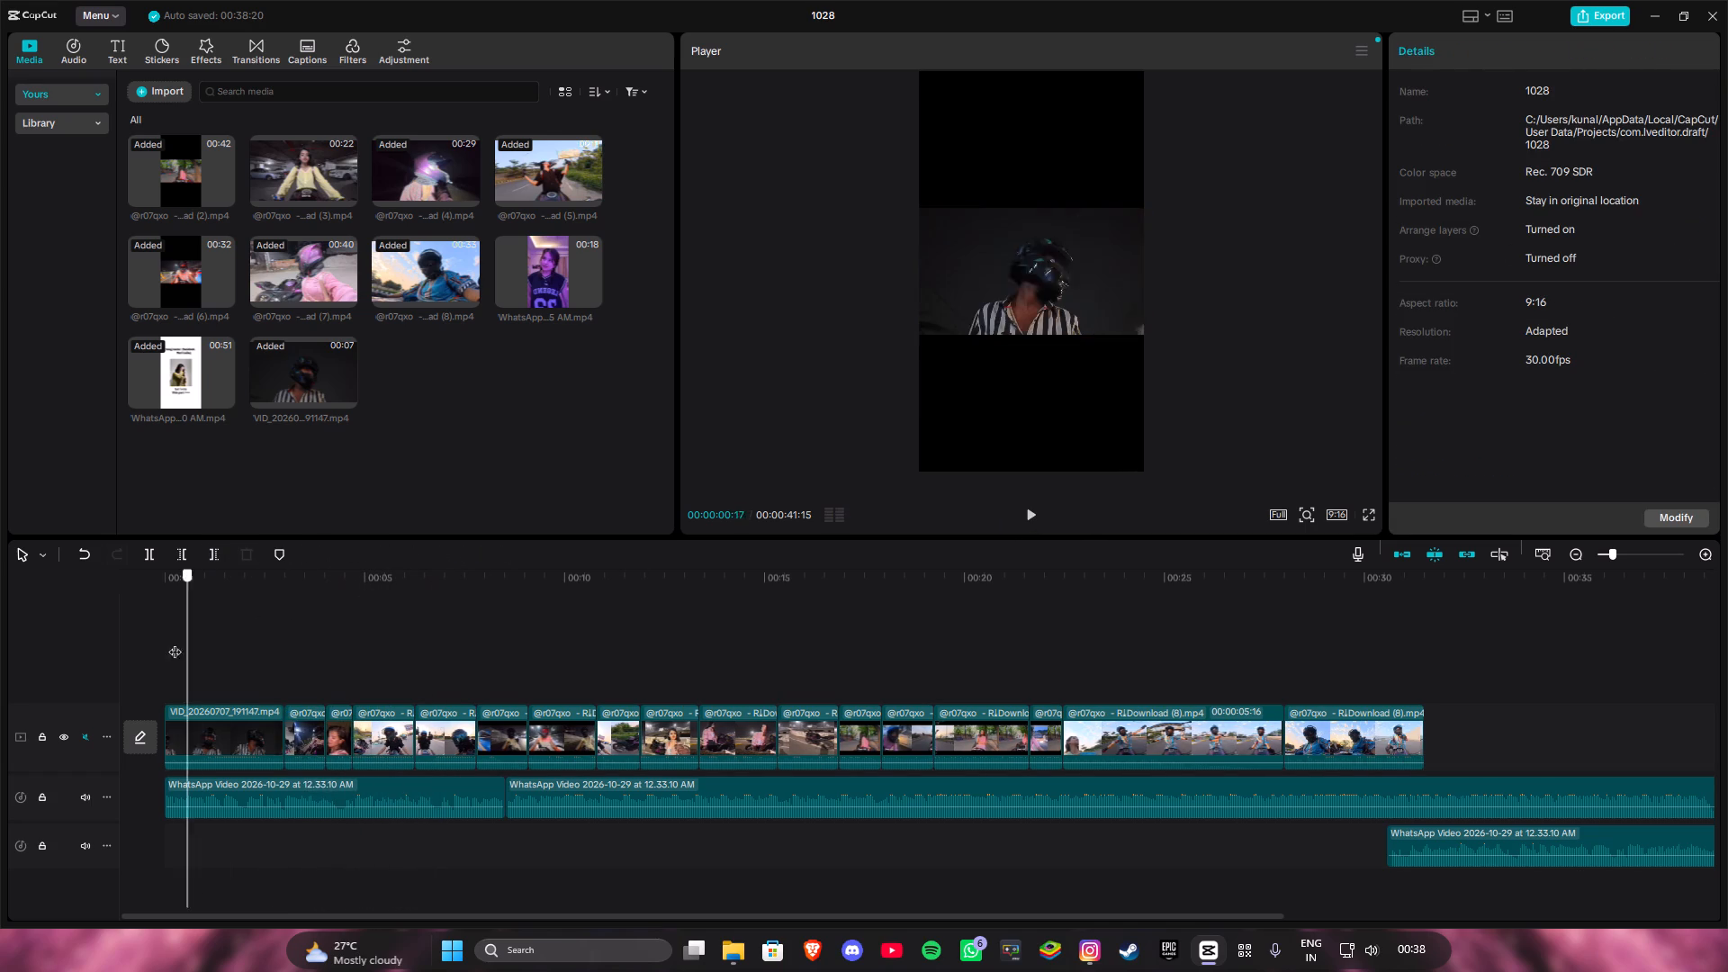
pyautogui.moveTo(175, 643); pyautogui.dragTo(143, 655)
pyautogui.click(1039, 508)
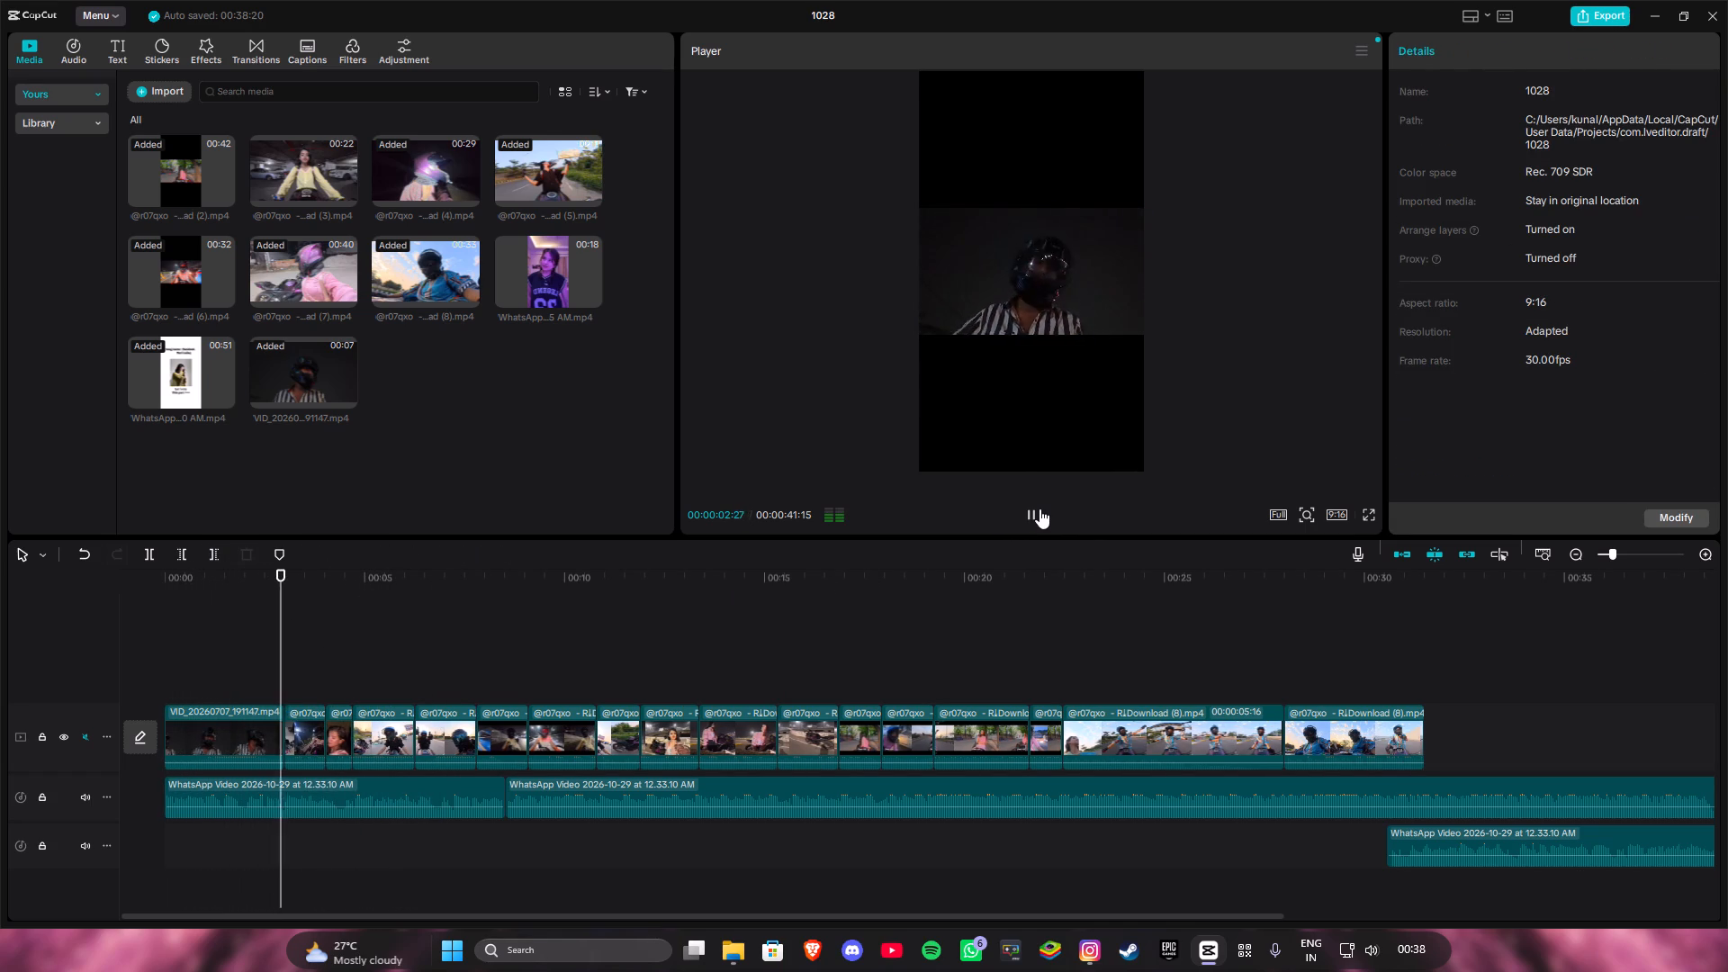
pyautogui.click(1039, 508)
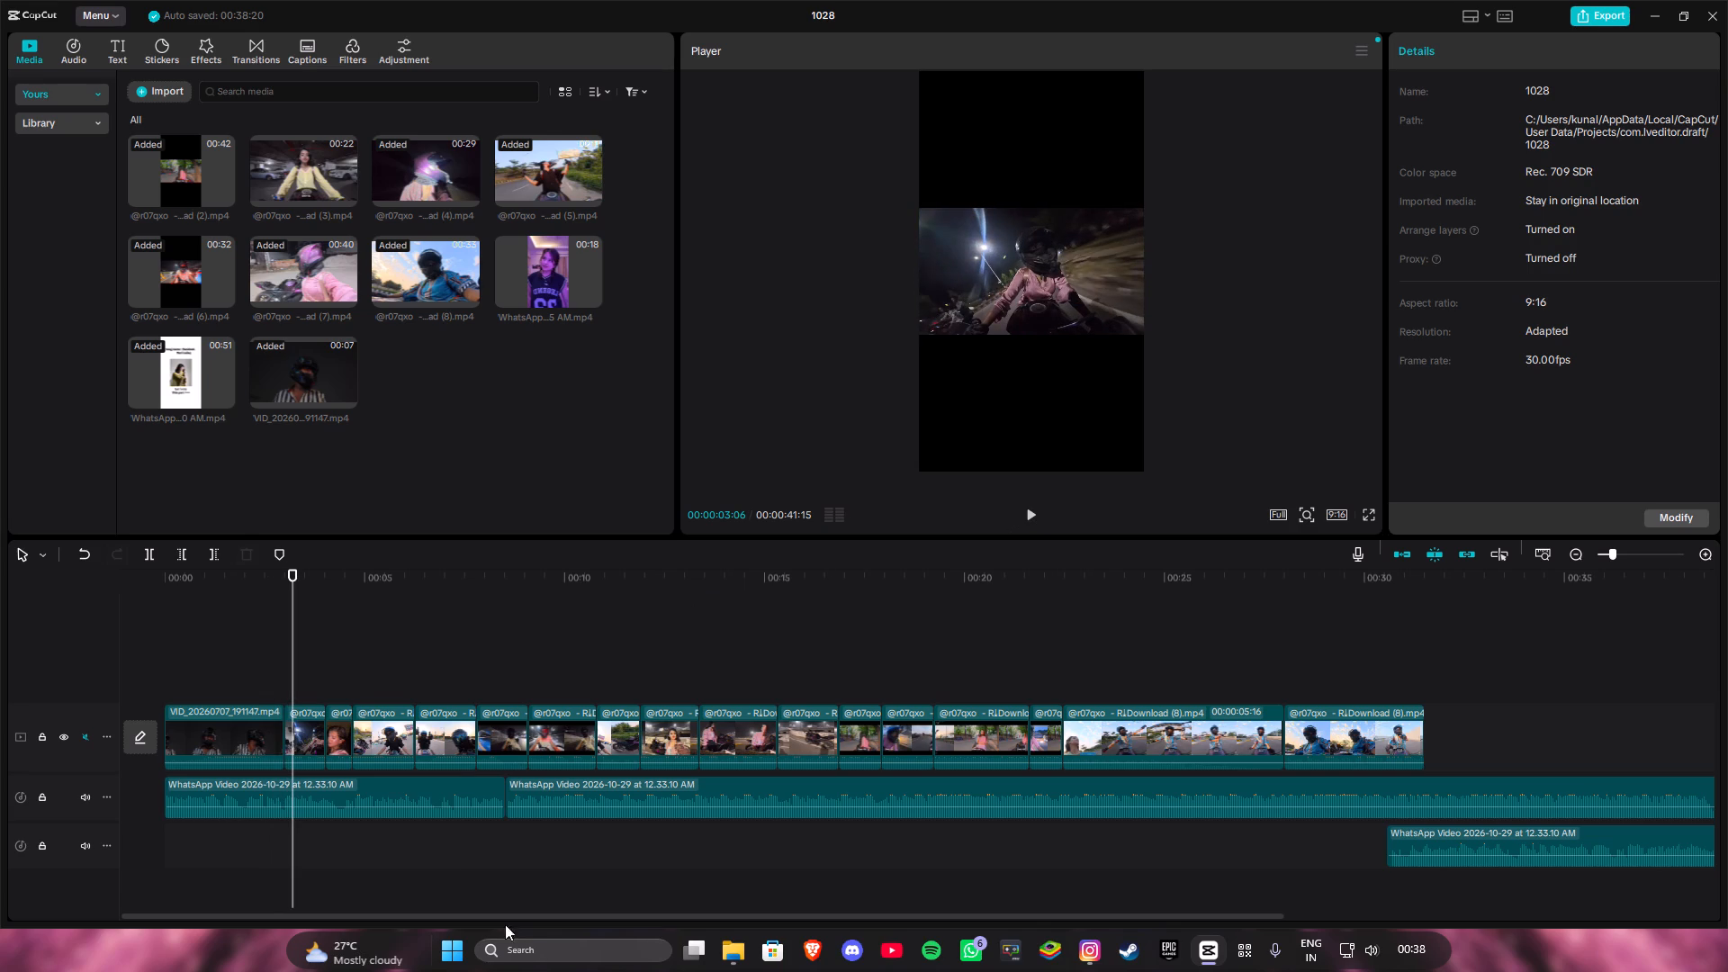
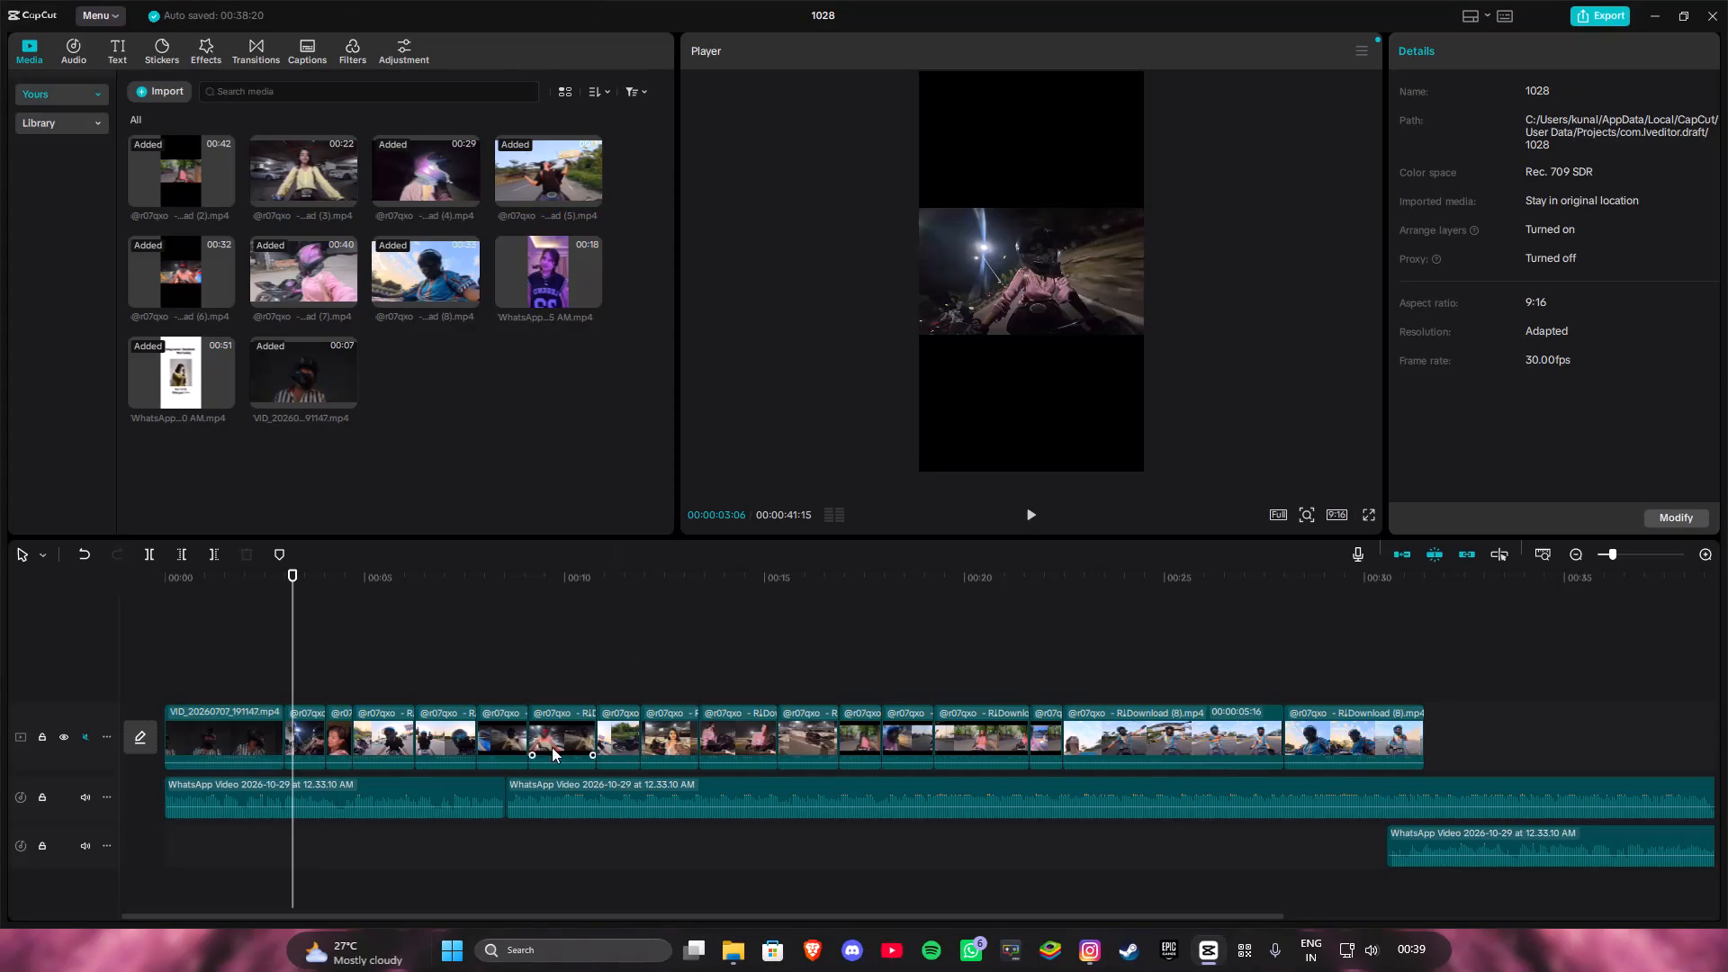
# Play the montage from the start through the first riding clips, up to the end of the first WhatsApp audio section.
pyautogui.moveTo(289, 568); pyautogui.dragTo(272, 572)
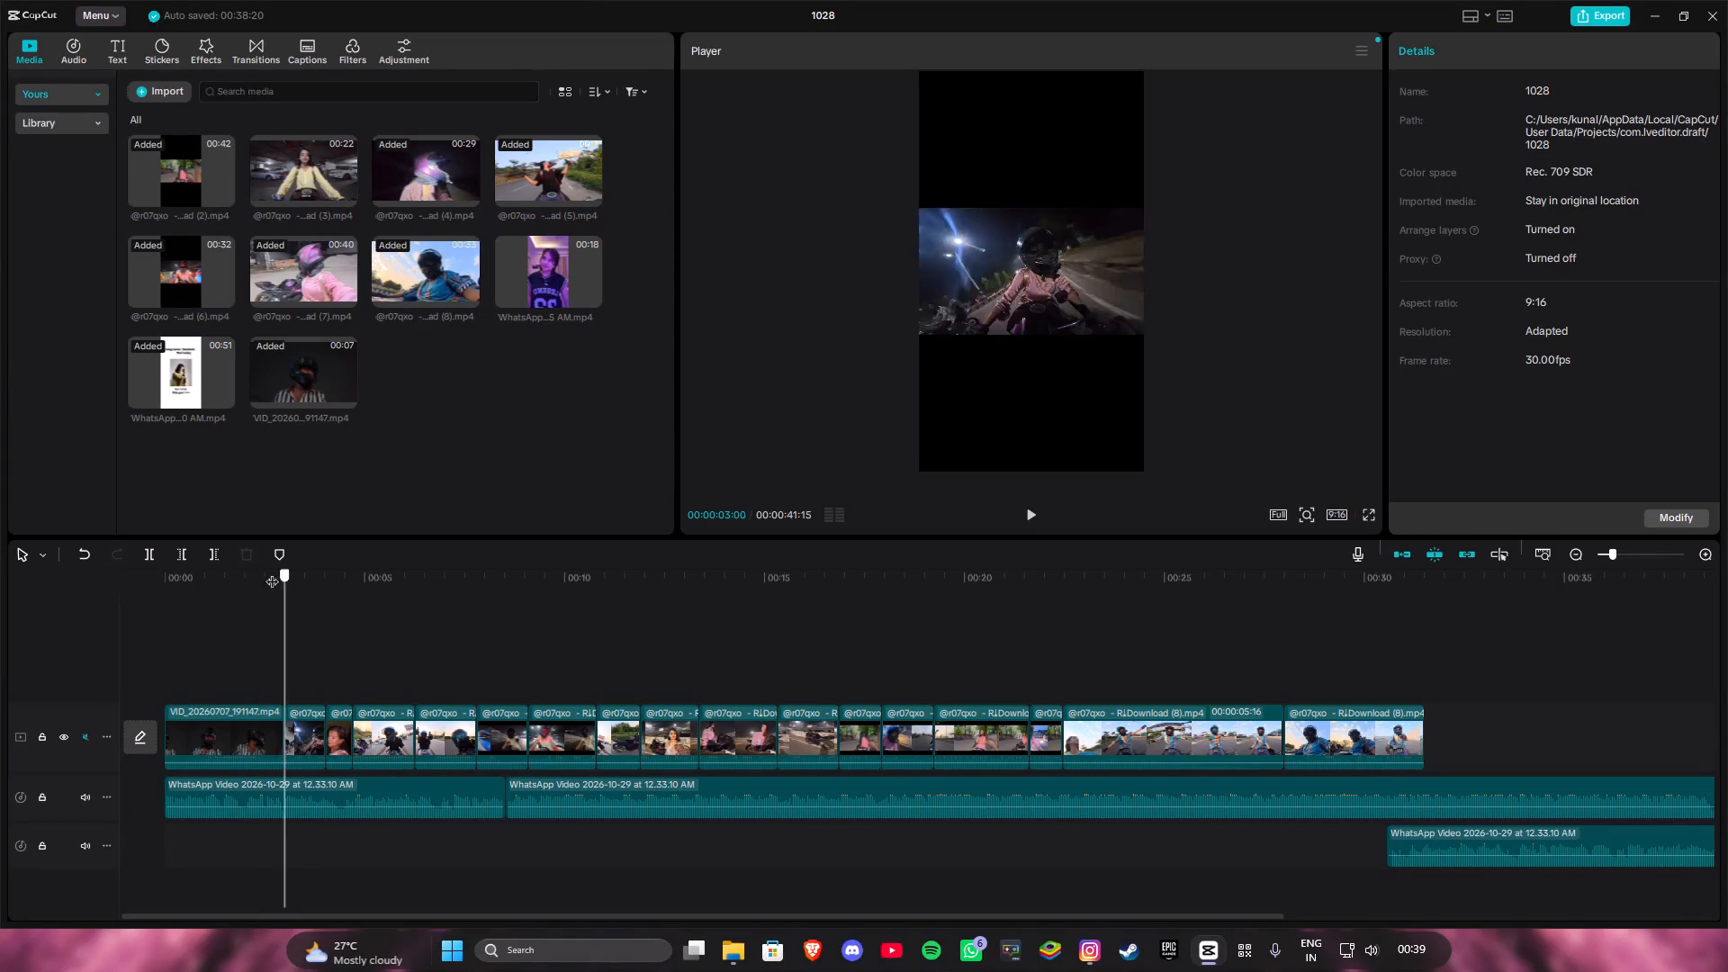
pyautogui.moveTo(272, 572); pyautogui.dragTo(112, 619)
pyautogui.click(1036, 520)
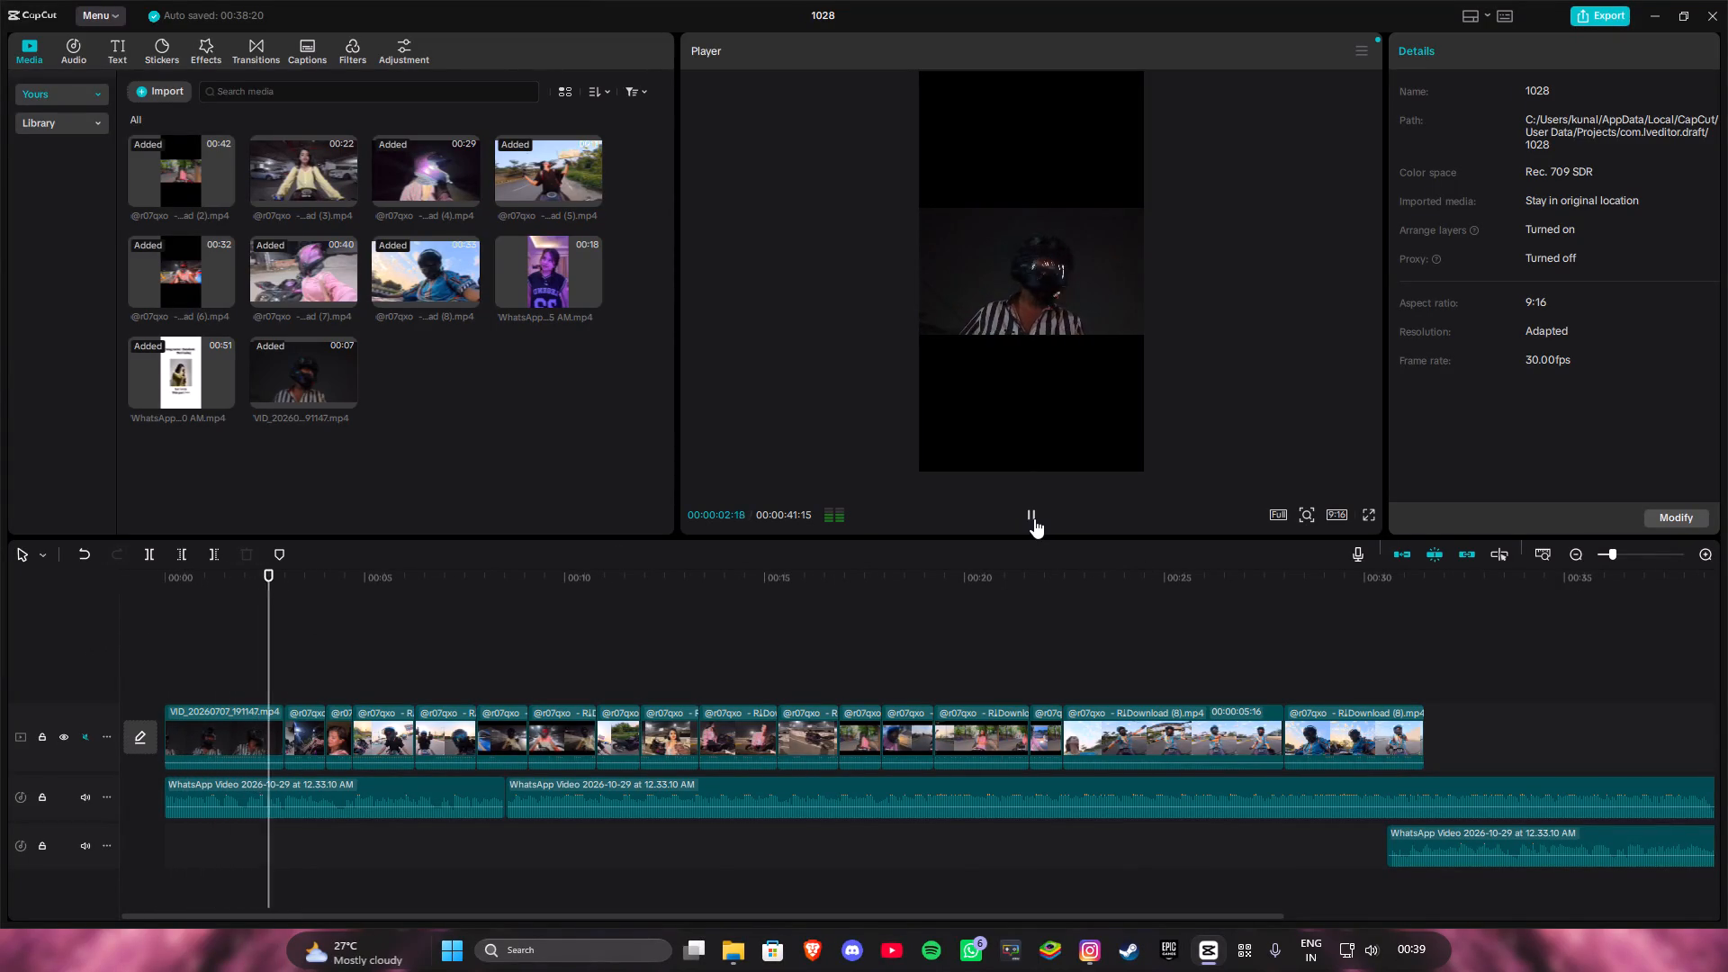
pyautogui.click(1034, 518)
pyautogui.click(1034, 518)
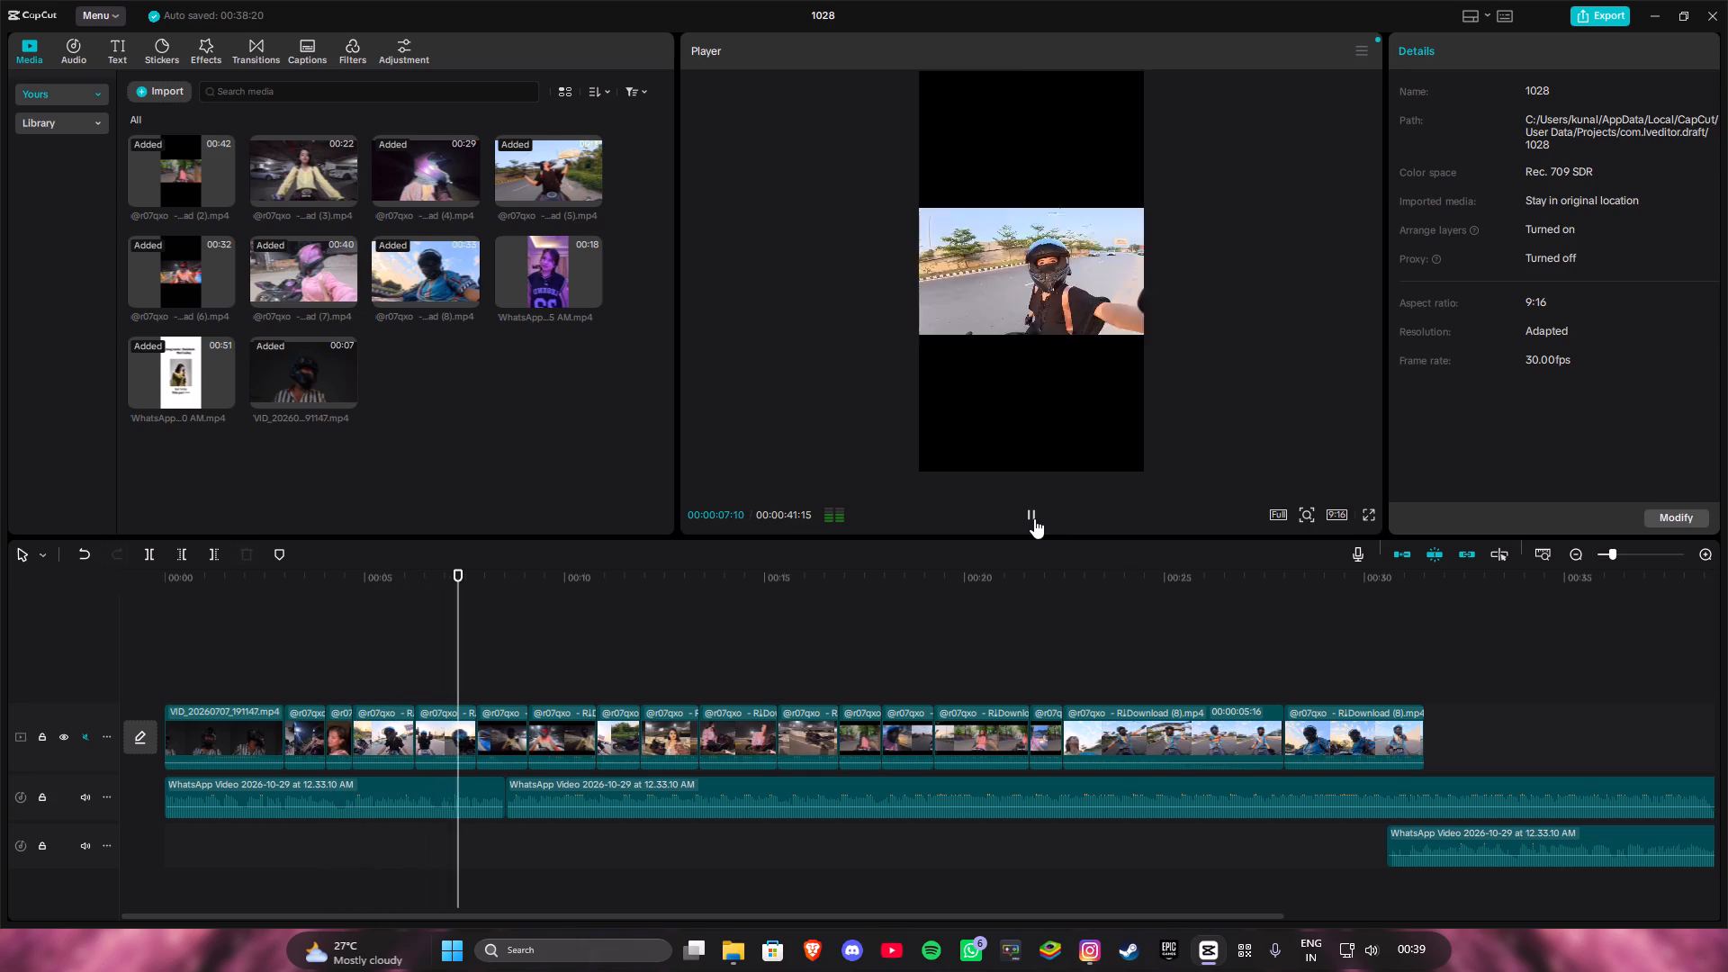
pyautogui.click(1034, 518)
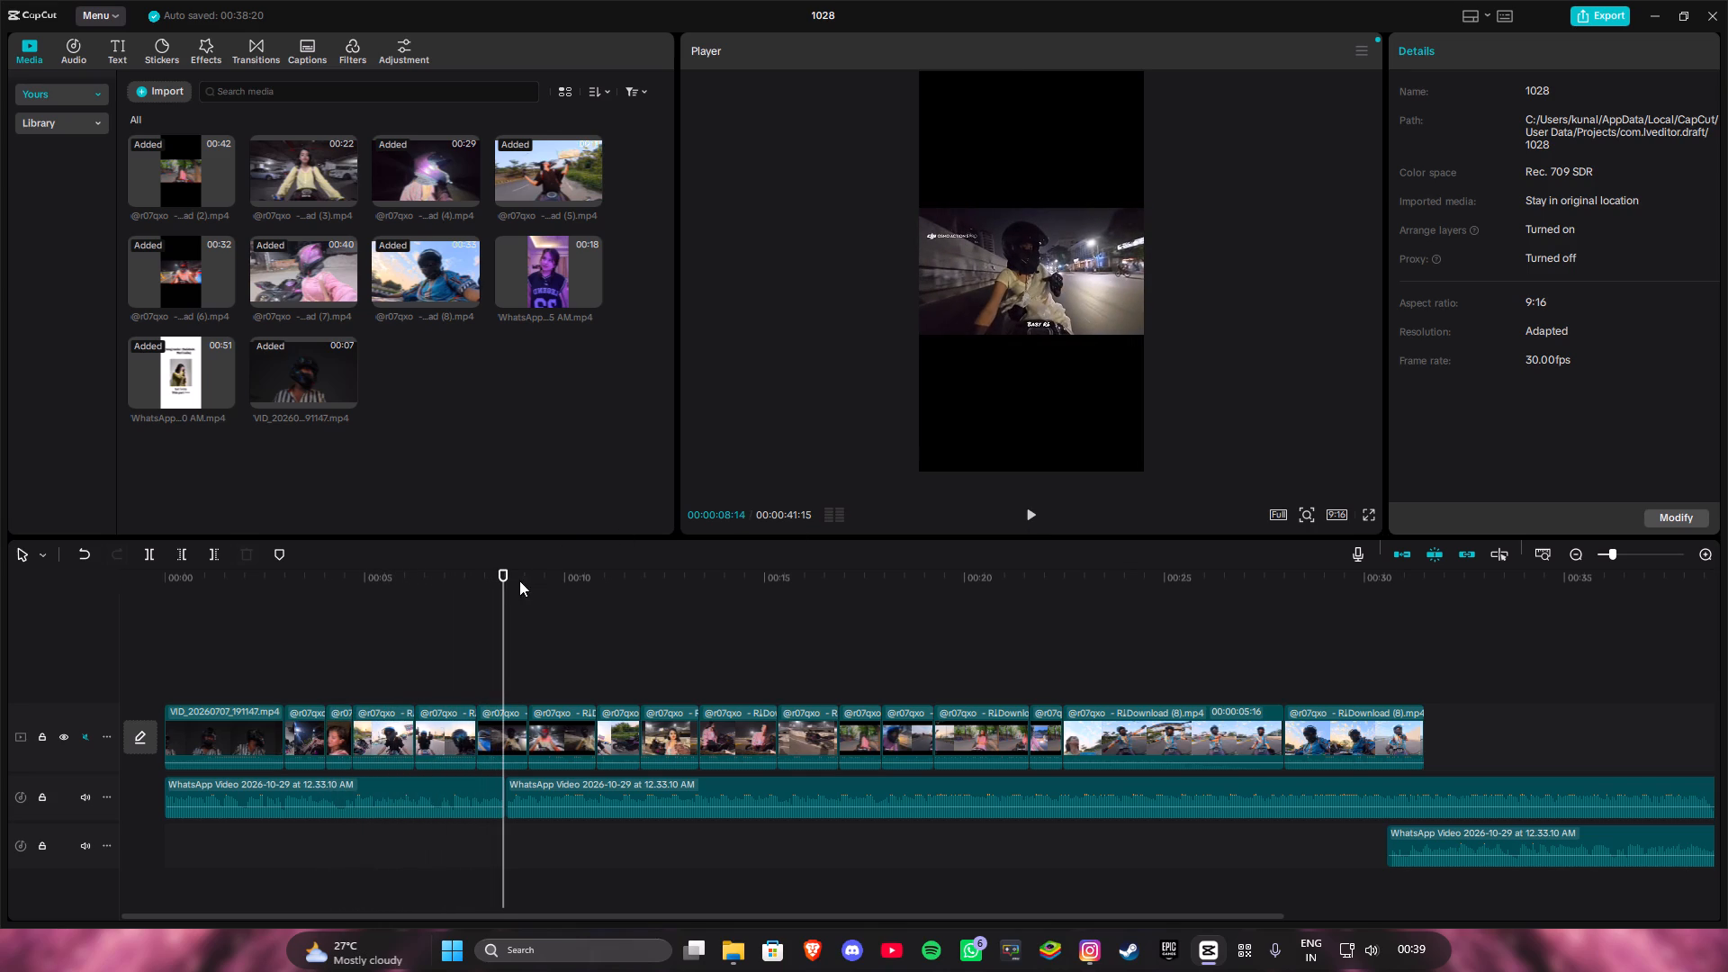
# Preview the unused 18-second WhatsApp video from the media library, then return to the timeline.
pyautogui.click(544, 269)
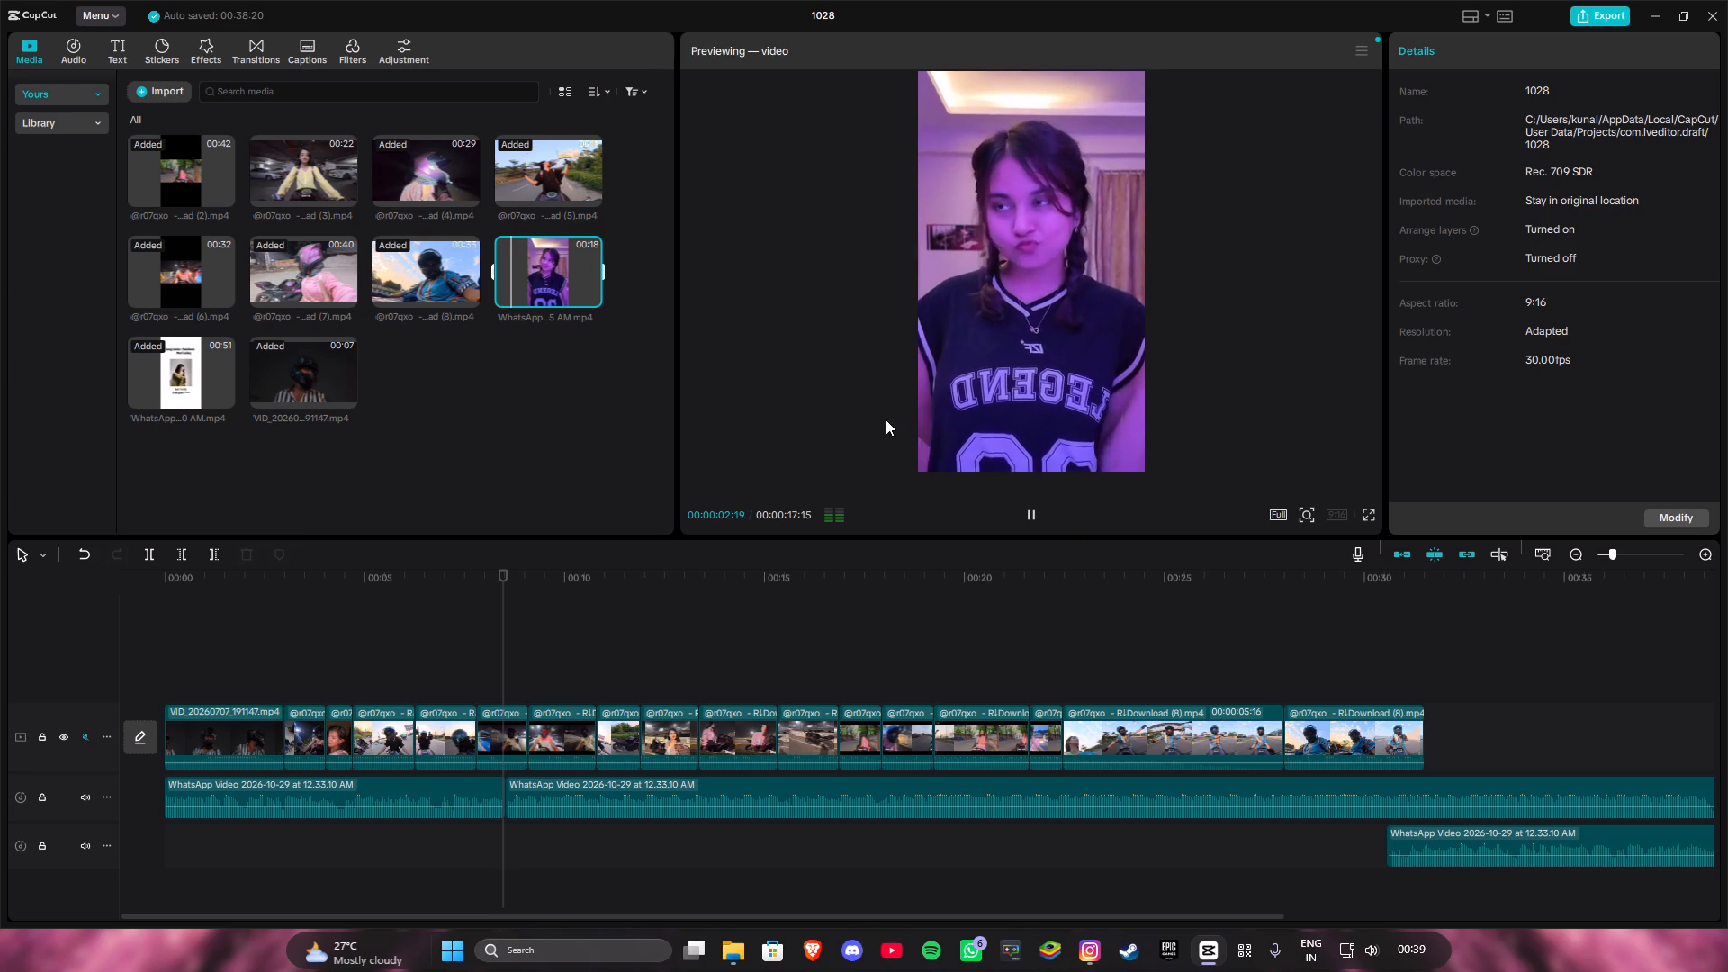
pyautogui.moveTo(504, 569); pyautogui.dragTo(261, 606)
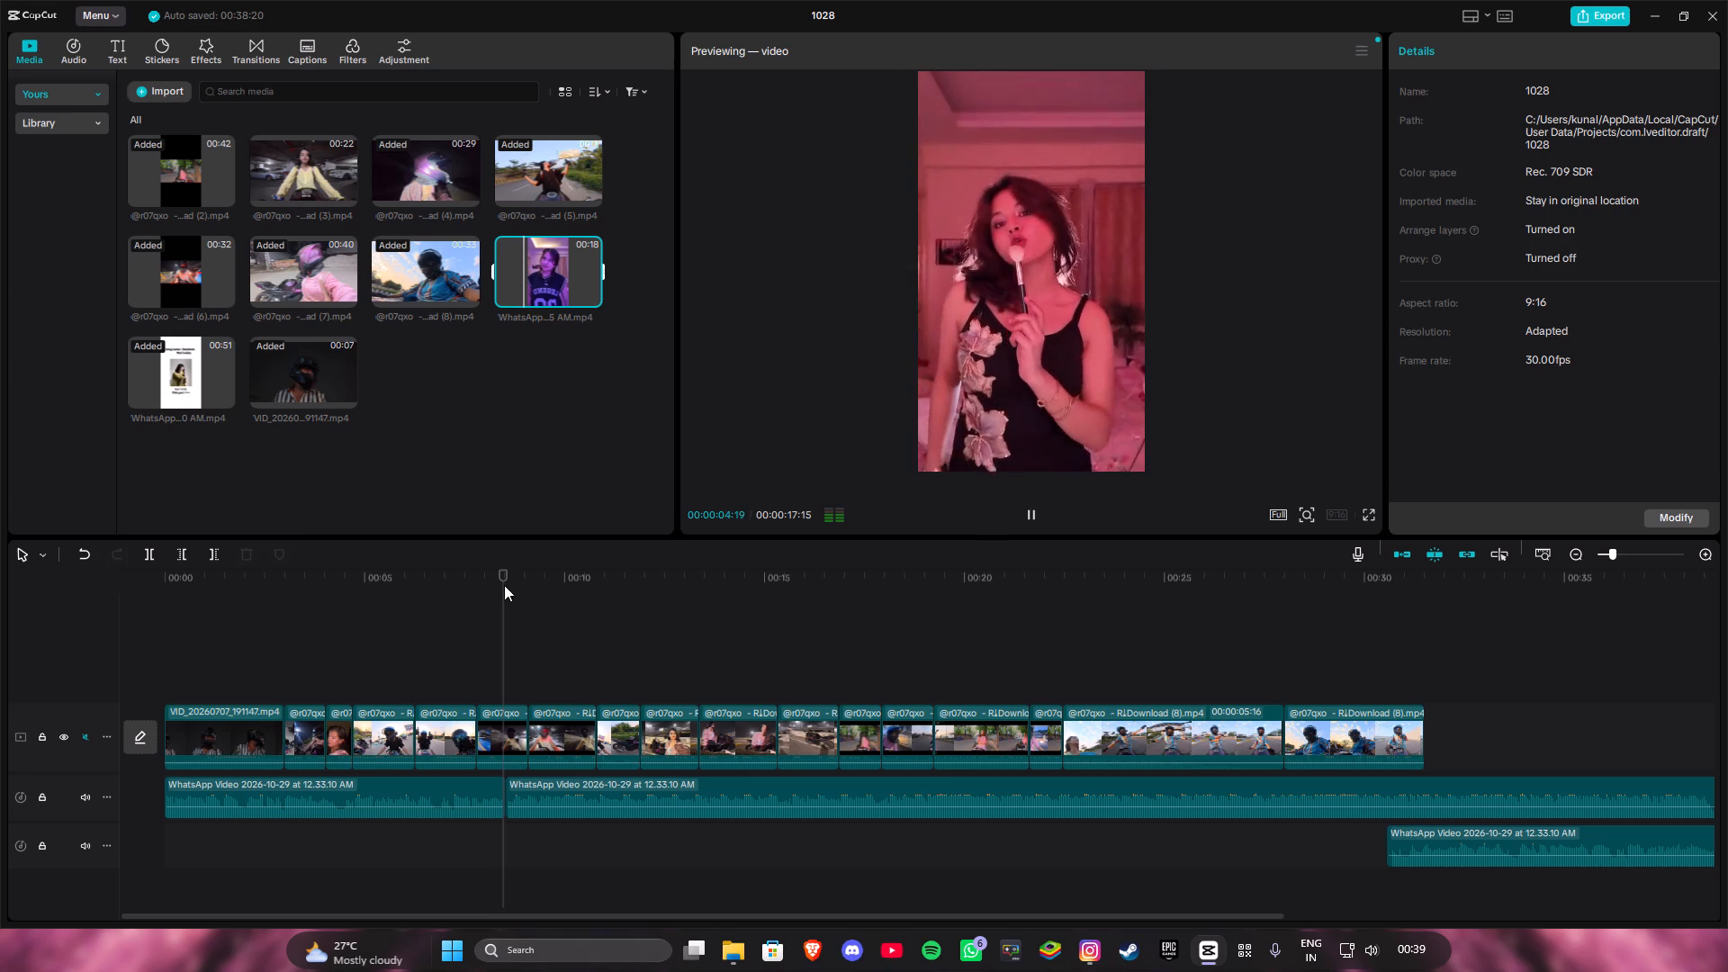
pyautogui.moveTo(502, 583); pyautogui.dragTo(487, 586)
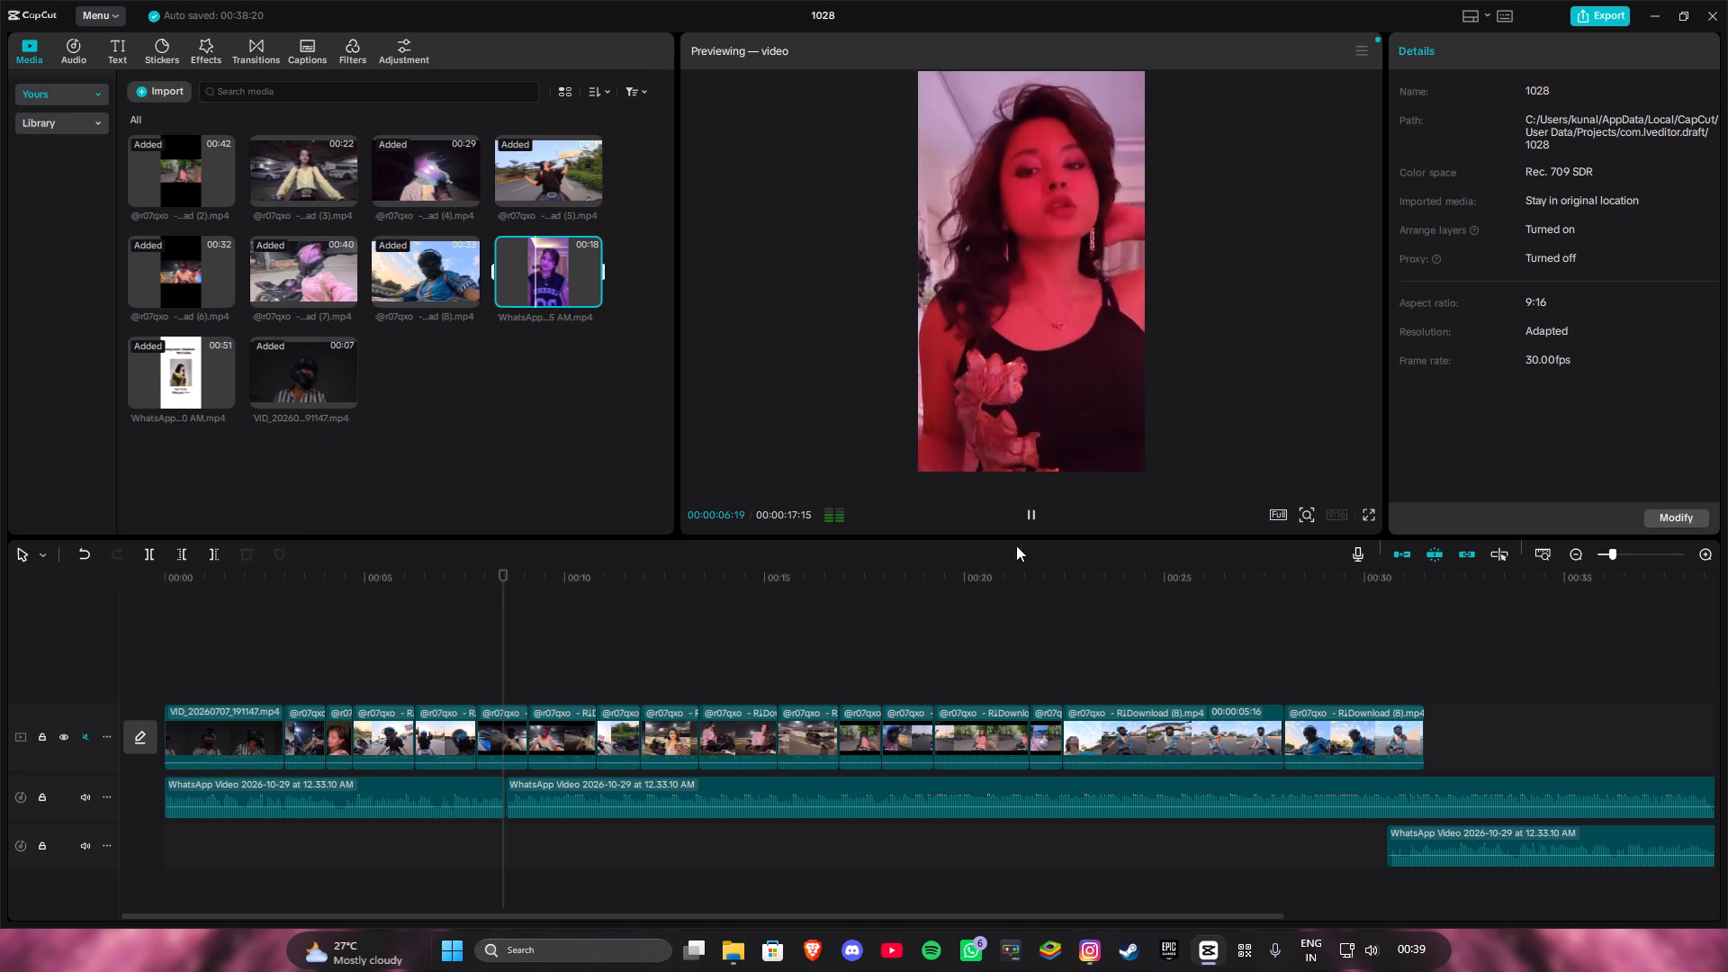
pyautogui.click(239, 742)
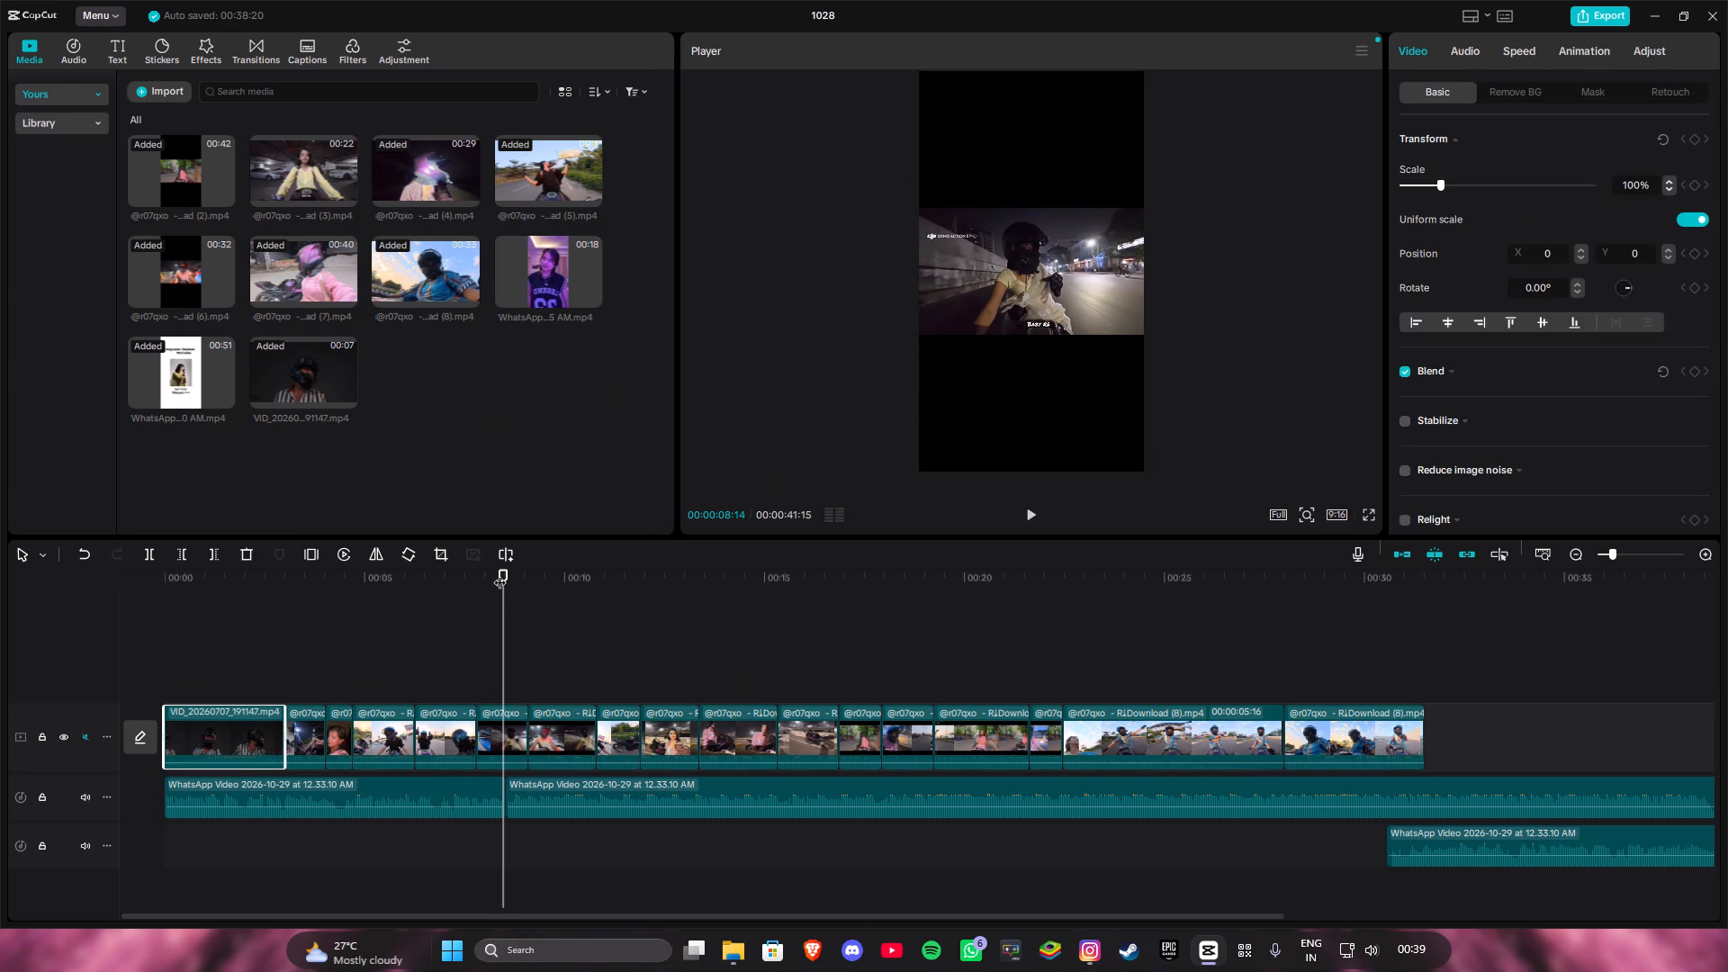
# Play the montage from the start and replay the stretch around 7 to 8 seconds to judge the riding-clip cut.
pyautogui.moveTo(502, 575); pyautogui.dragTo(89, 619)
pyautogui.click(1034, 501)
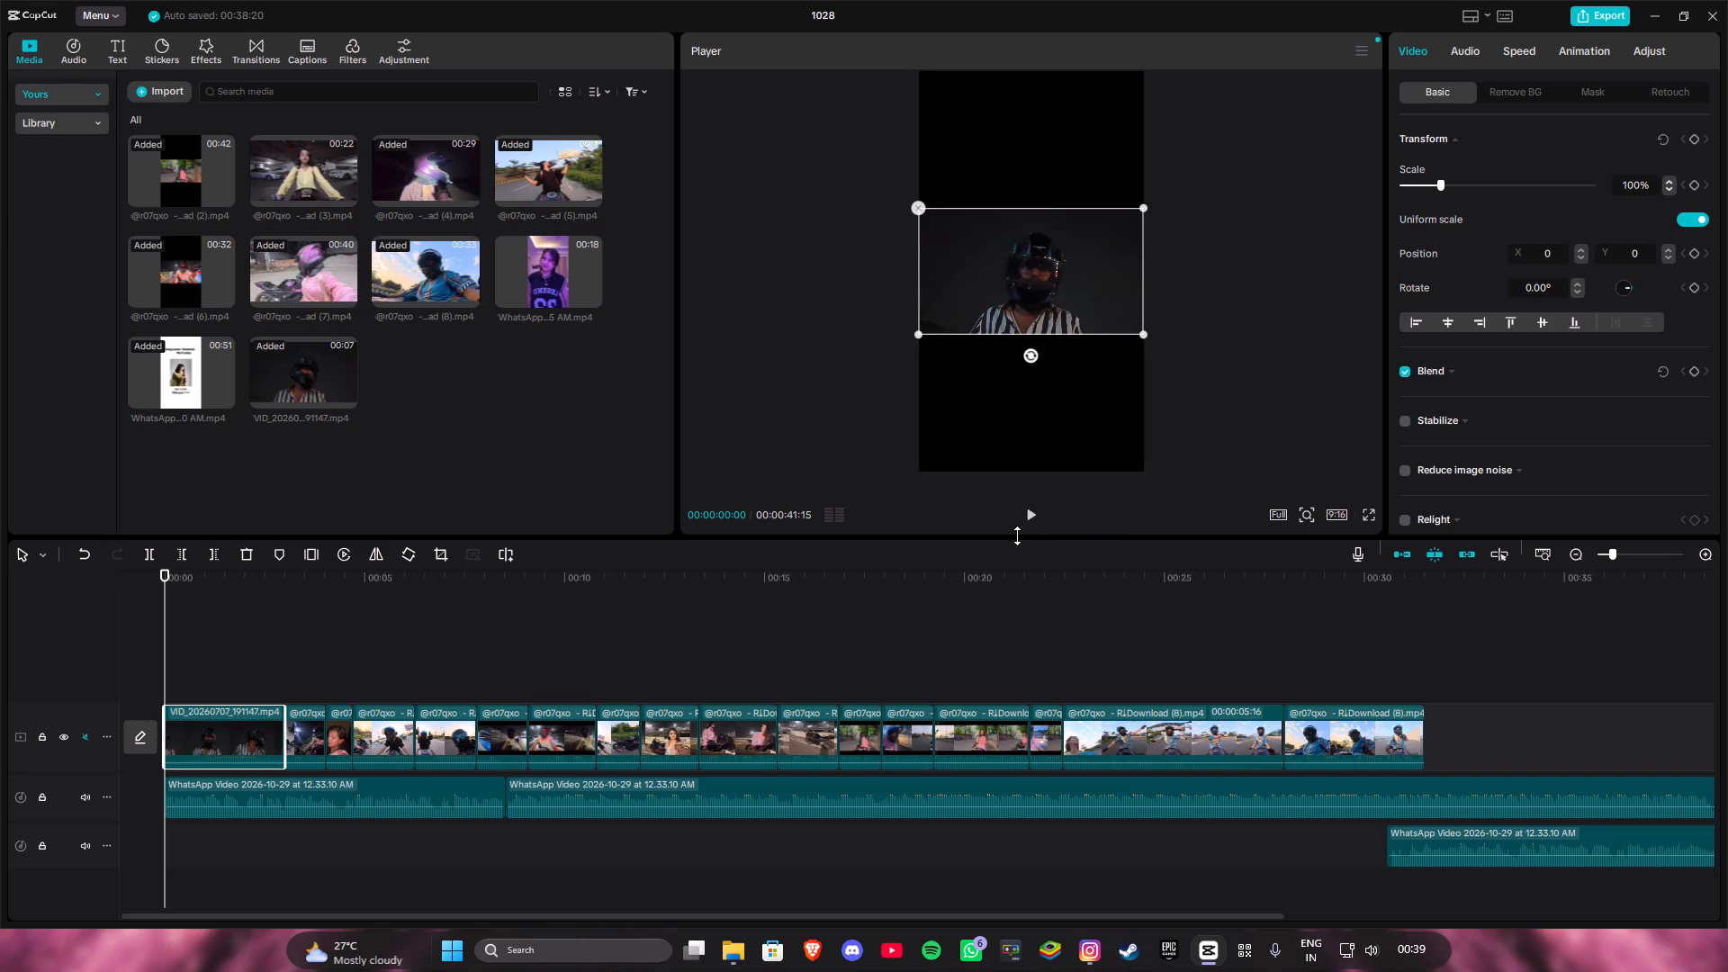
pyautogui.click(1024, 518)
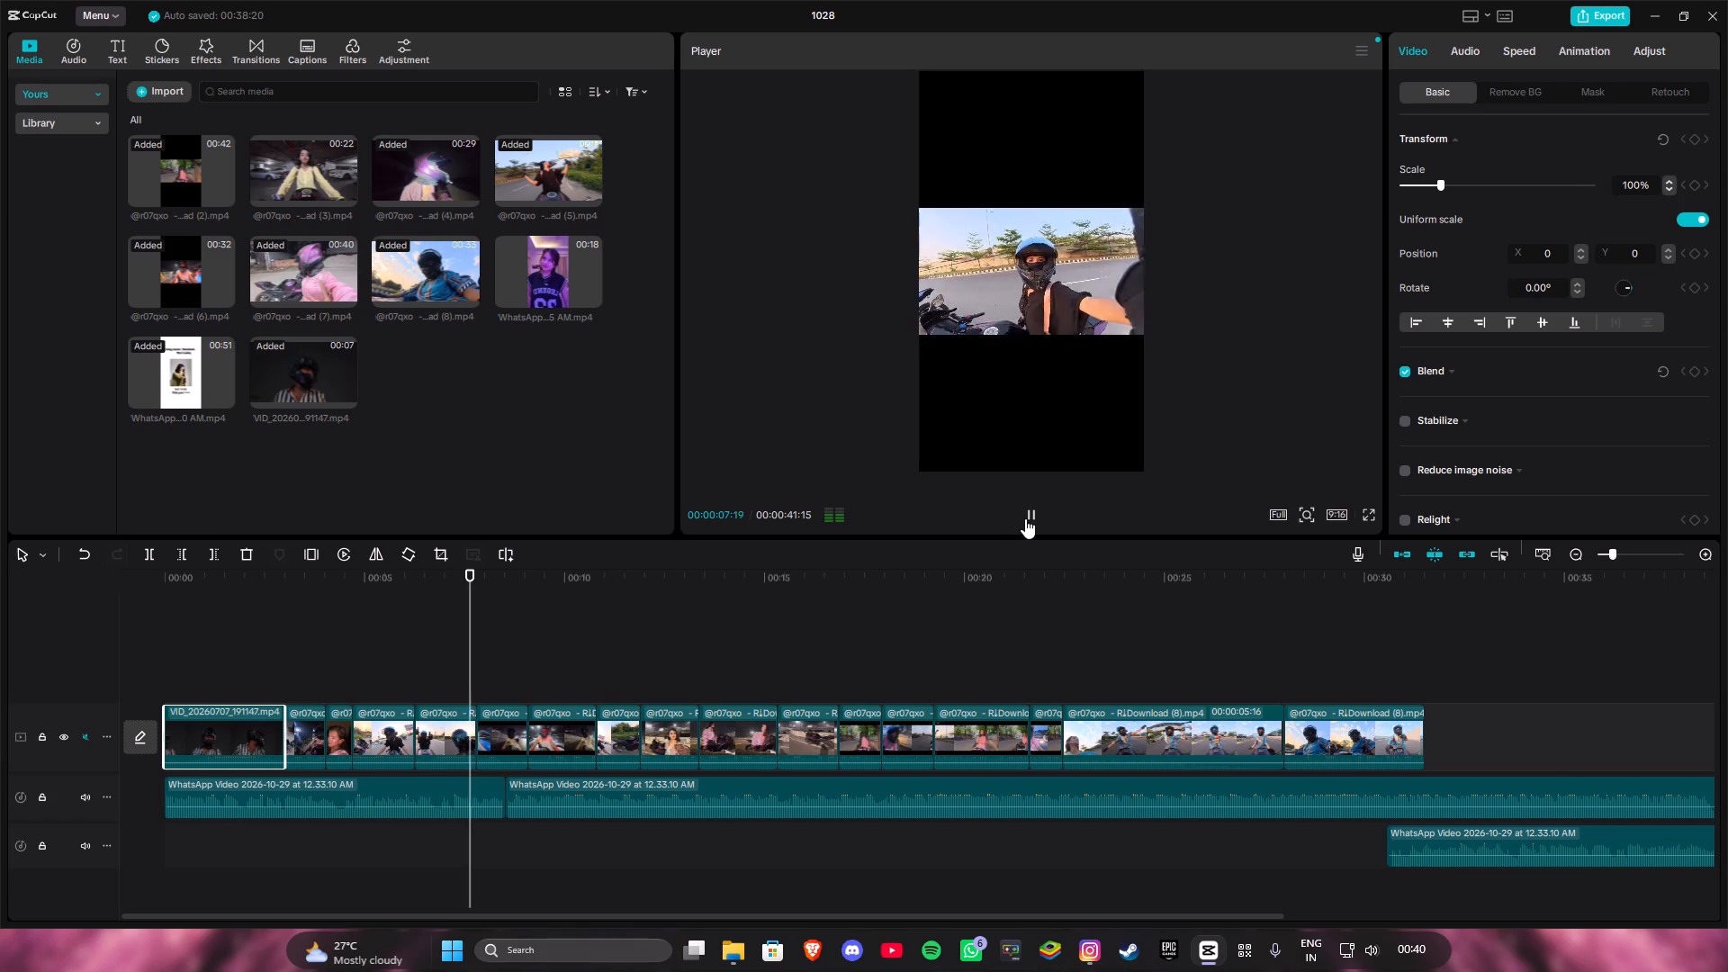
pyautogui.click(1023, 518)
pyautogui.moveTo(501, 583); pyautogui.dragTo(473, 580)
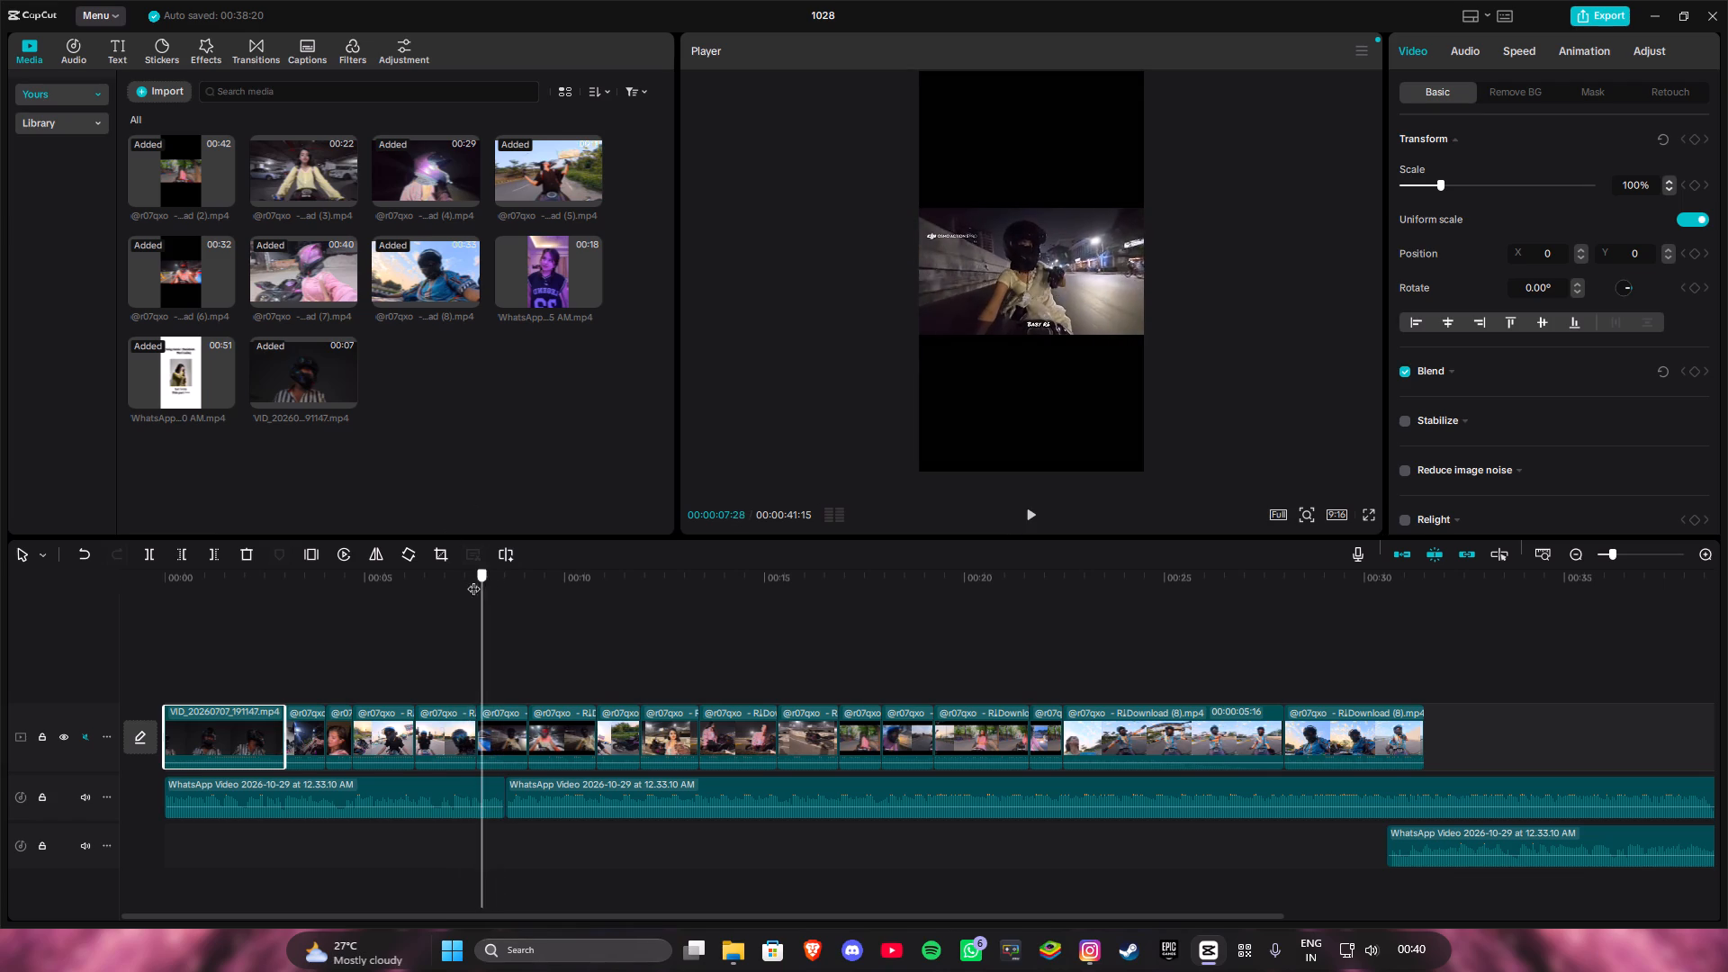
pyautogui.moveTo(473, 580); pyautogui.dragTo(469, 580)
pyautogui.click(1023, 525)
pyautogui.click(1024, 525)
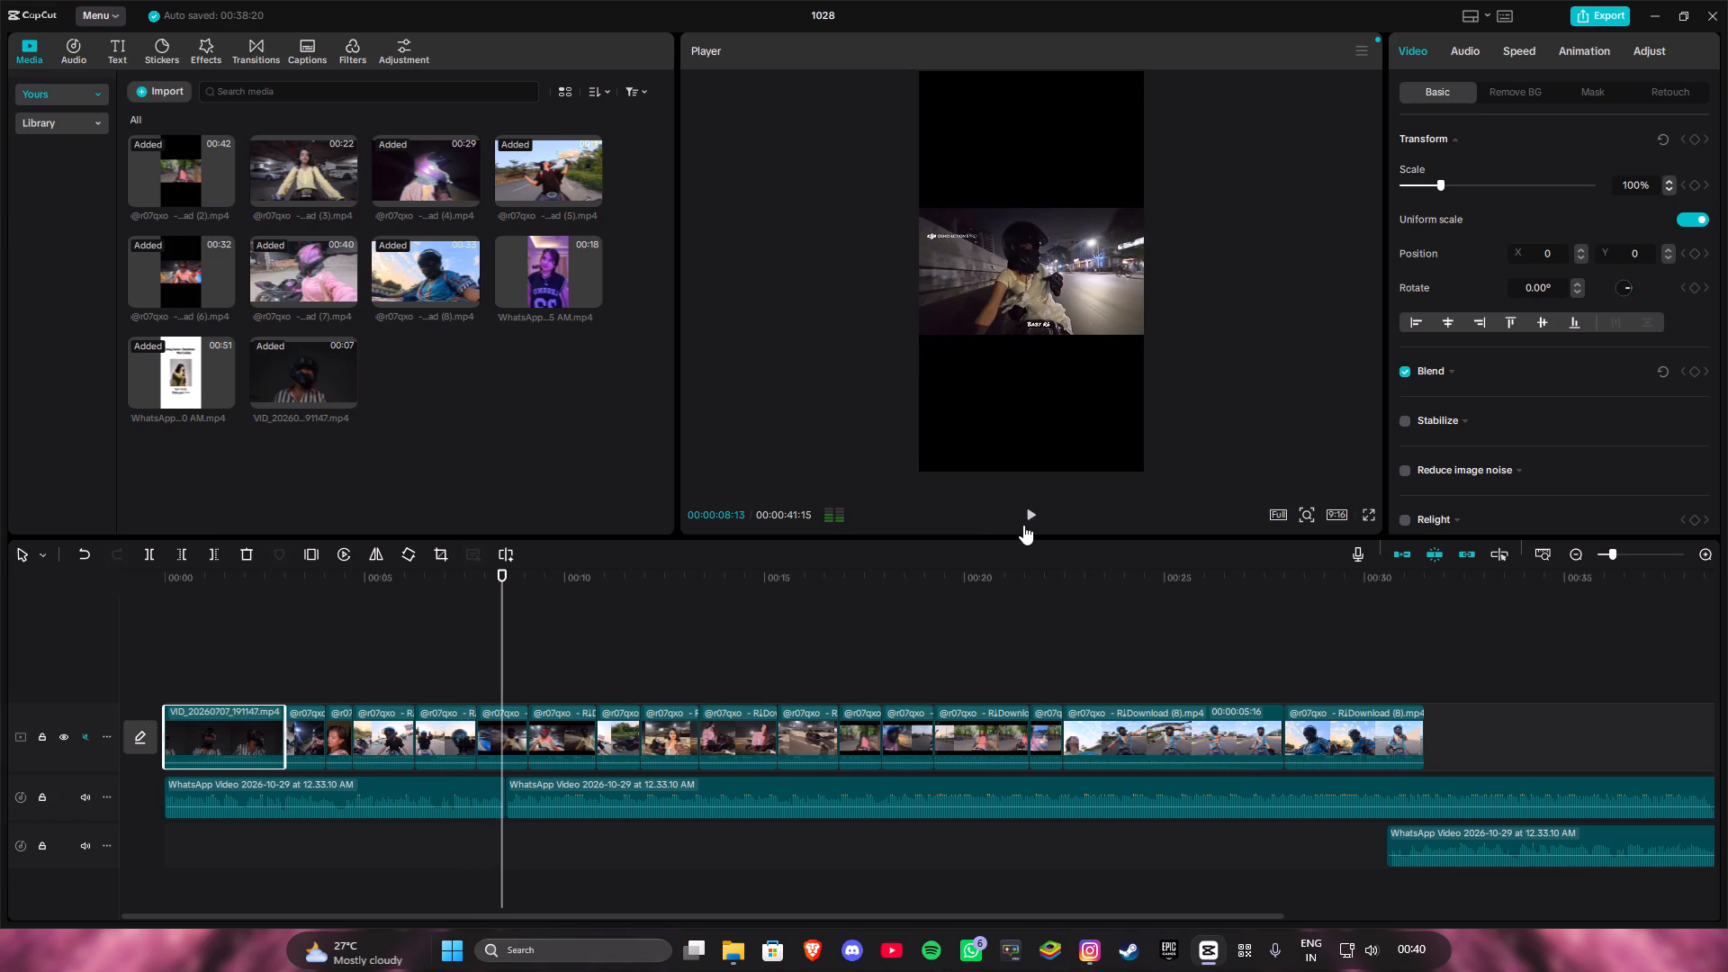
pyautogui.moveTo(508, 571); pyautogui.dragTo(429, 578)
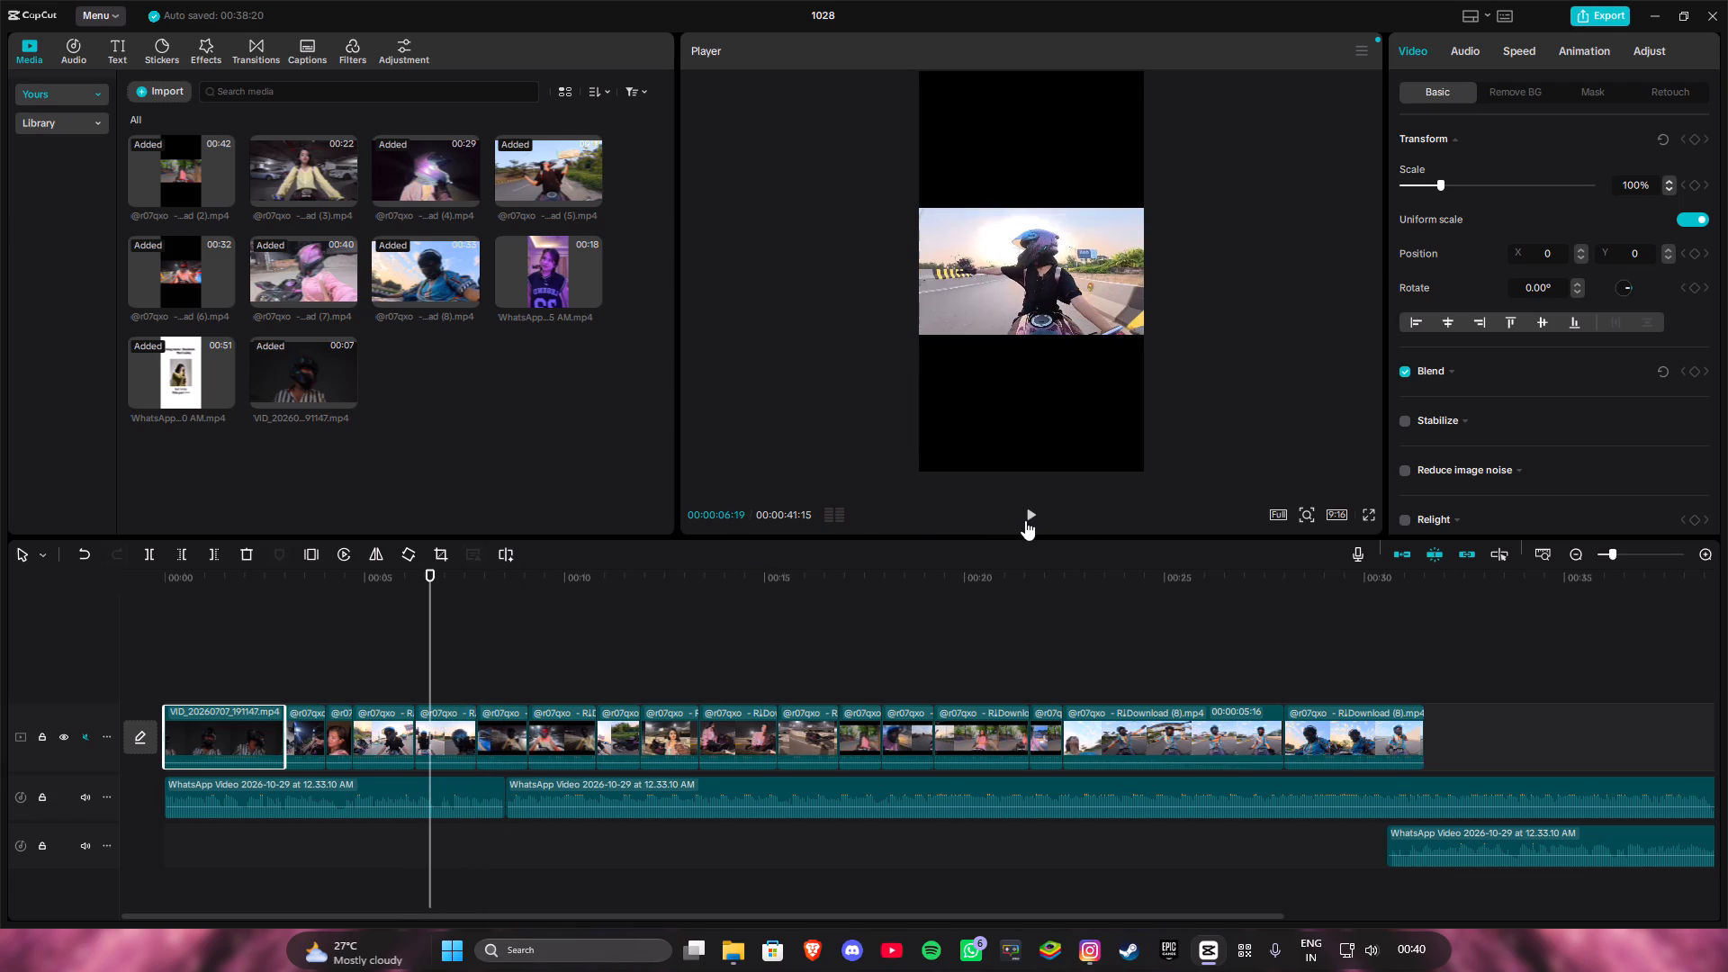
pyautogui.click(1025, 519)
pyautogui.click(1025, 519)
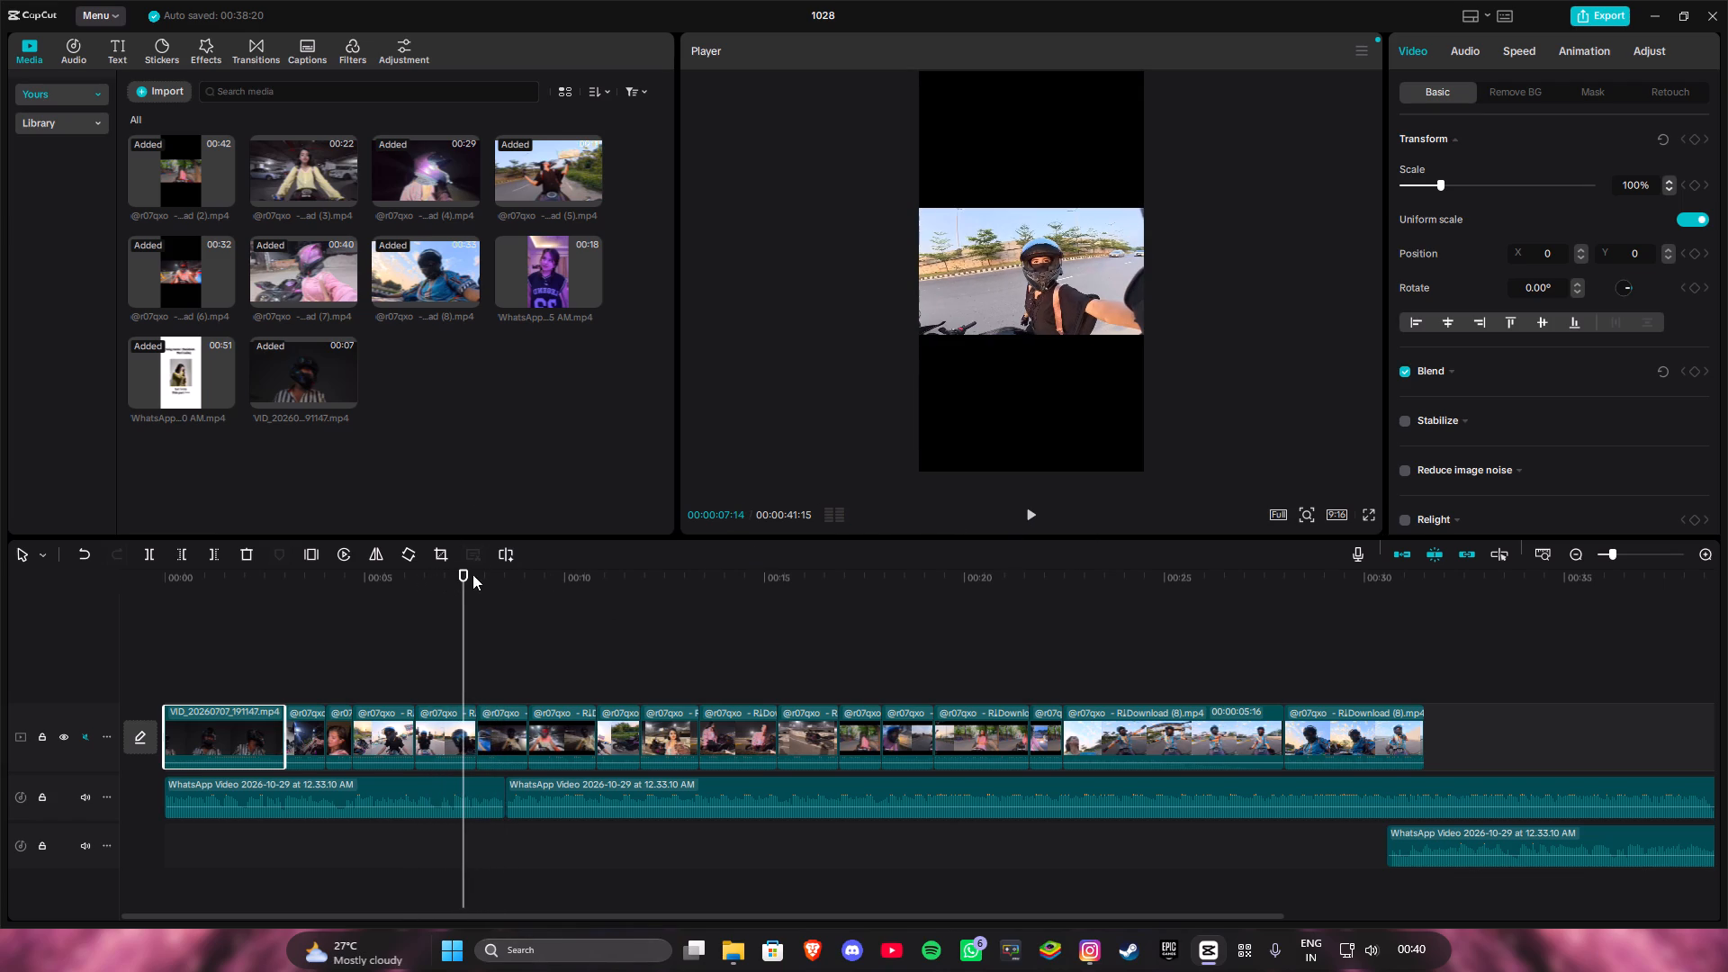
# Split the riding clip at 00:00:07:08.
pyautogui.moveTo(473, 574); pyautogui.dragTo(455, 573)
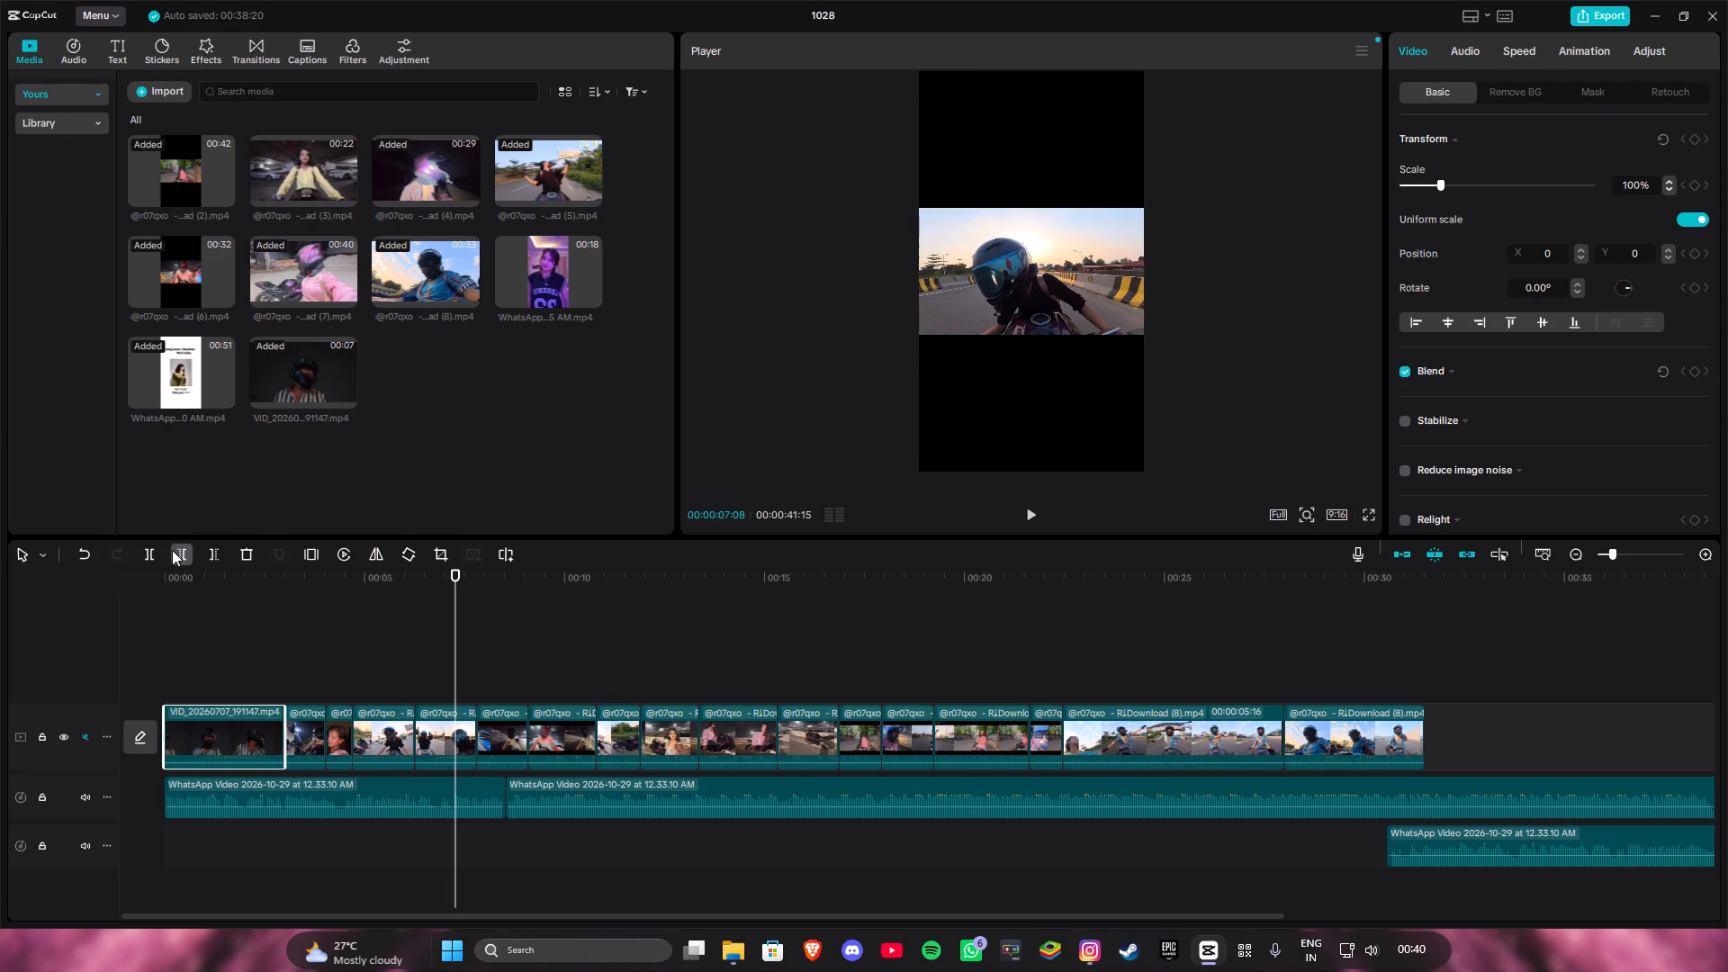
pyautogui.click(159, 553)
pyautogui.click(149, 557)
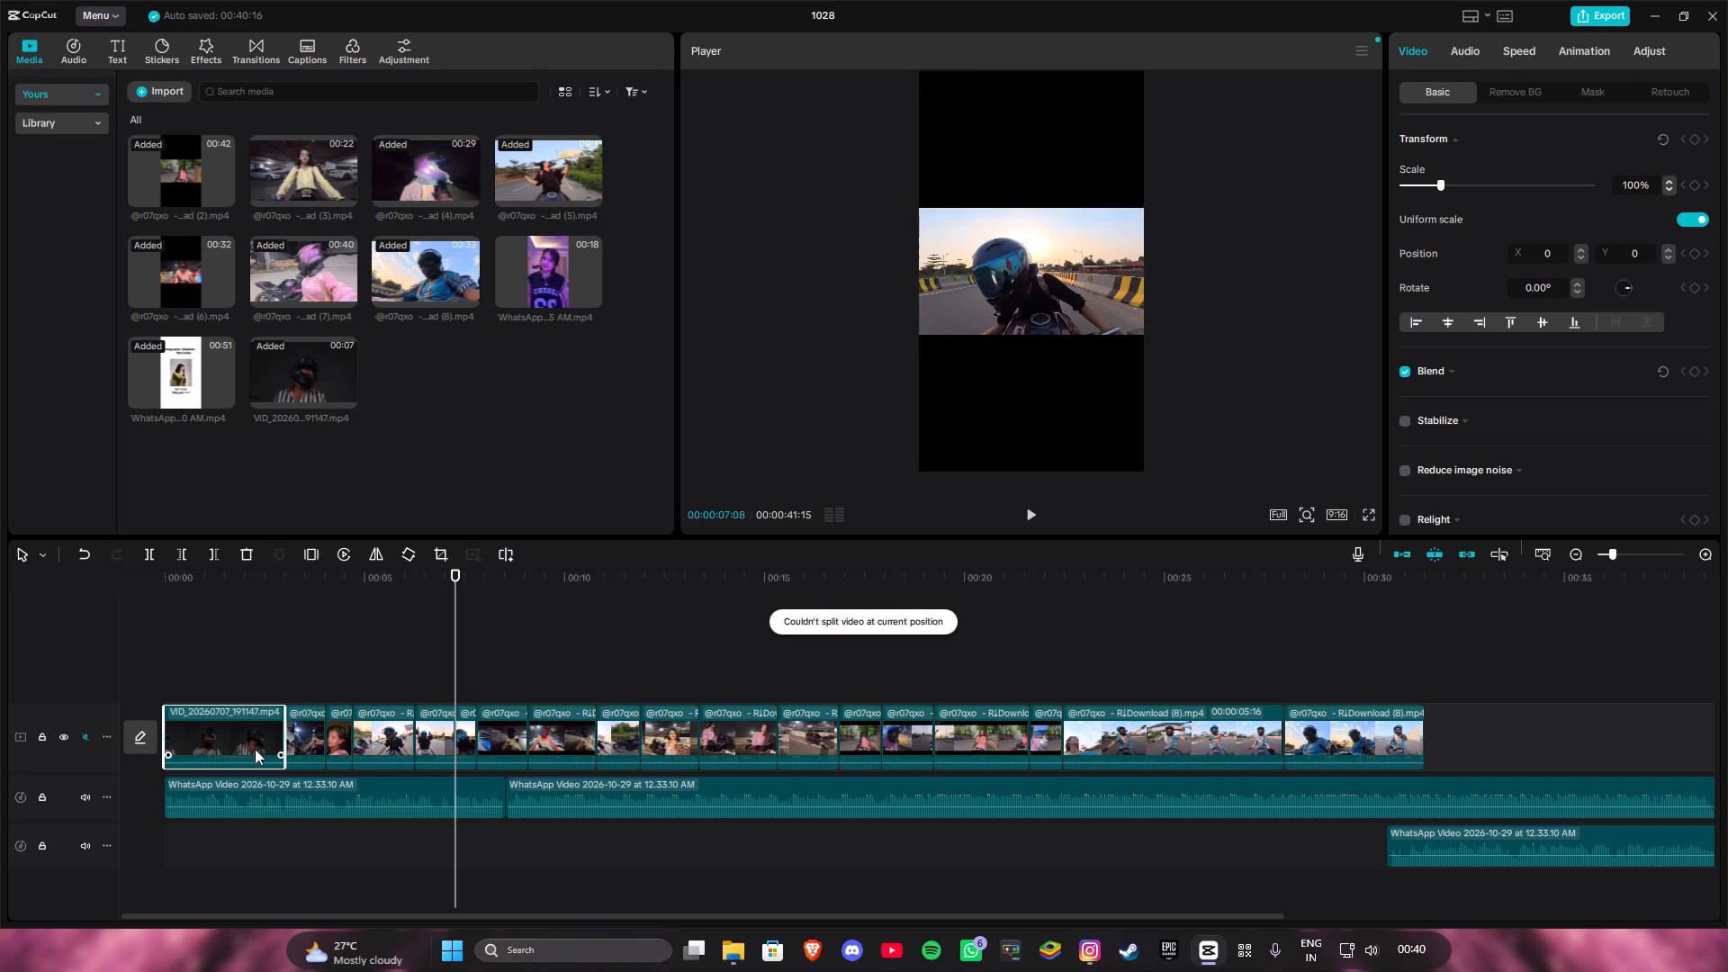
# Move the opening WhatsApp audio section to a new track at about 34 s and slide the long section to the timeline start.
pyautogui.moveTo(309, 795); pyautogui.dragTo(1542, 901)
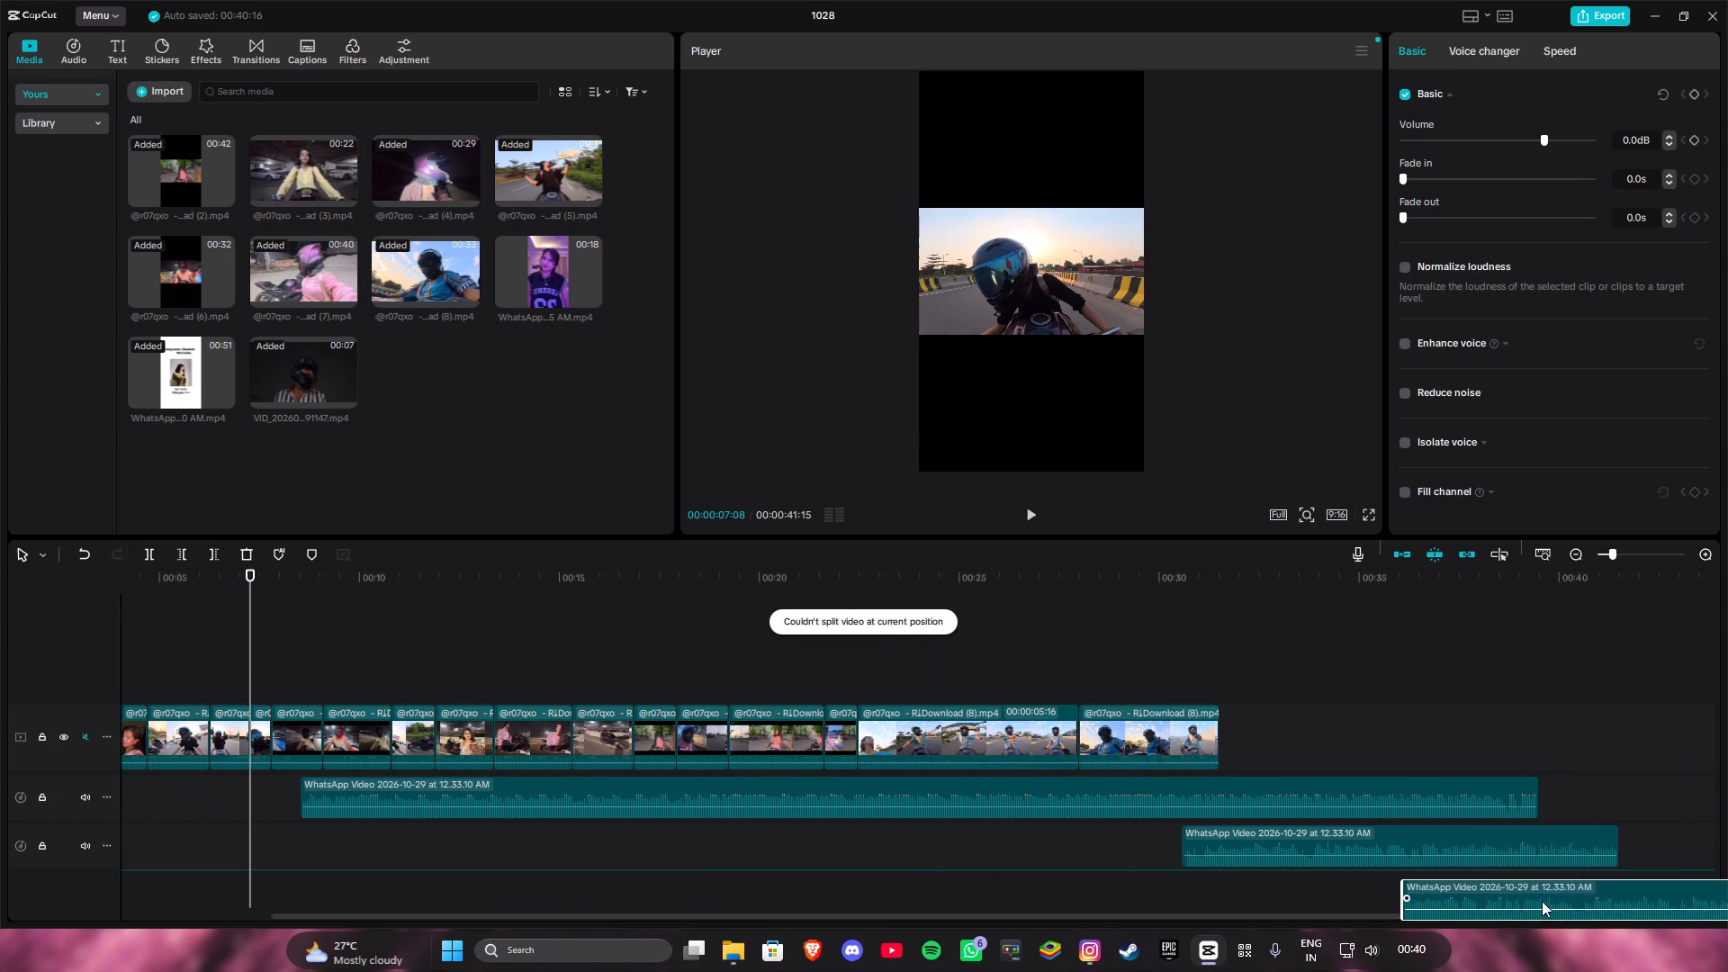
pyautogui.moveTo(1542, 901); pyautogui.dragTo(1481, 893)
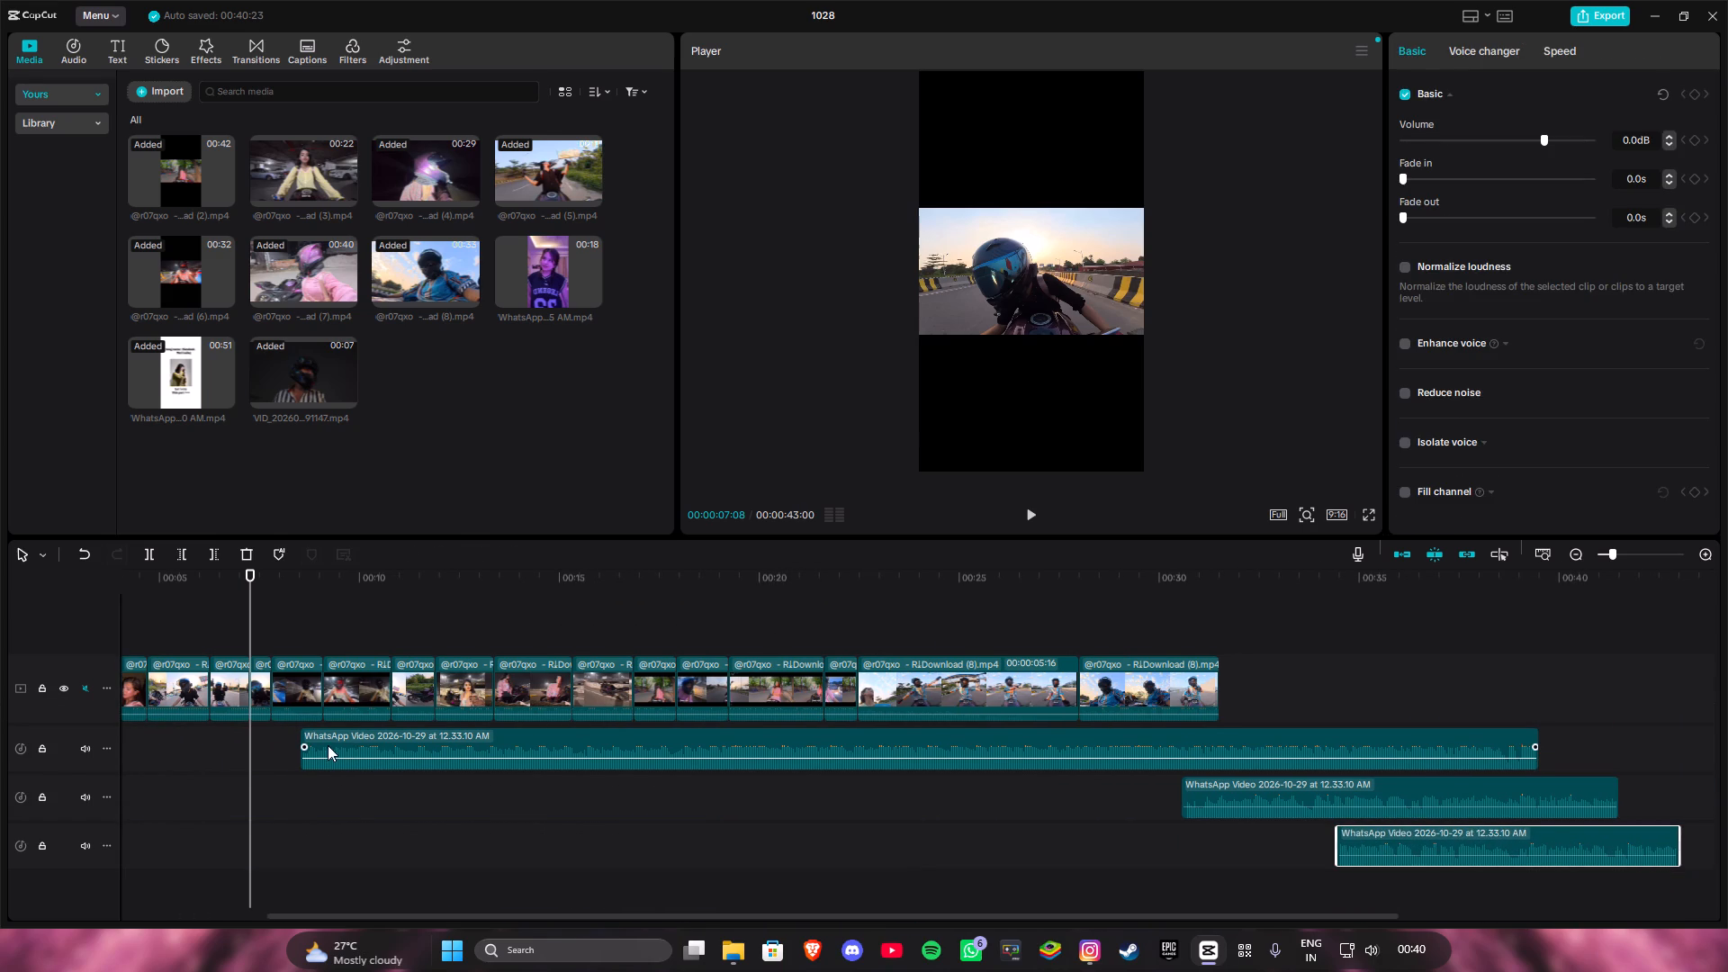
pyautogui.moveTo(346, 750); pyautogui.dragTo(193, 759)
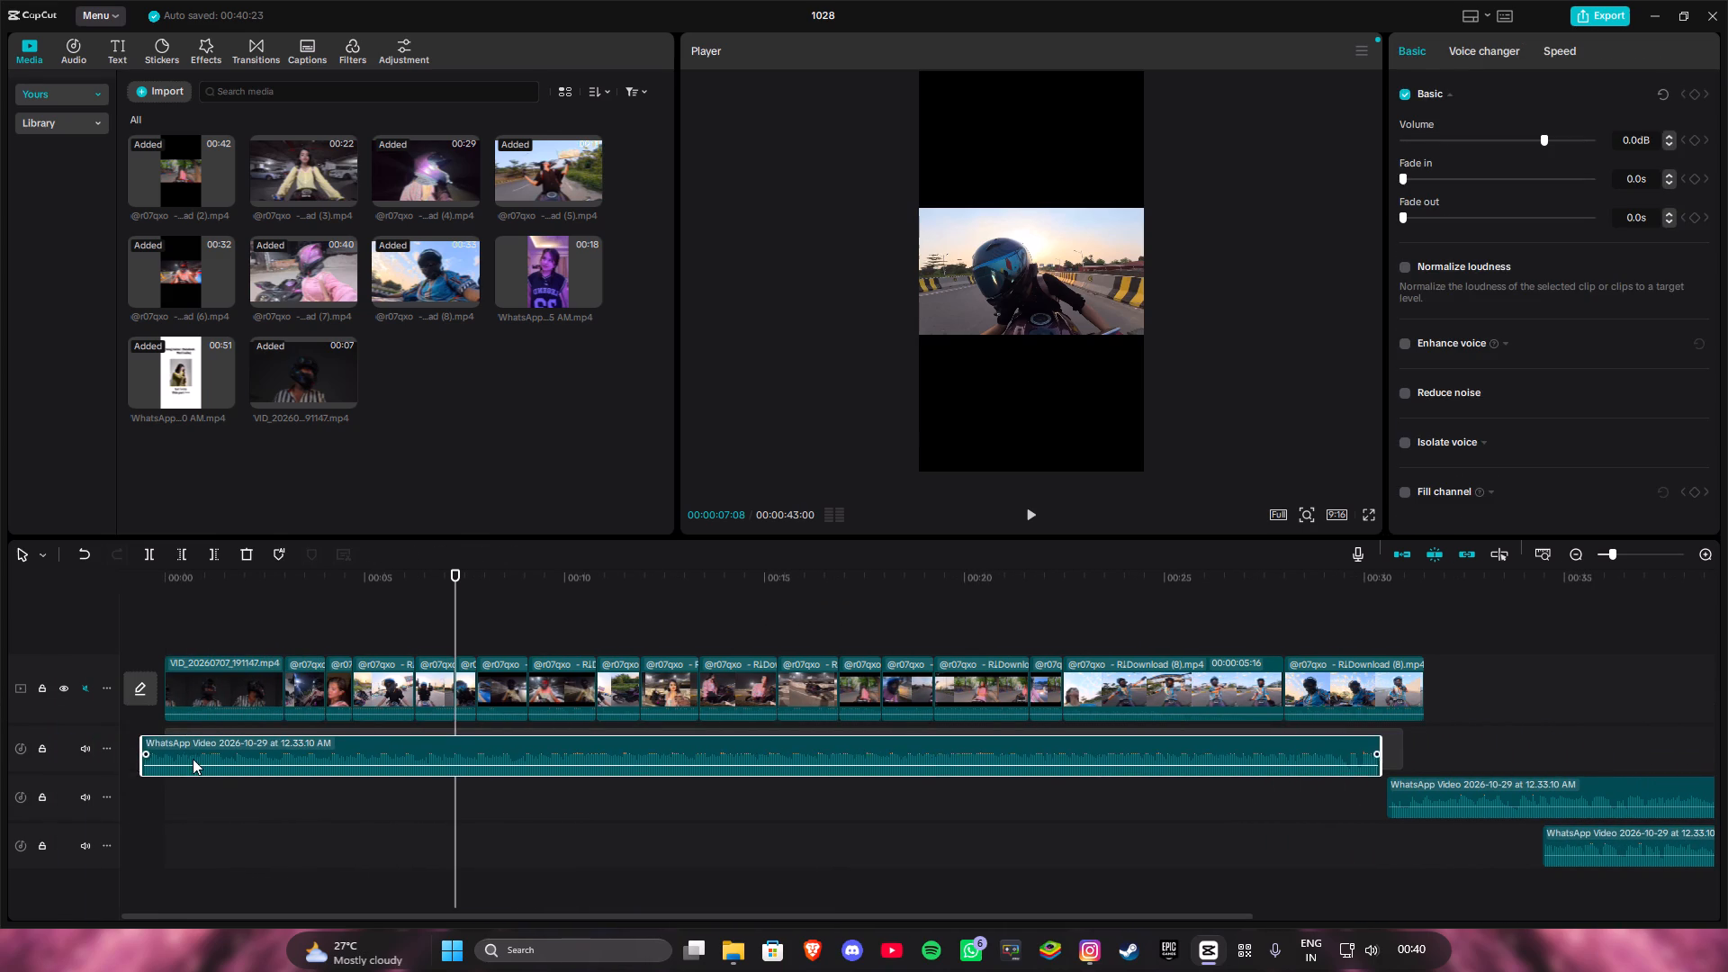
pyautogui.moveTo(193, 759); pyautogui.dragTo(212, 753)
# Play the opening with the long audio section and shift that section to start at 00:00:01:06.
pyautogui.moveTo(452, 571); pyautogui.dragTo(147, 587)
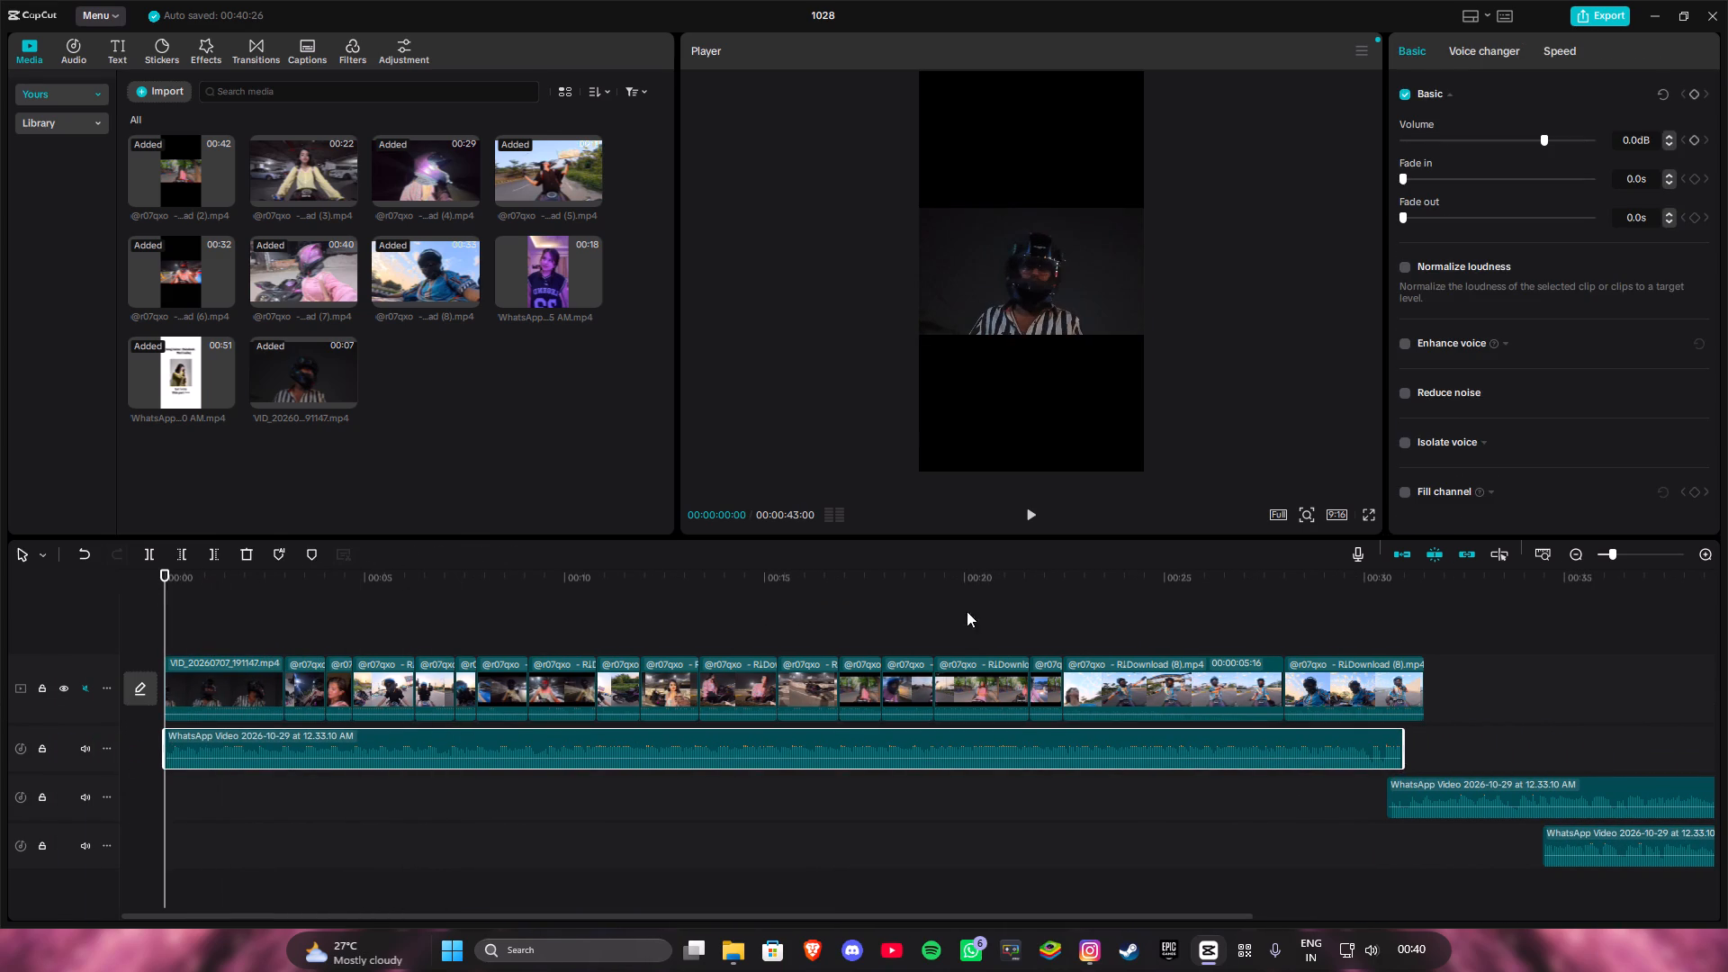
pyautogui.click(1022, 524)
pyautogui.click(1022, 524)
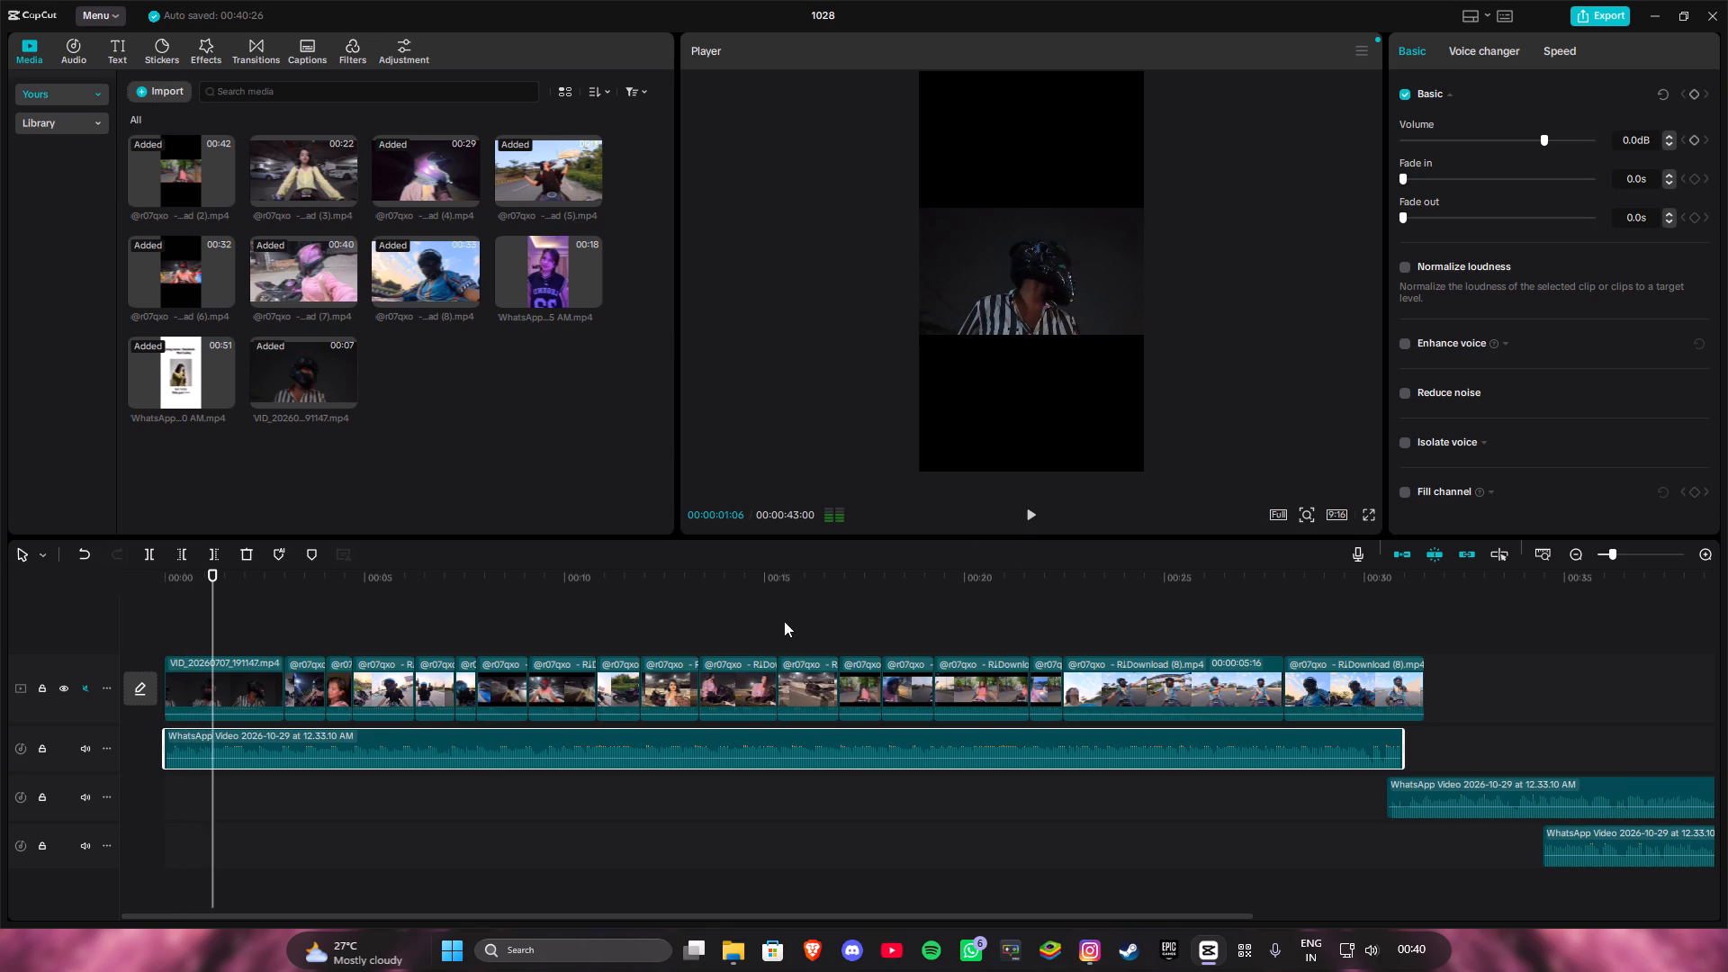
pyautogui.moveTo(501, 744); pyautogui.dragTo(549, 743)
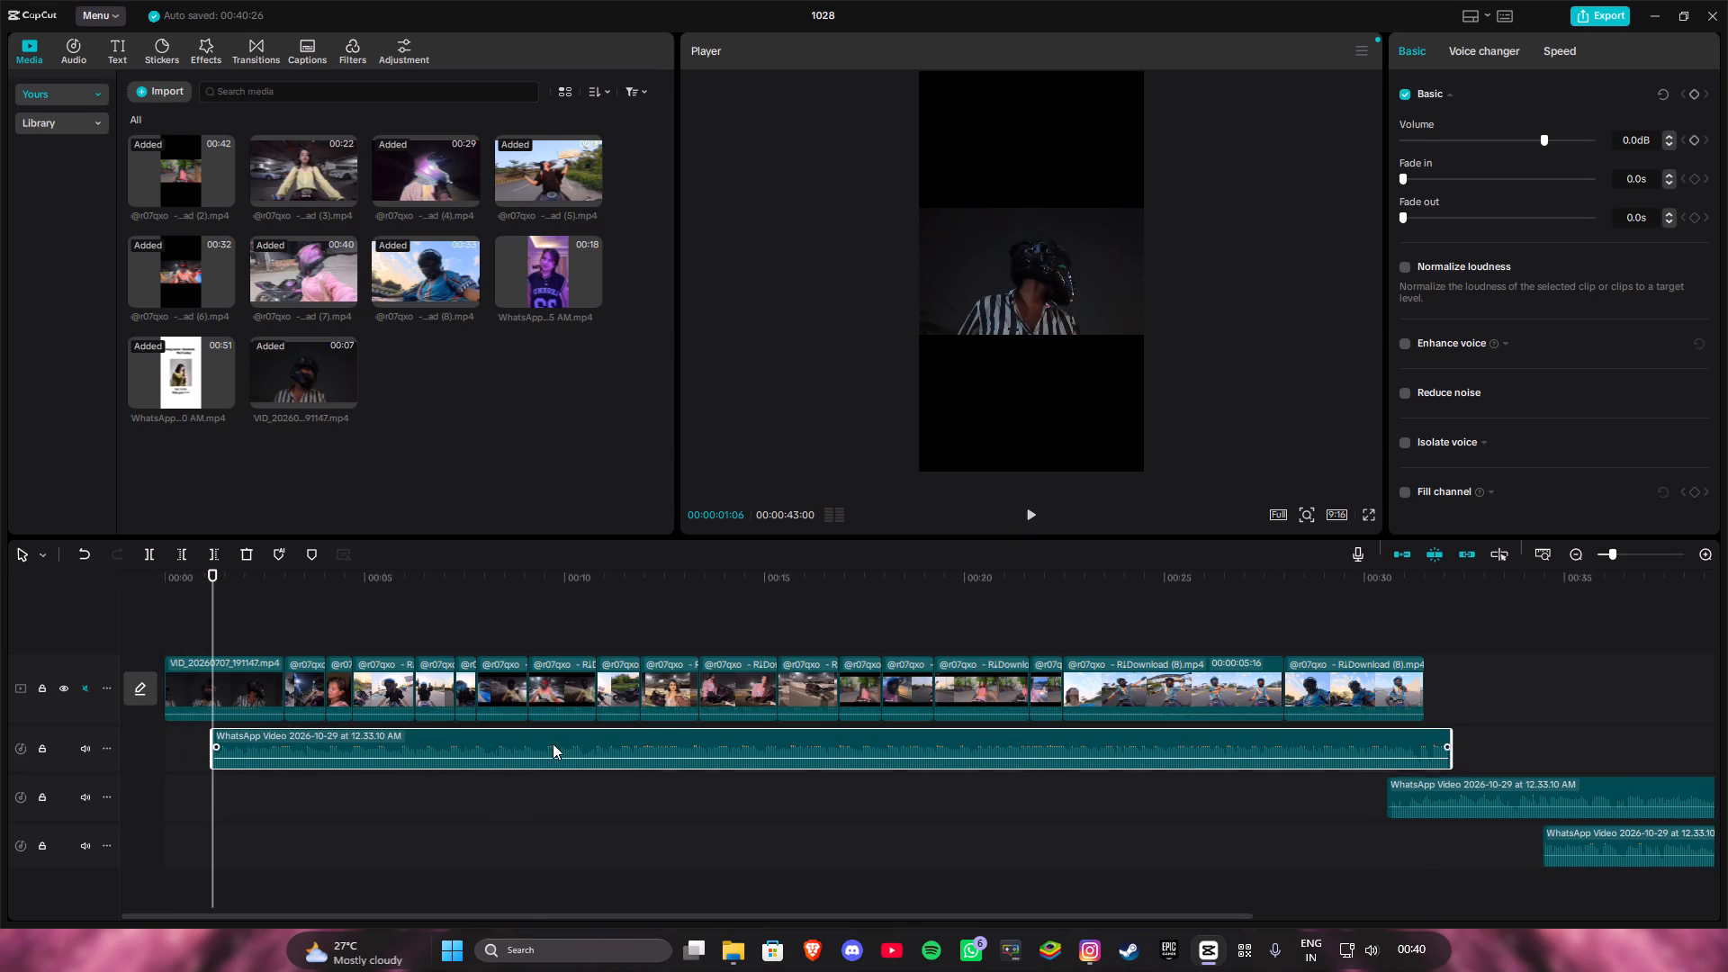
# Split the WhatsApp audio section on the lowest track at 00:00:41:22.
pyautogui.moveTo(1456, 831); pyautogui.dragTo(1030, 829)
pyautogui.scroll(1, 1523, 746)
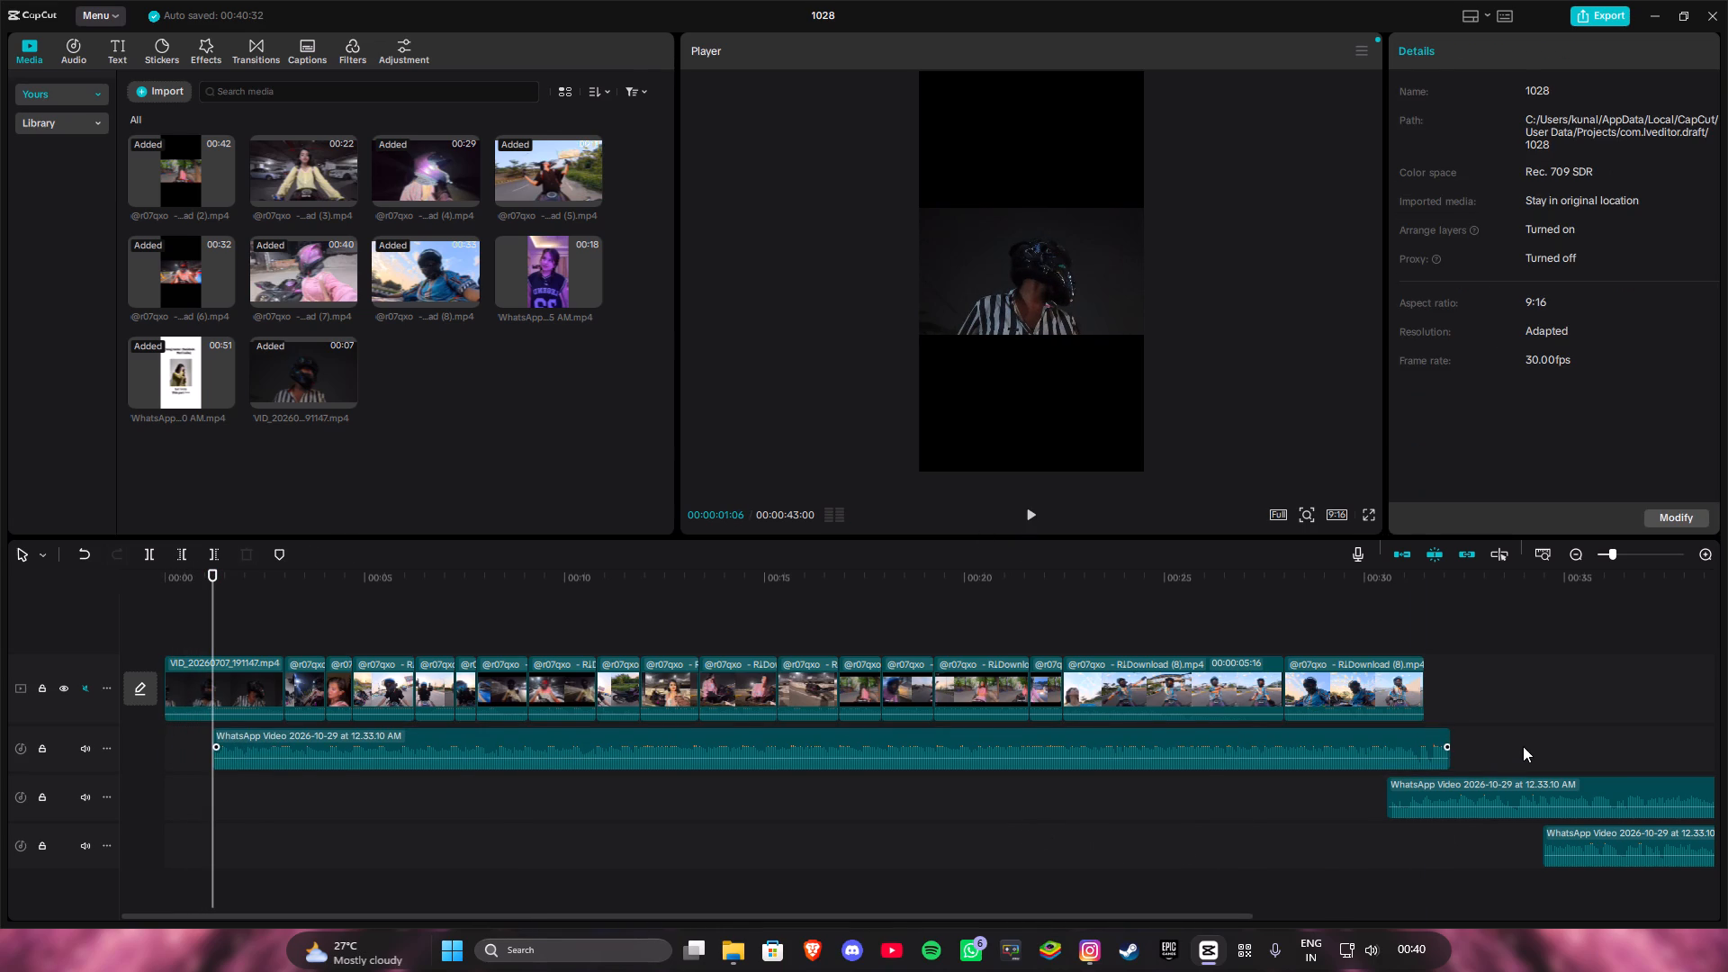
pyautogui.scroll(1, 1523, 746)
pyautogui.moveTo(529, 591); pyautogui.dragTo(1571, 860)
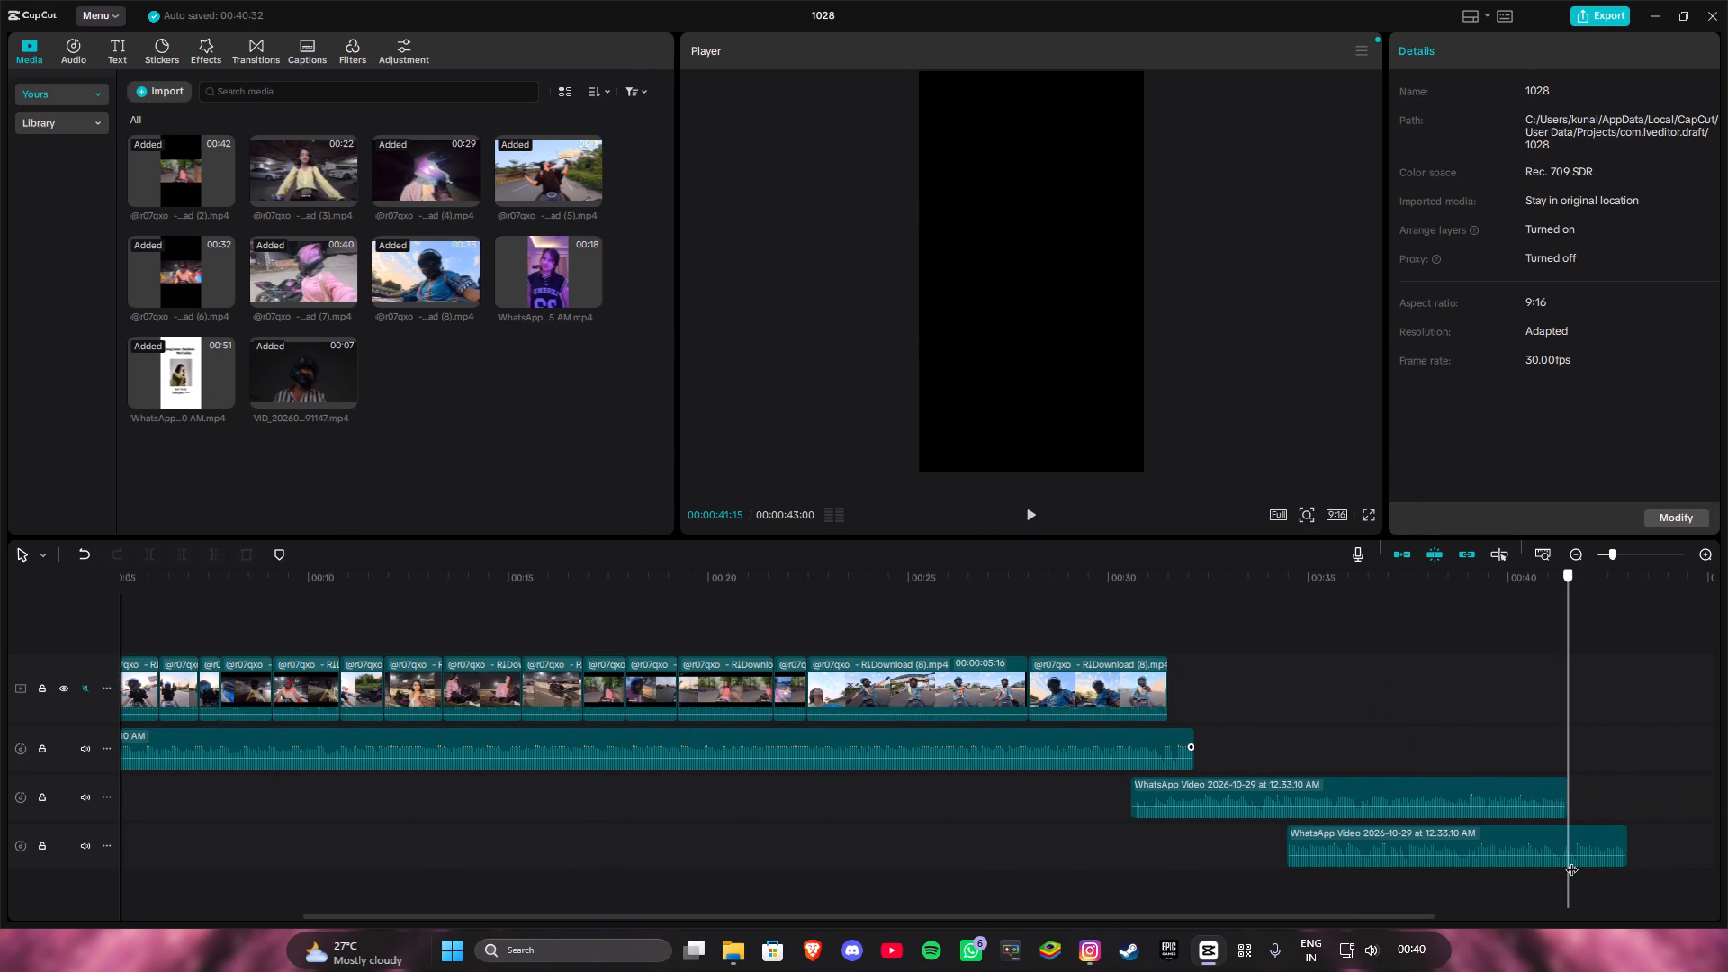
pyautogui.moveTo(1571, 860); pyautogui.dragTo(1576, 859)
pyautogui.click(1581, 859)
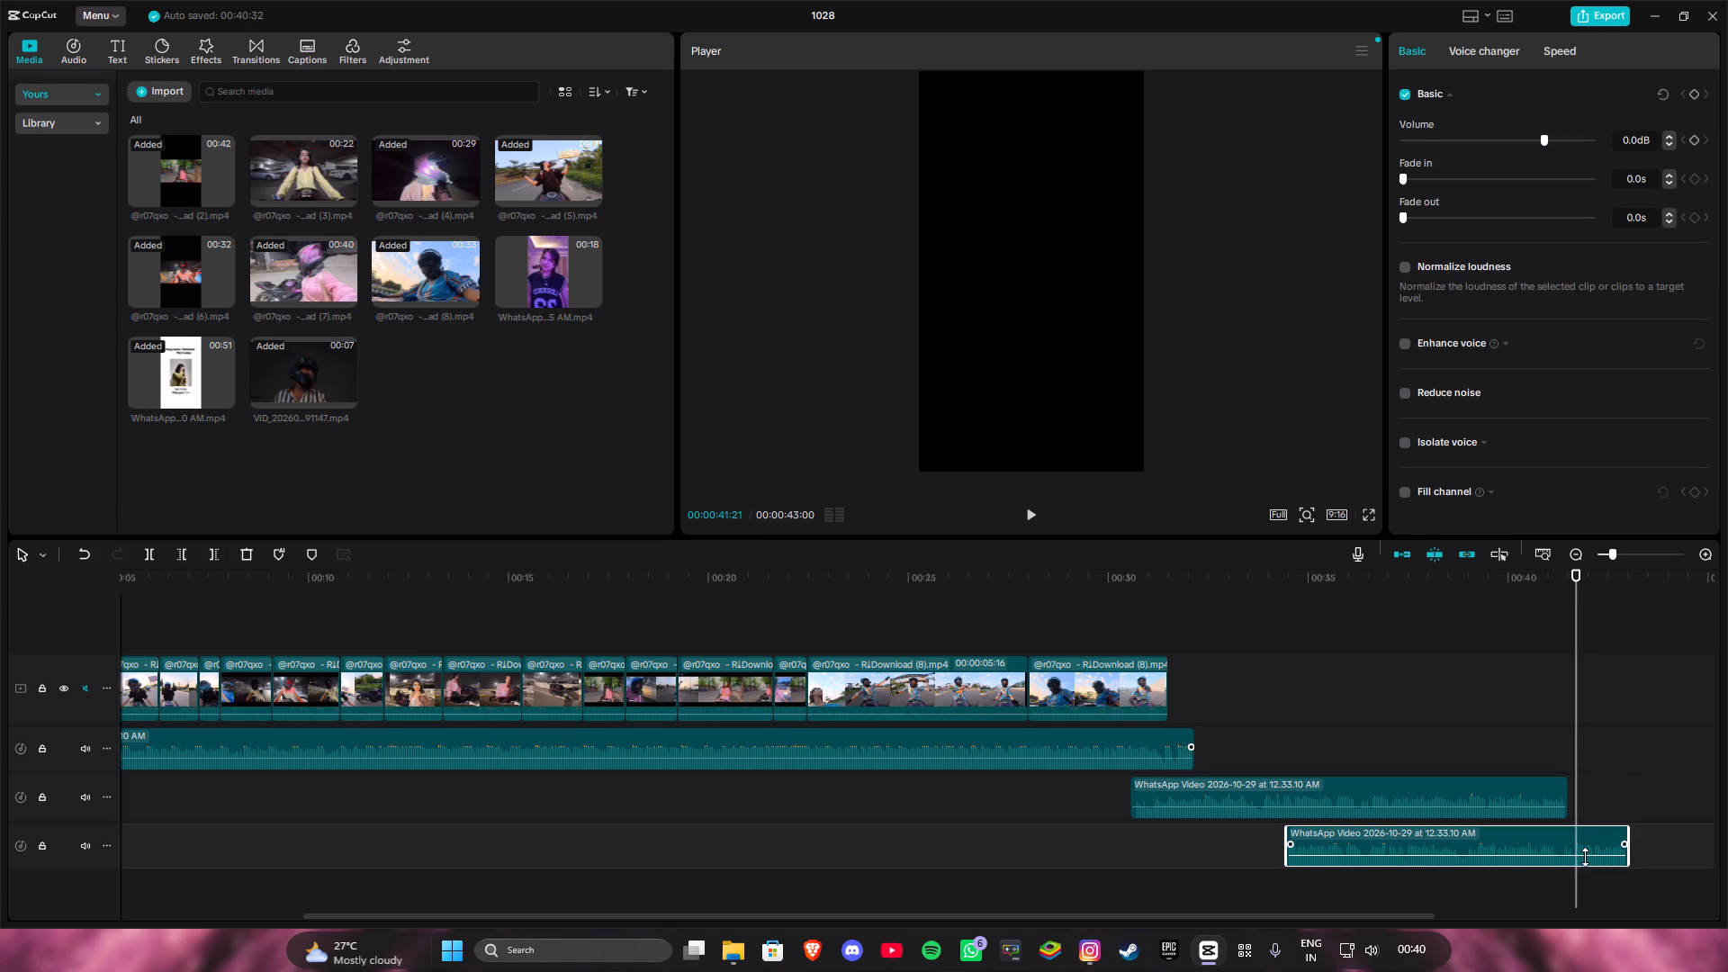
pyautogui.click(1575, 585)
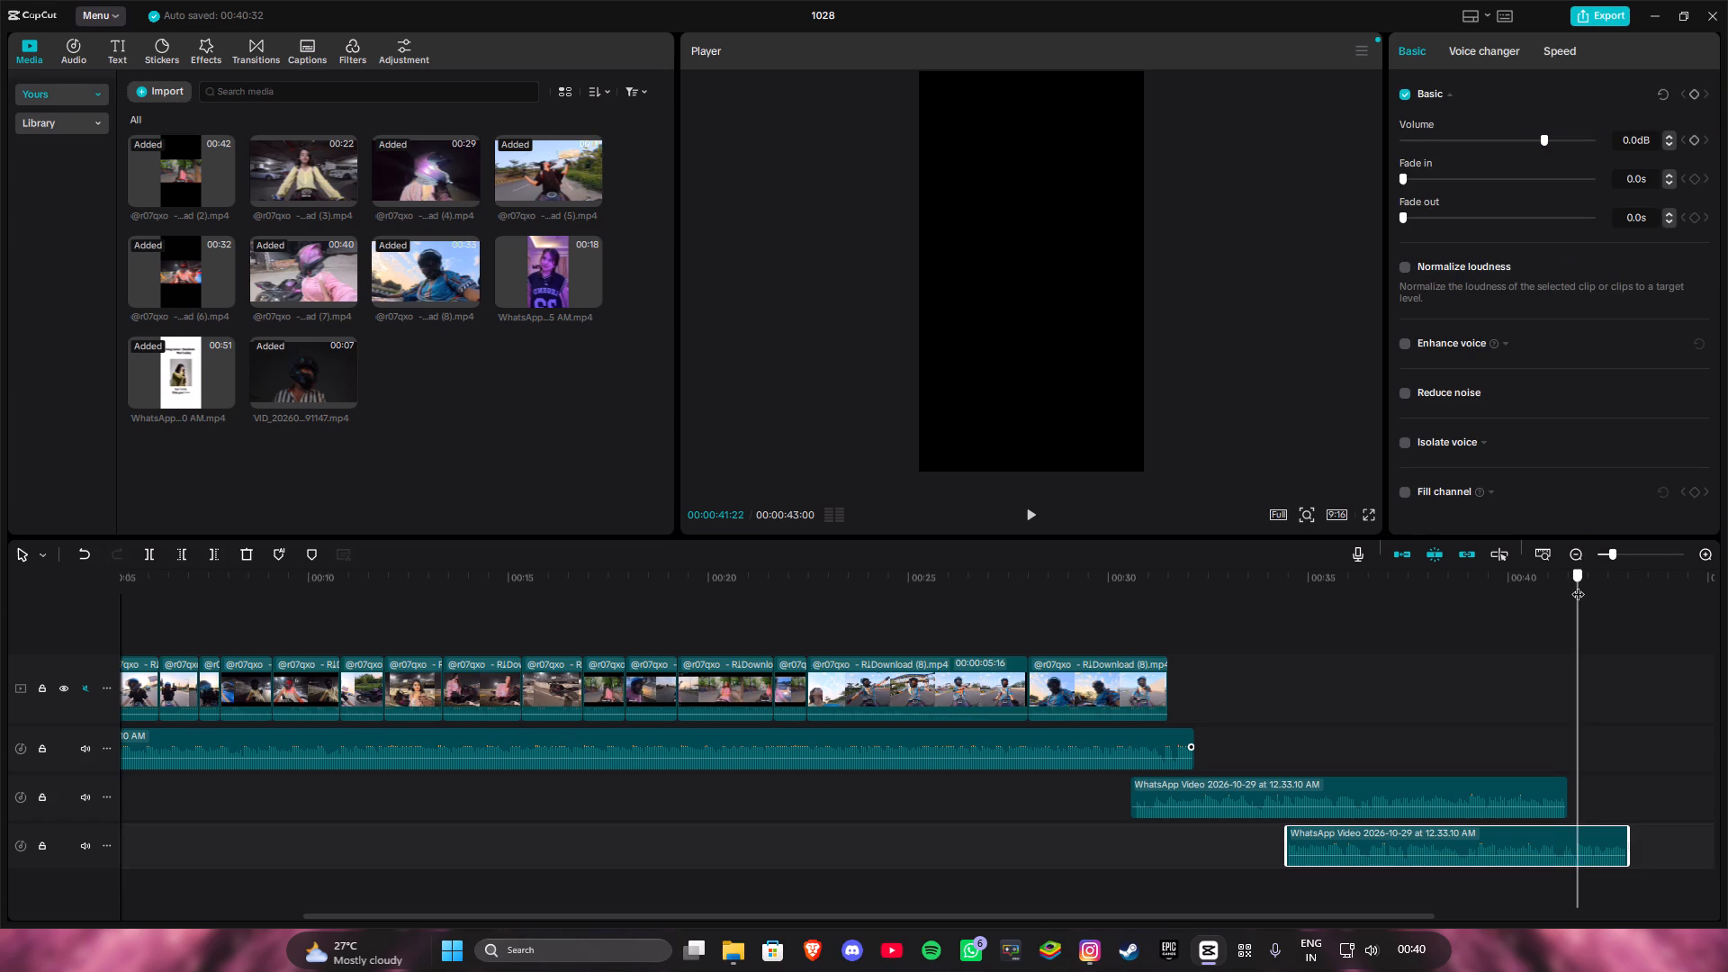
pyautogui.click(150, 553)
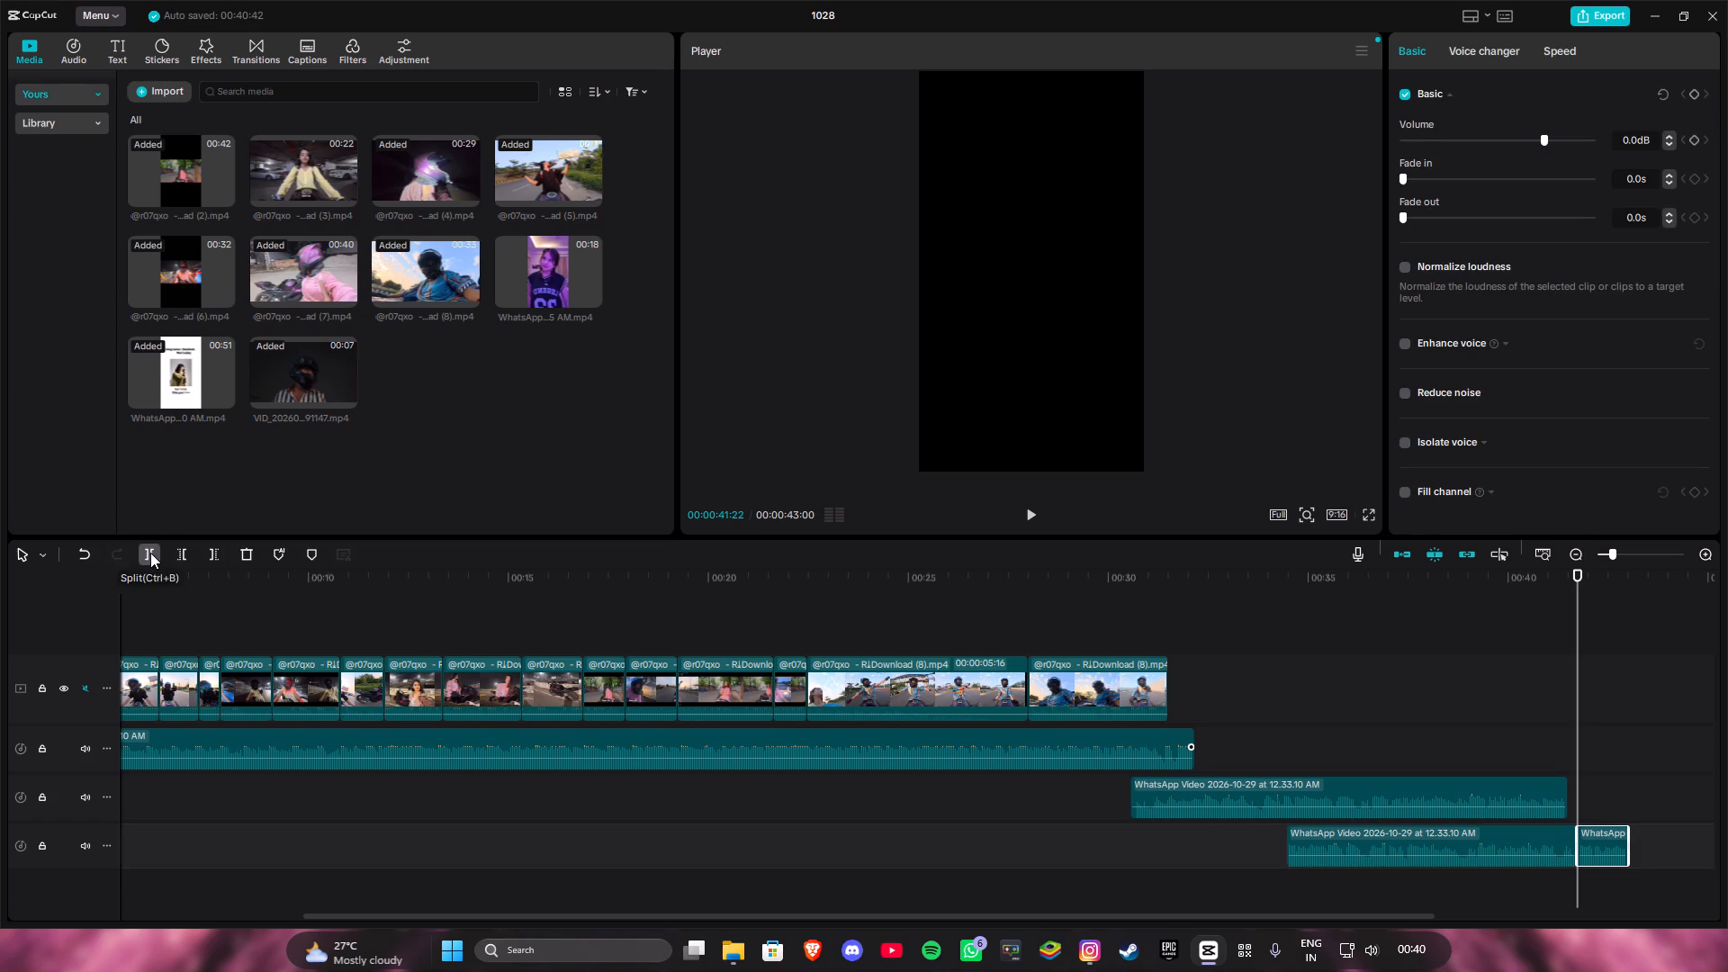
# Place the short split-off audio piece at the timeline start on the first audio track, with the long section directly after it.
pyautogui.moveTo(1605, 849); pyautogui.dragTo(0, 709)
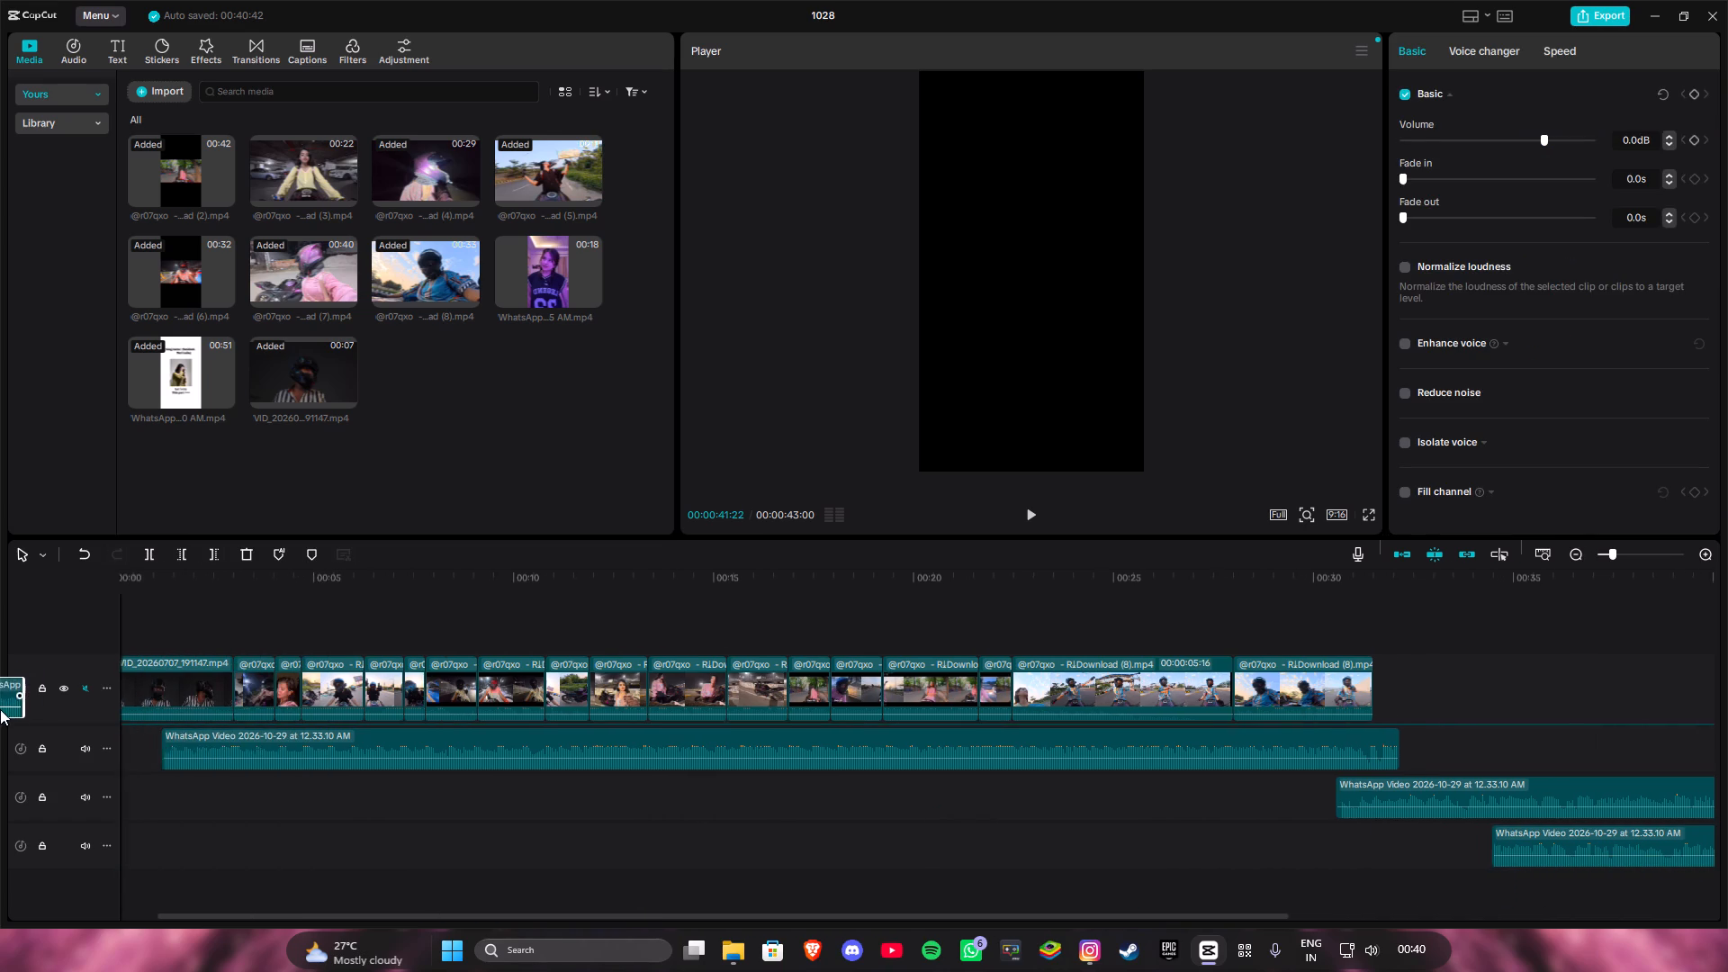
pyautogui.moveTo(0, 709); pyautogui.dragTo(189, 744)
pyautogui.moveTo(269, 746); pyautogui.dragTo(289, 745)
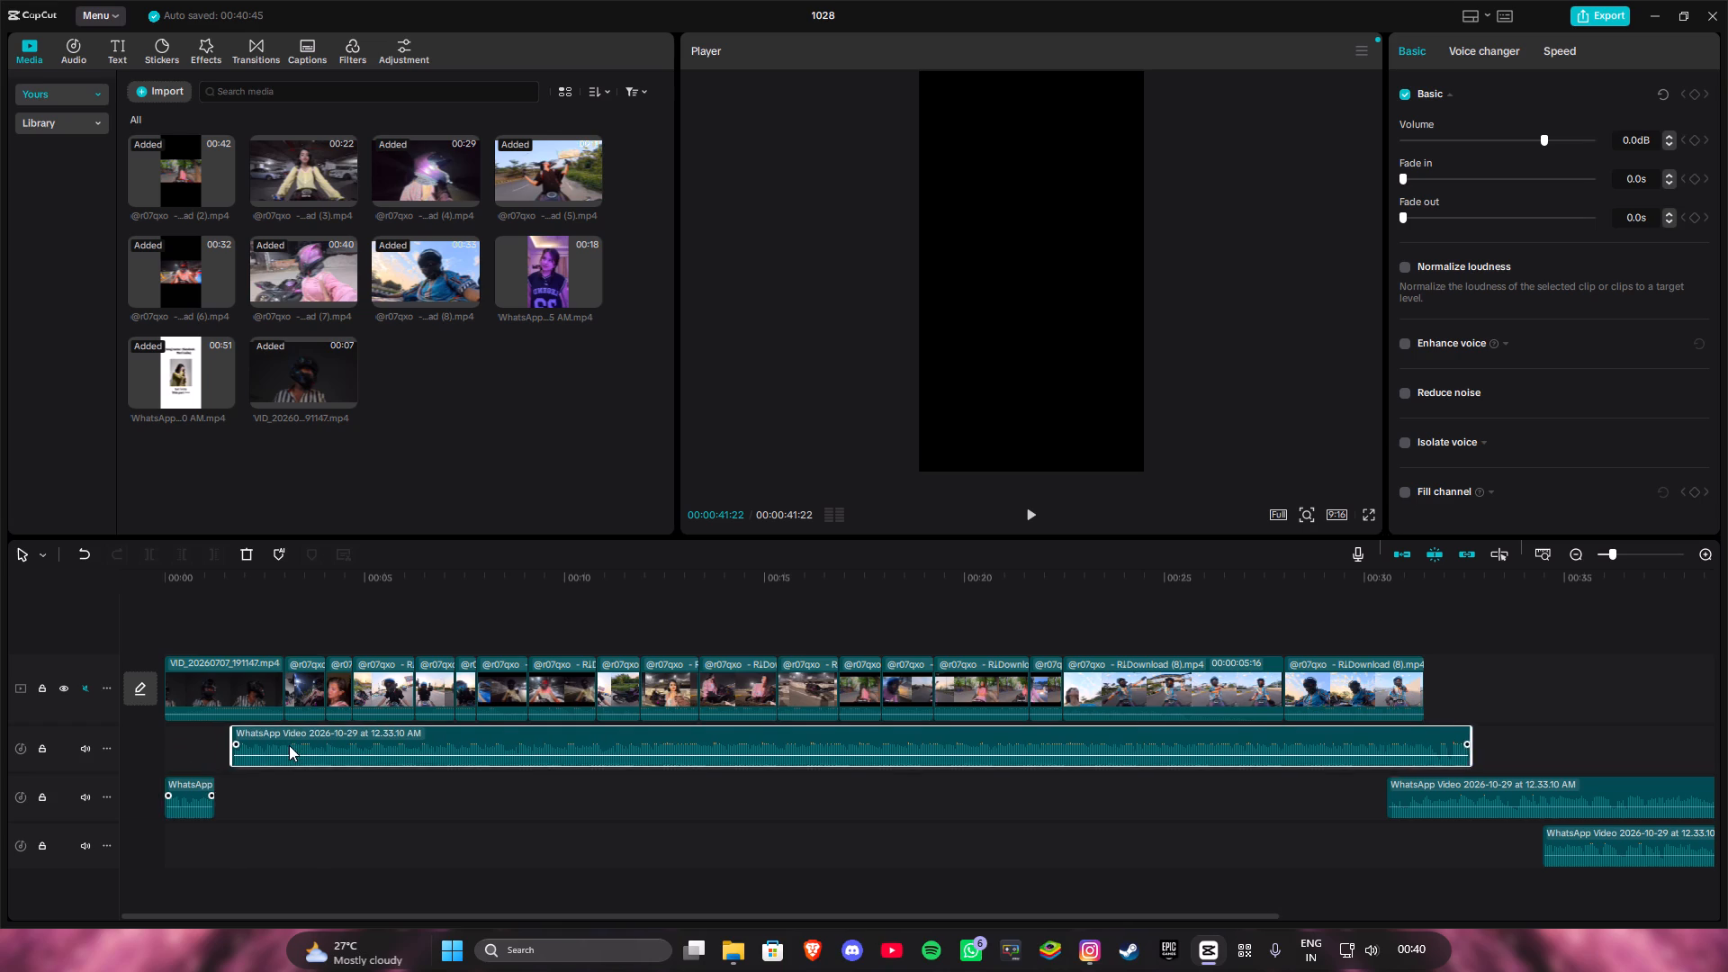
pyautogui.moveTo(289, 745); pyautogui.dragTo(283, 745)
pyautogui.moveTo(187, 778); pyautogui.dragTo(190, 739)
pyautogui.moveTo(250, 751); pyautogui.dragTo(238, 751)
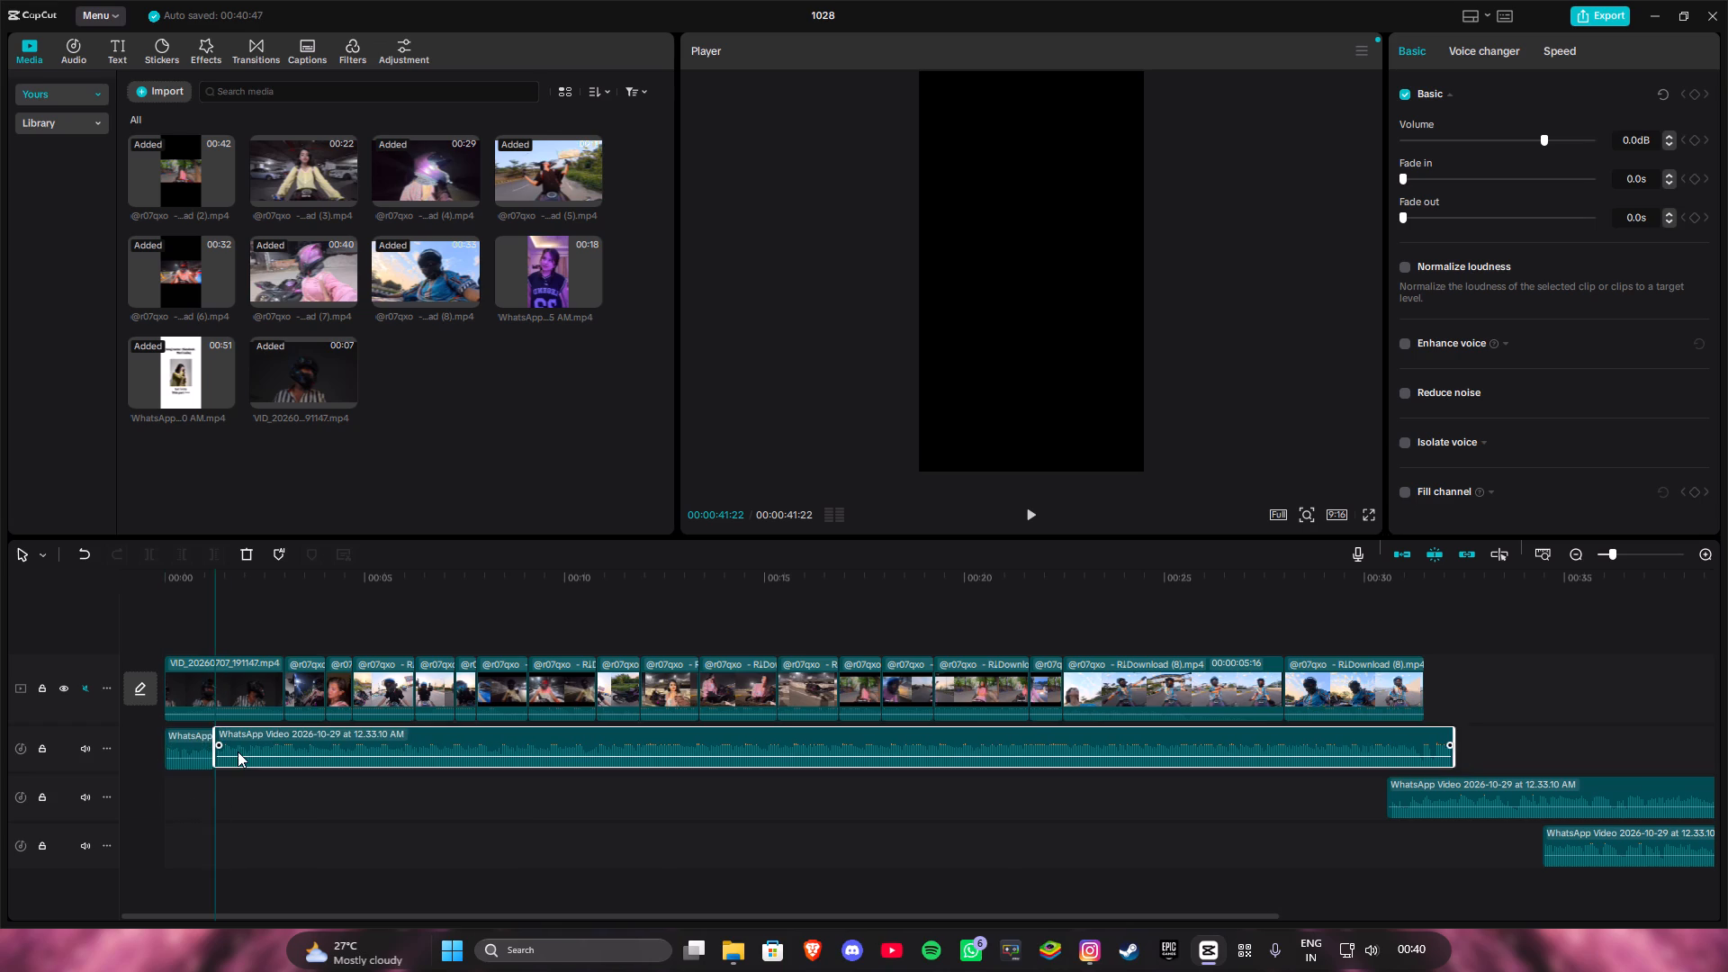
# Play the montage from the start to check the clips against the rearranged audio.
pyautogui.click(914, 616)
pyautogui.moveTo(913, 589); pyautogui.dragTo(905, 589)
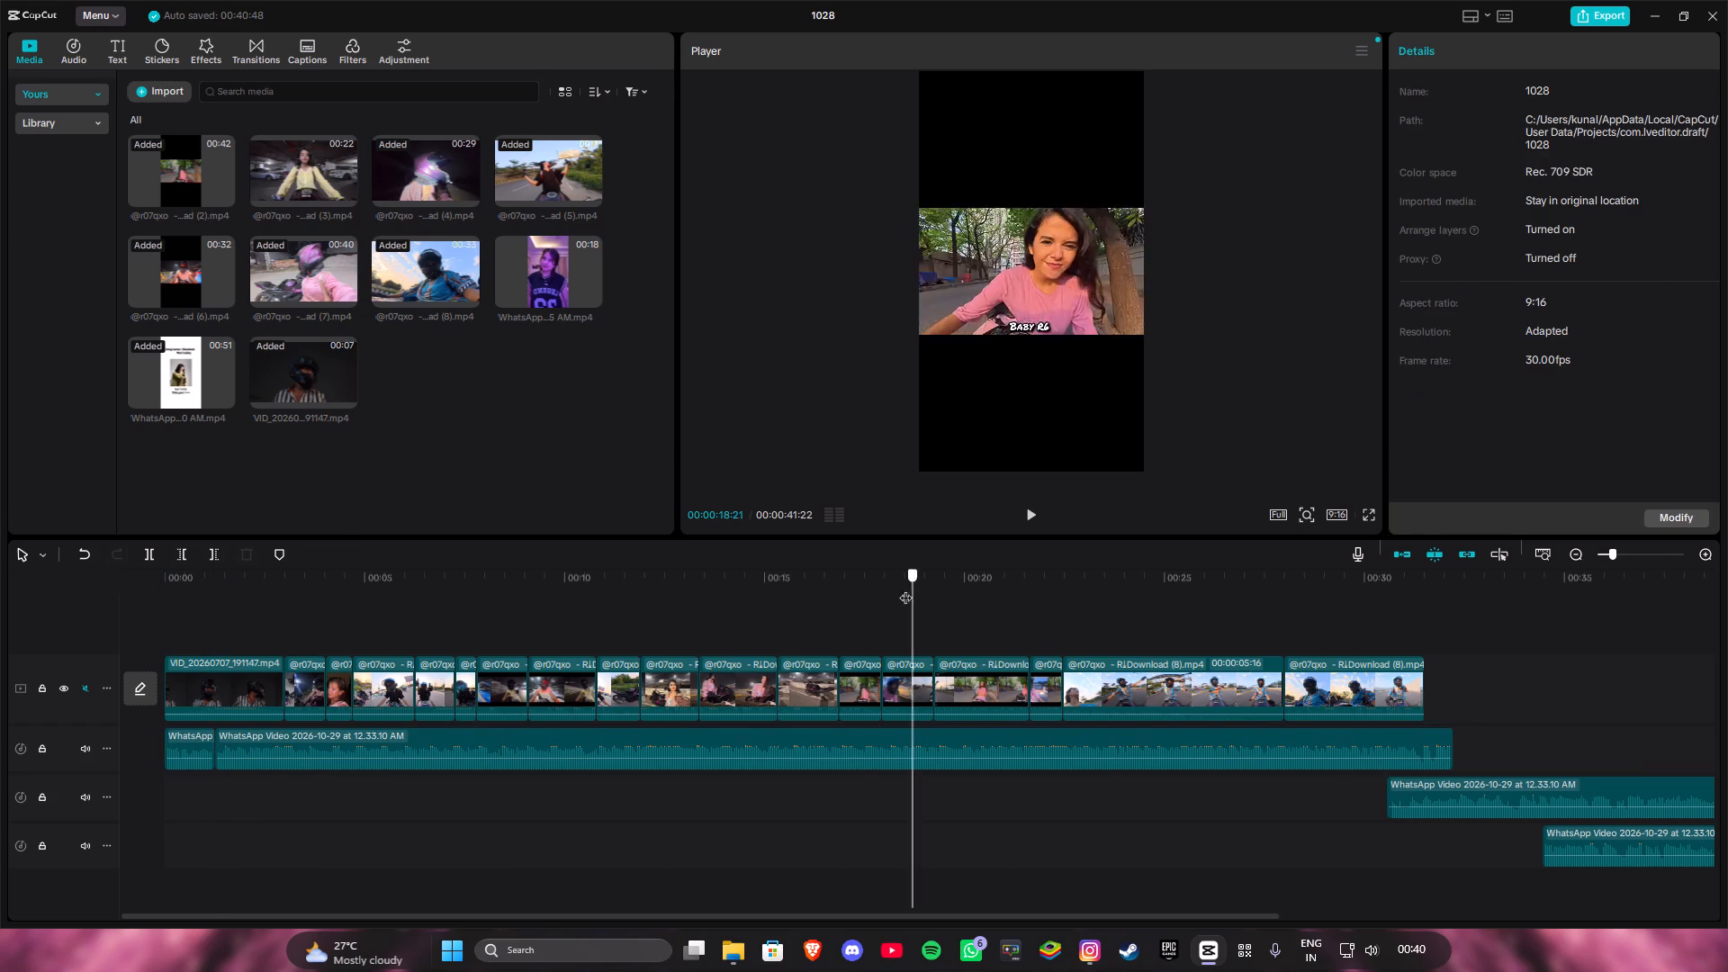
pyautogui.moveTo(905, 589); pyautogui.dragTo(84, 578)
pyautogui.click(1027, 515)
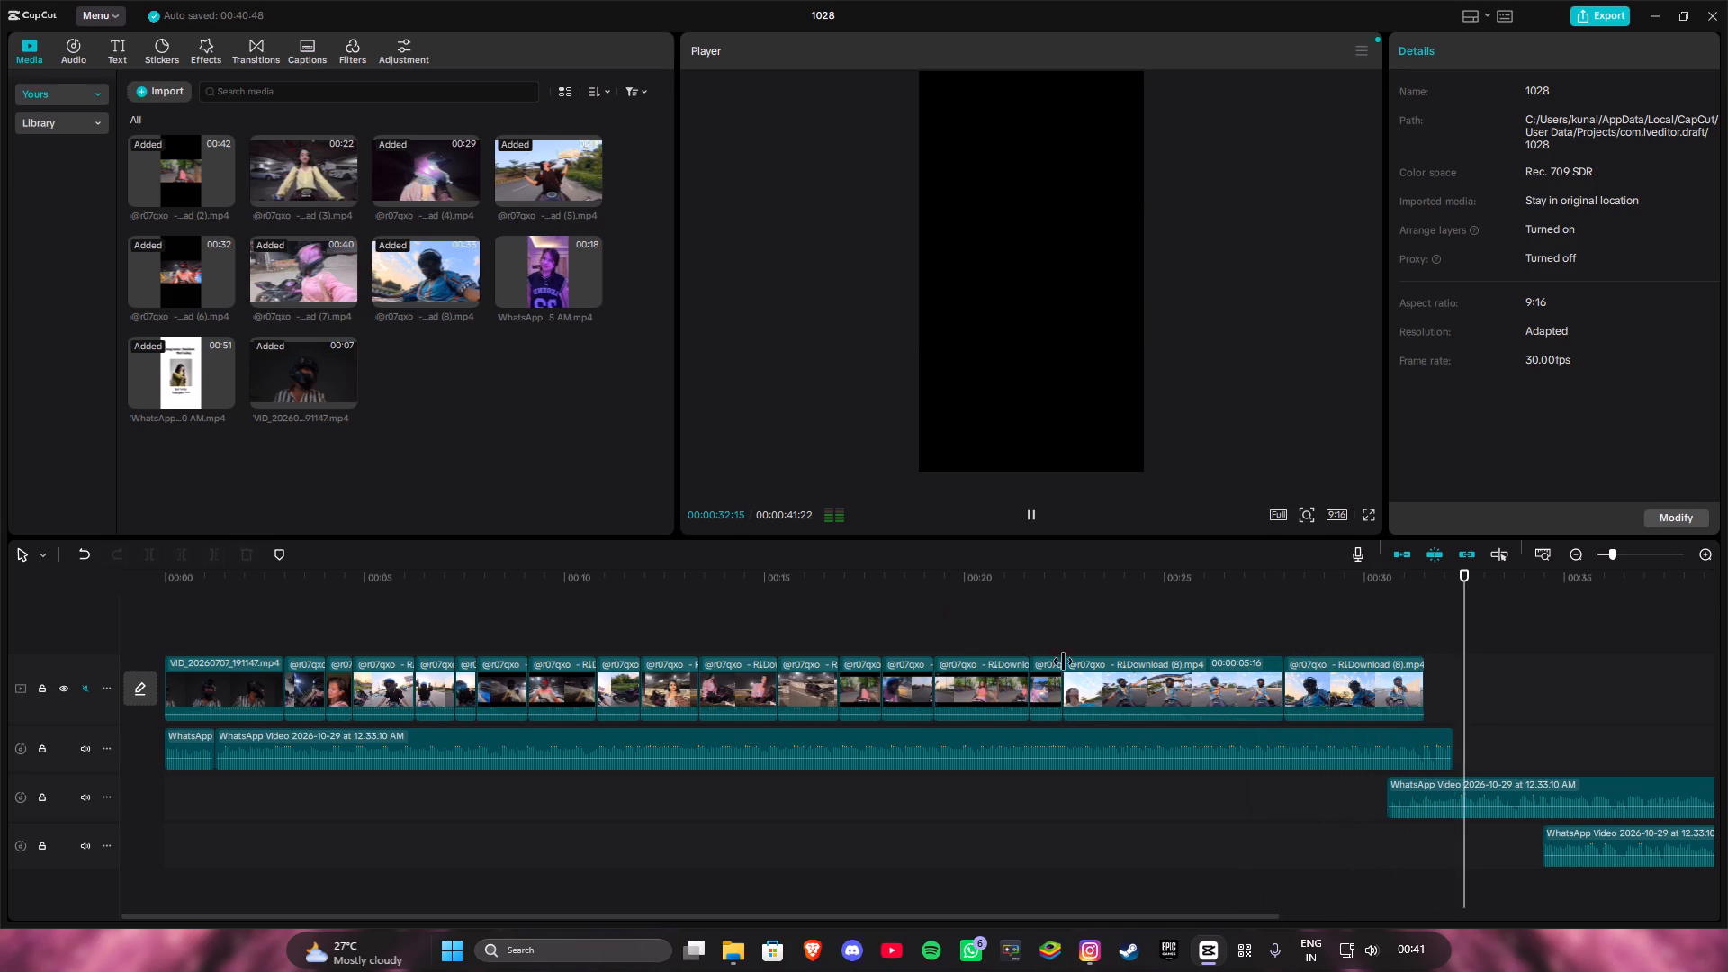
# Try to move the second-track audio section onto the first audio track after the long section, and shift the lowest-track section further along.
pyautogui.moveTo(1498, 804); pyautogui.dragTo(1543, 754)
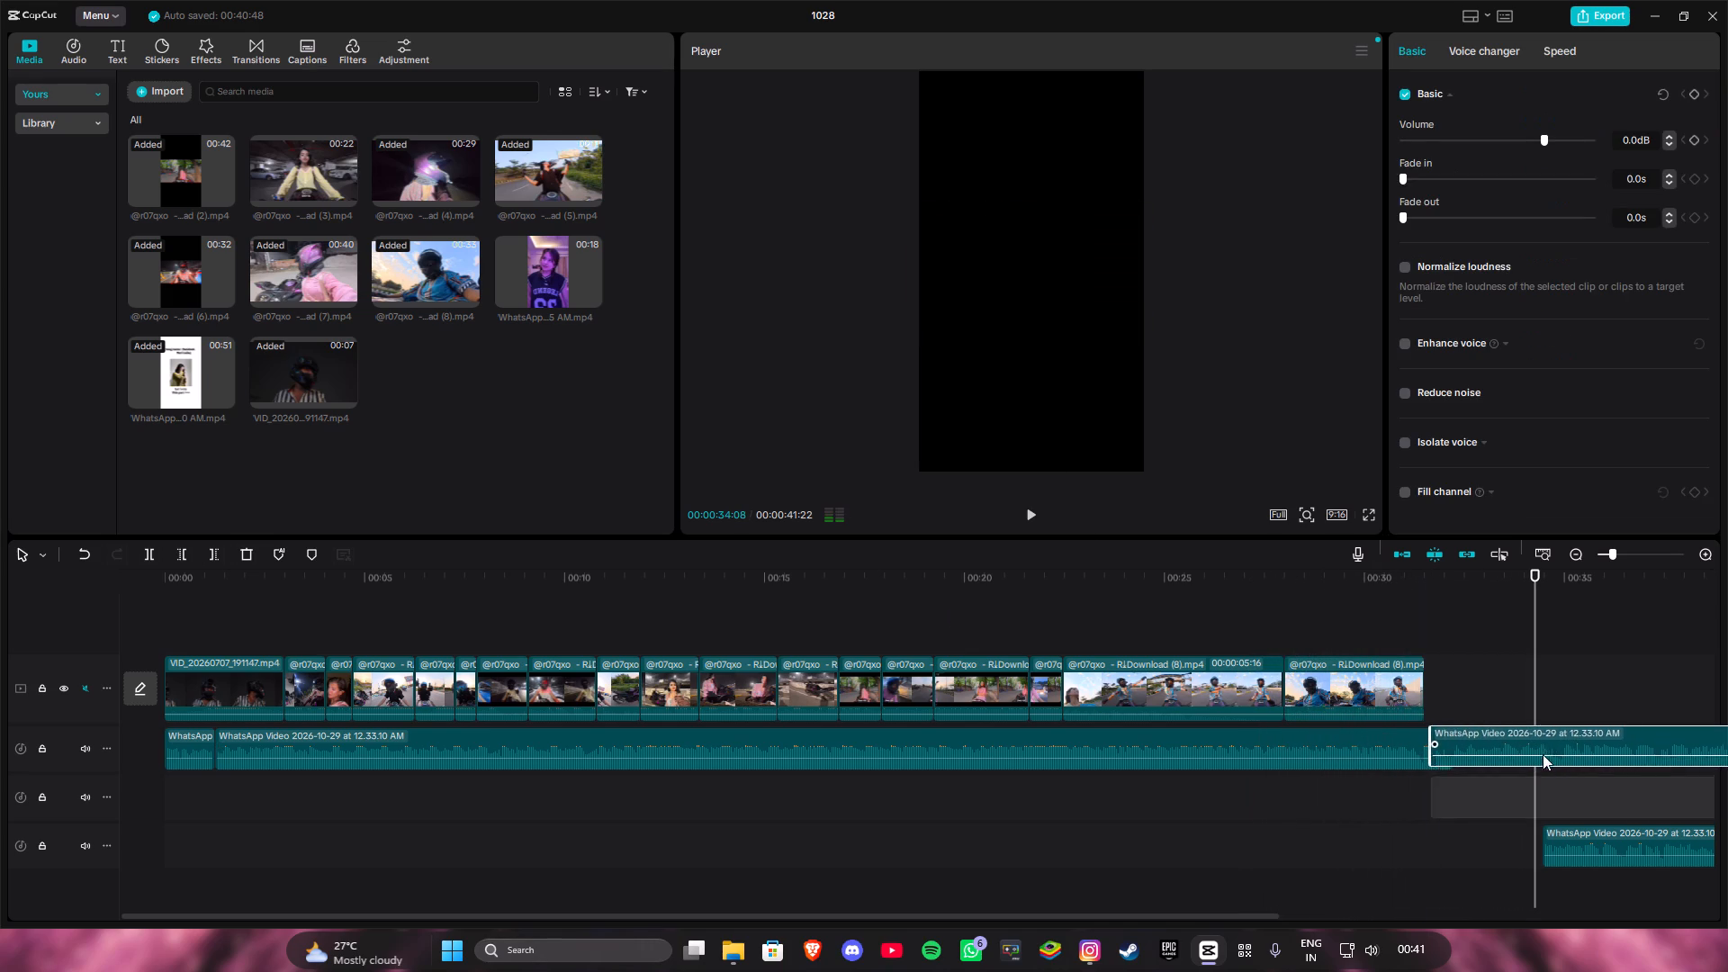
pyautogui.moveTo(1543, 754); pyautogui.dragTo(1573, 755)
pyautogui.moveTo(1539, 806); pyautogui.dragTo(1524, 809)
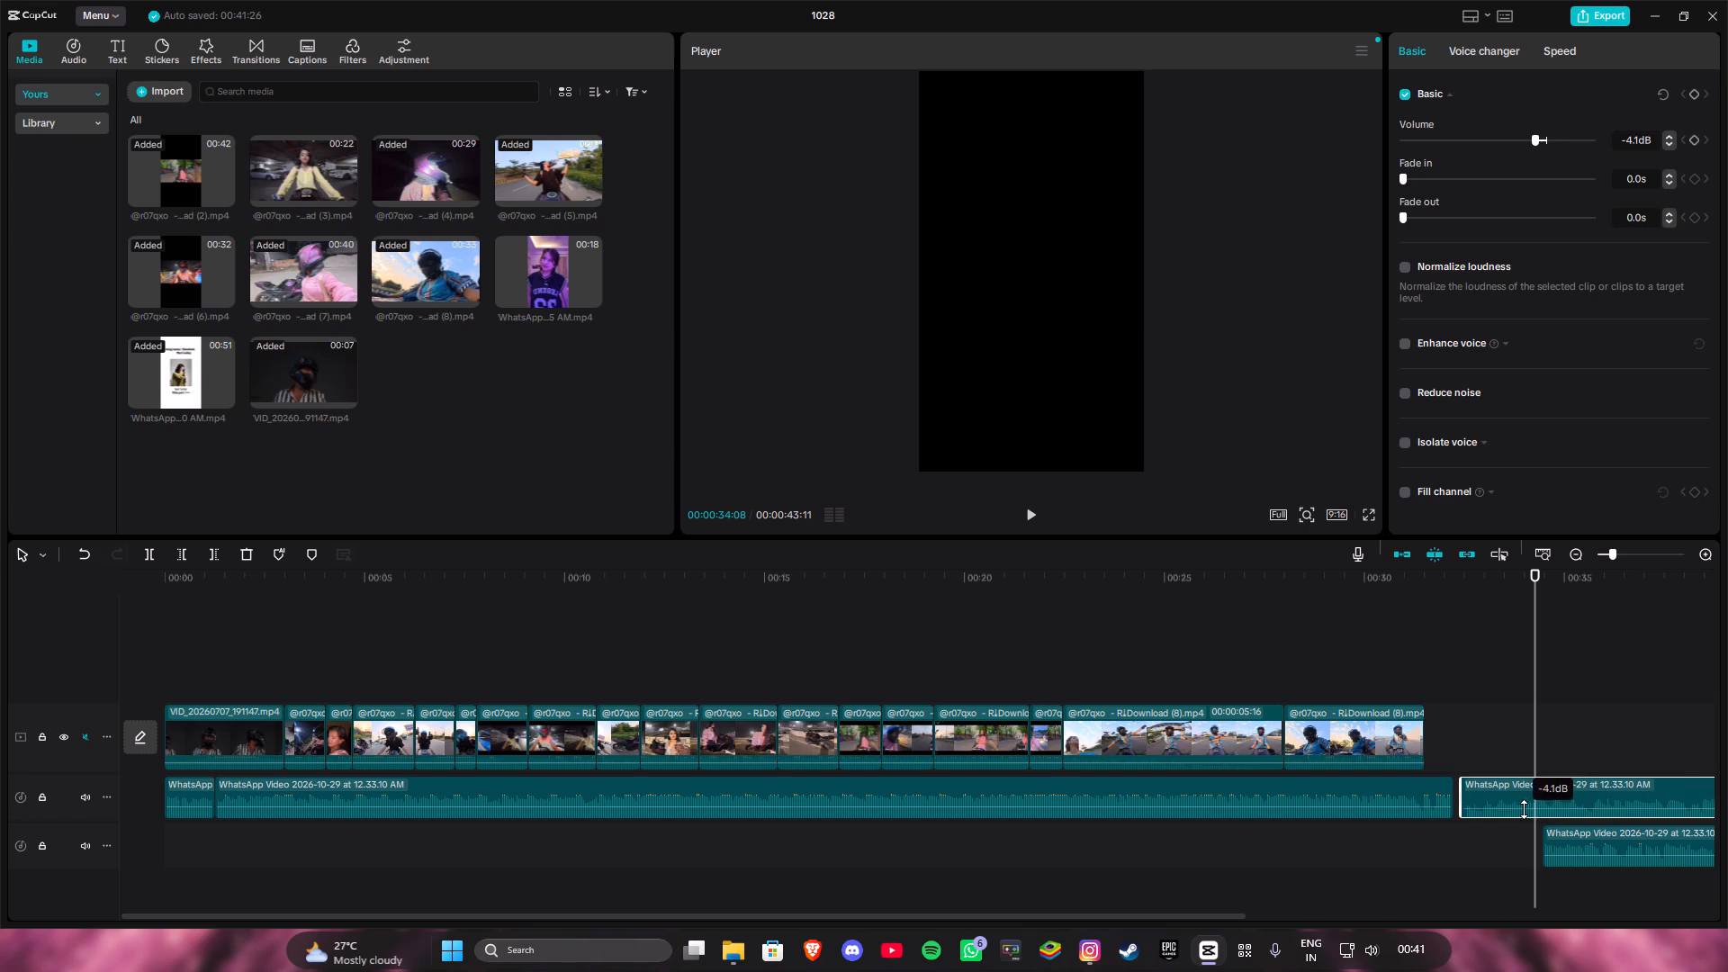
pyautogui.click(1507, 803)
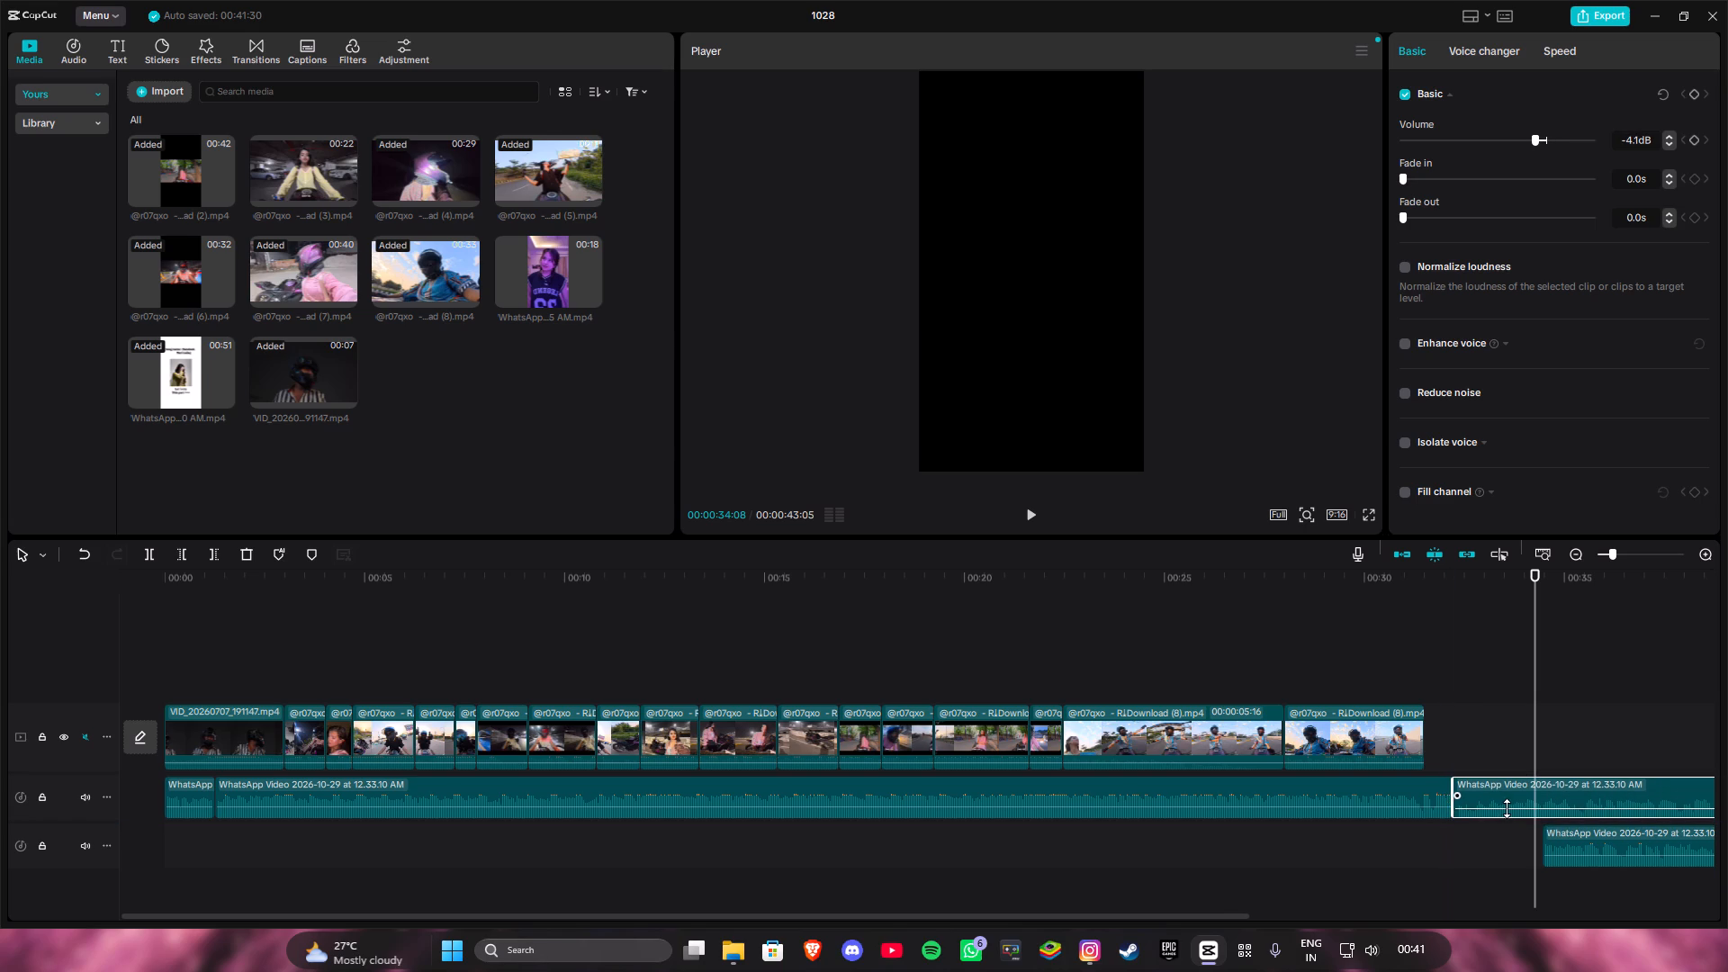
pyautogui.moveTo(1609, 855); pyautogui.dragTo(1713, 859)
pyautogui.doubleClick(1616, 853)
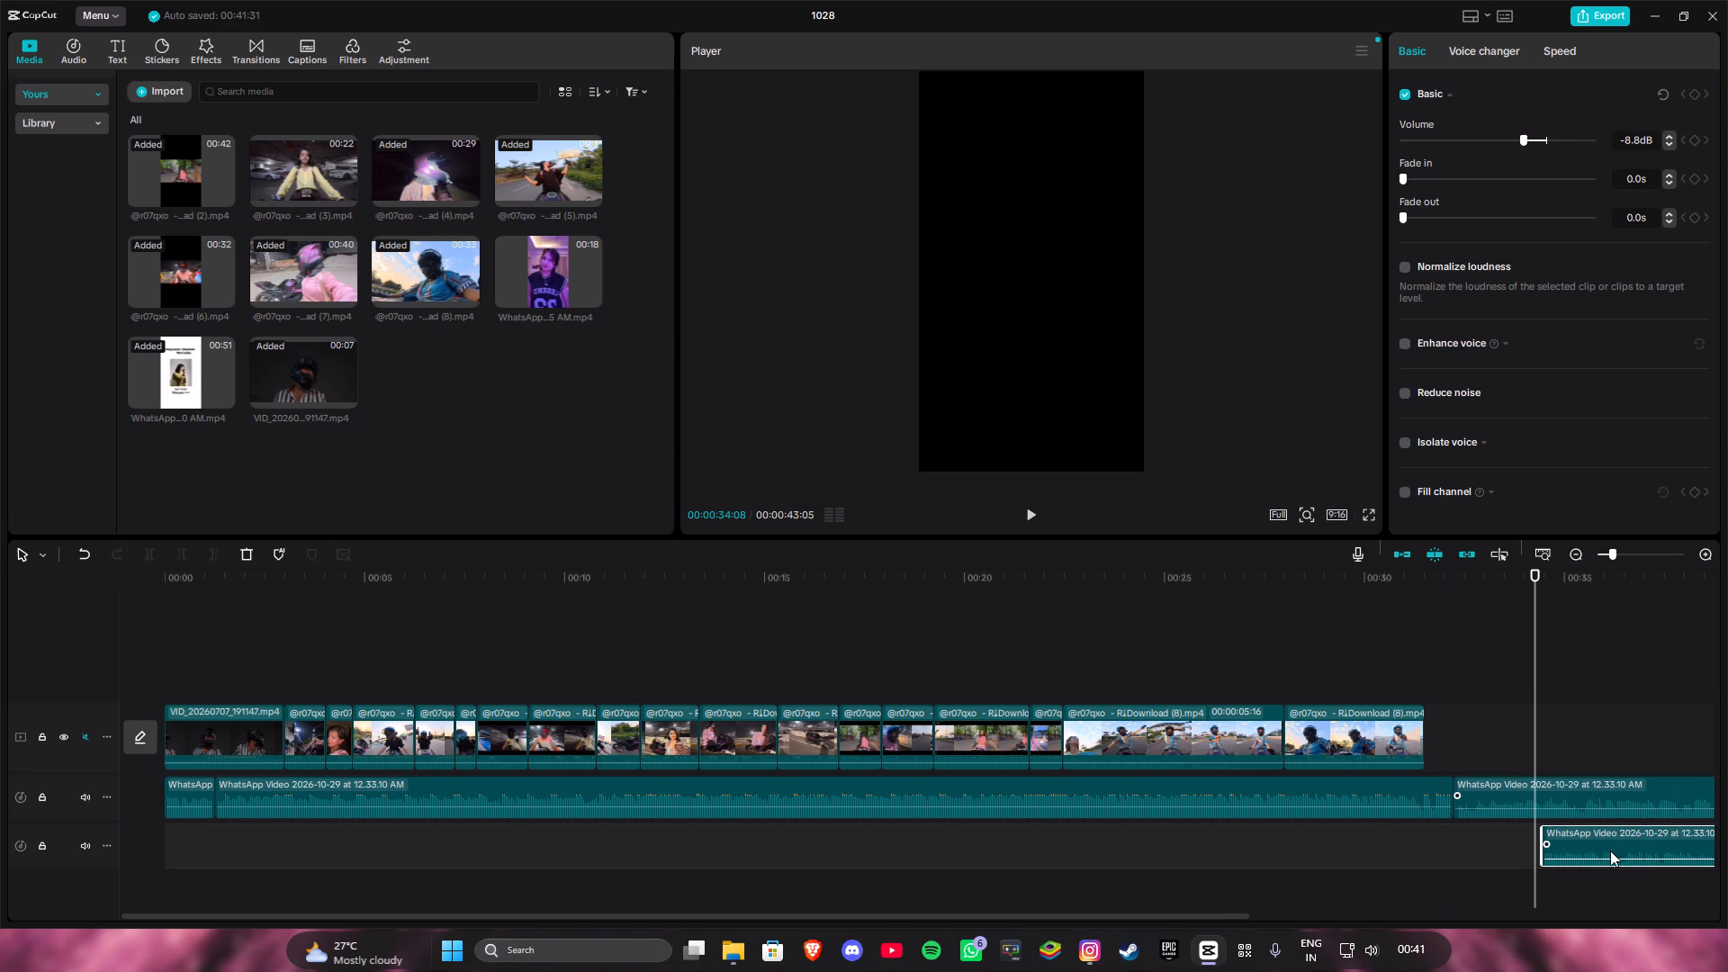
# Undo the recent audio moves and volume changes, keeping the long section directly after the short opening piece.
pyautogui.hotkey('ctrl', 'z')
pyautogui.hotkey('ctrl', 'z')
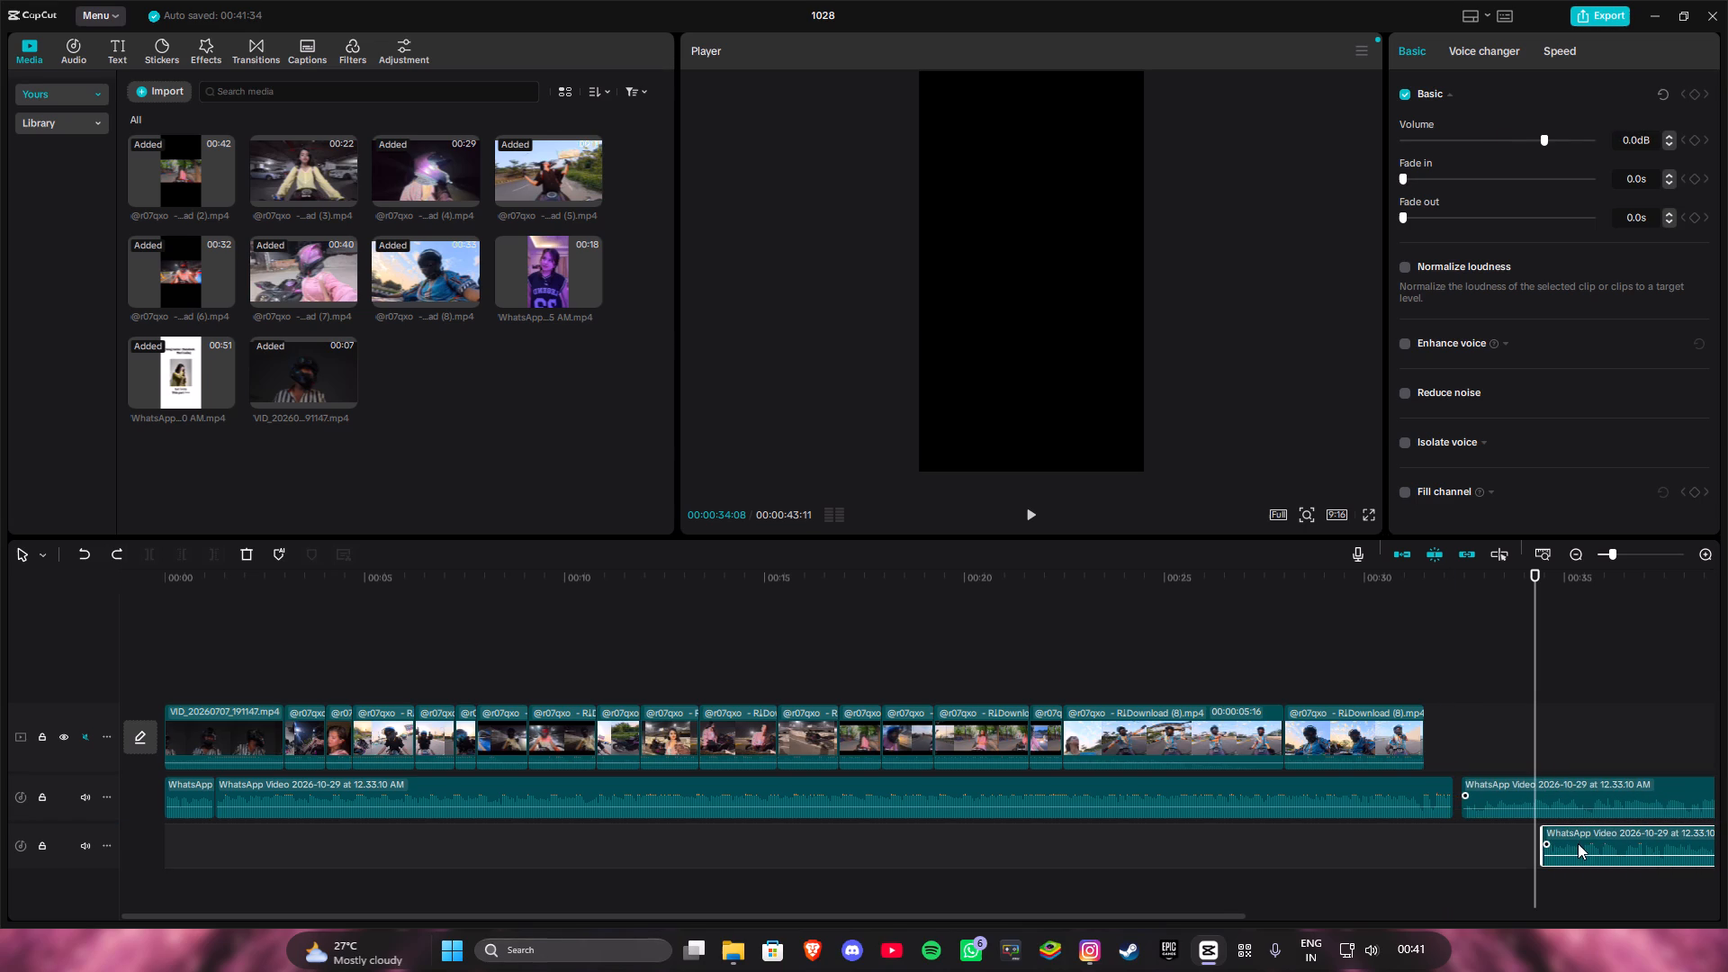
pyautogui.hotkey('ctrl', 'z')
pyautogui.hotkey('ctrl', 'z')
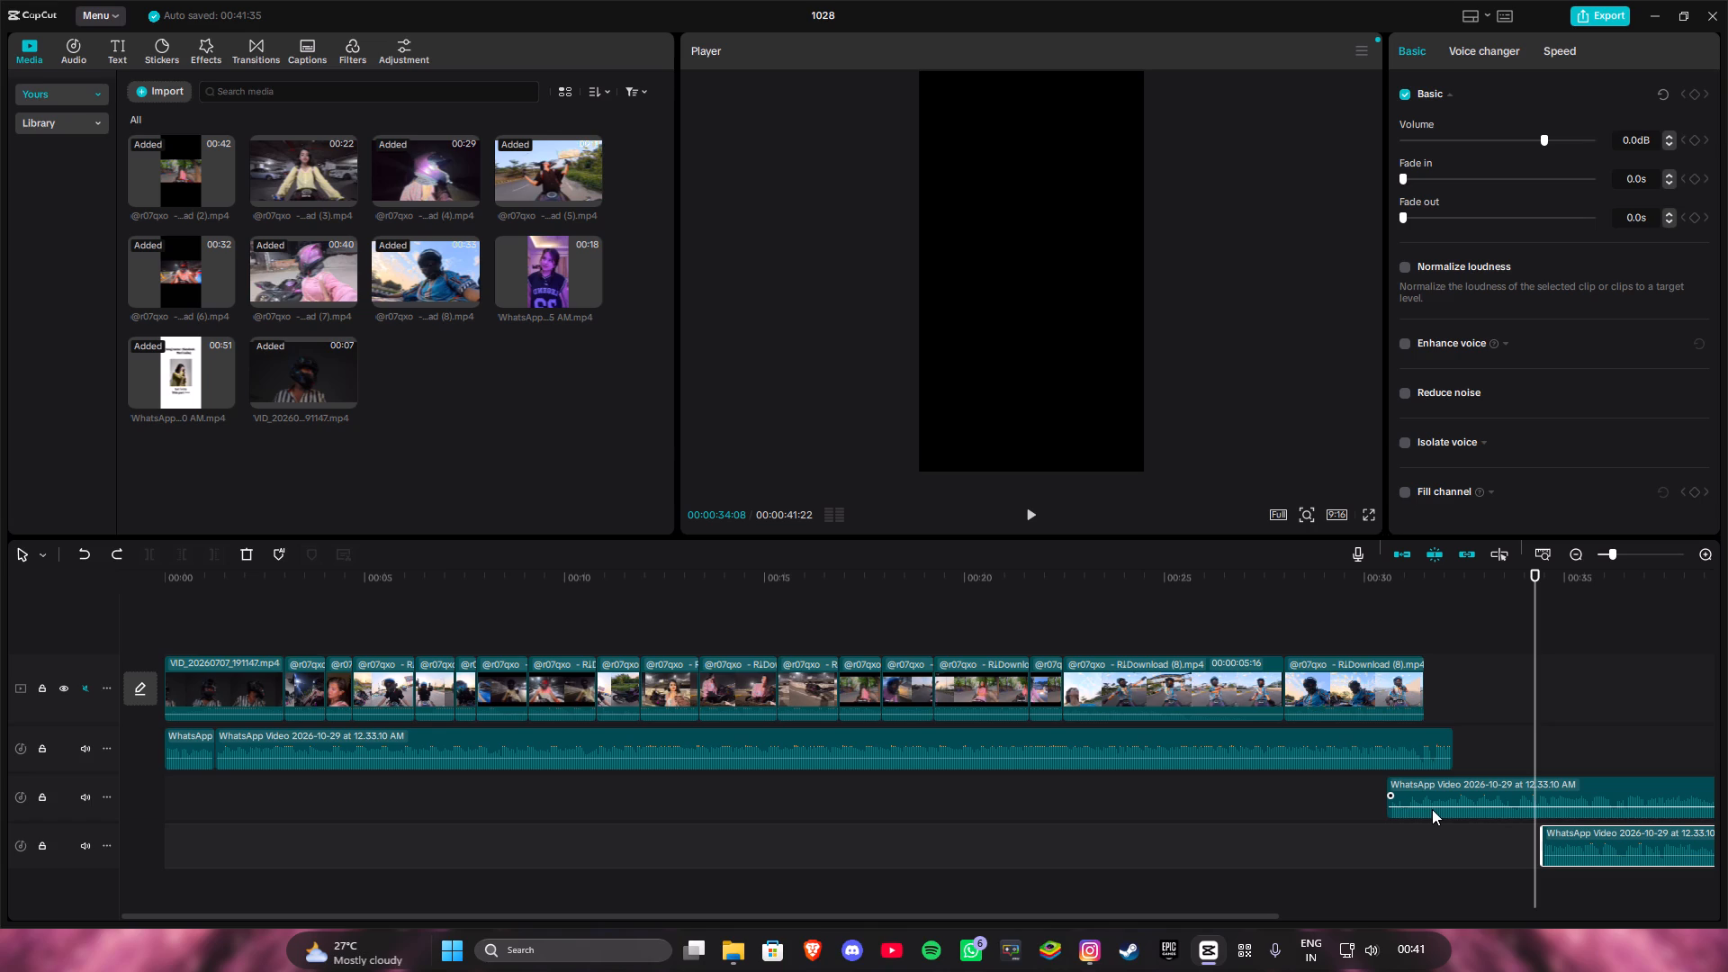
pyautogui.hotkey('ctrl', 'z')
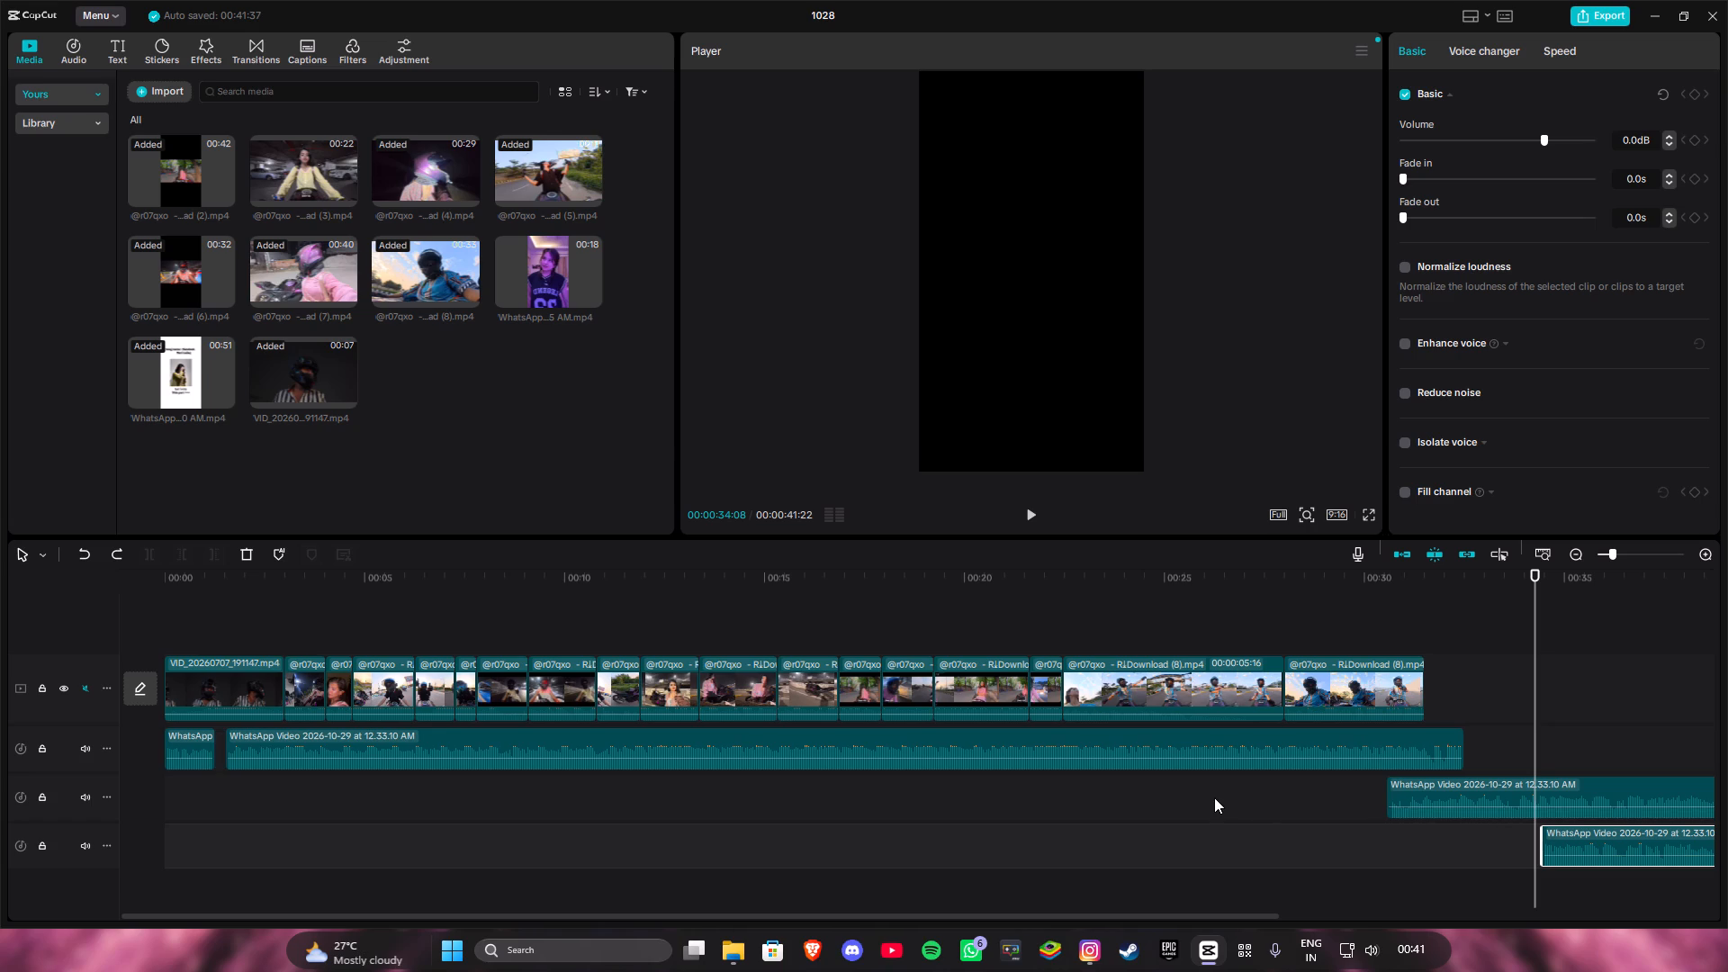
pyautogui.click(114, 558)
# Place the second-track WhatsApp audio section on the first audio track, directly after the long section.
pyautogui.click(1284, 848)
pyautogui.click(1491, 787)
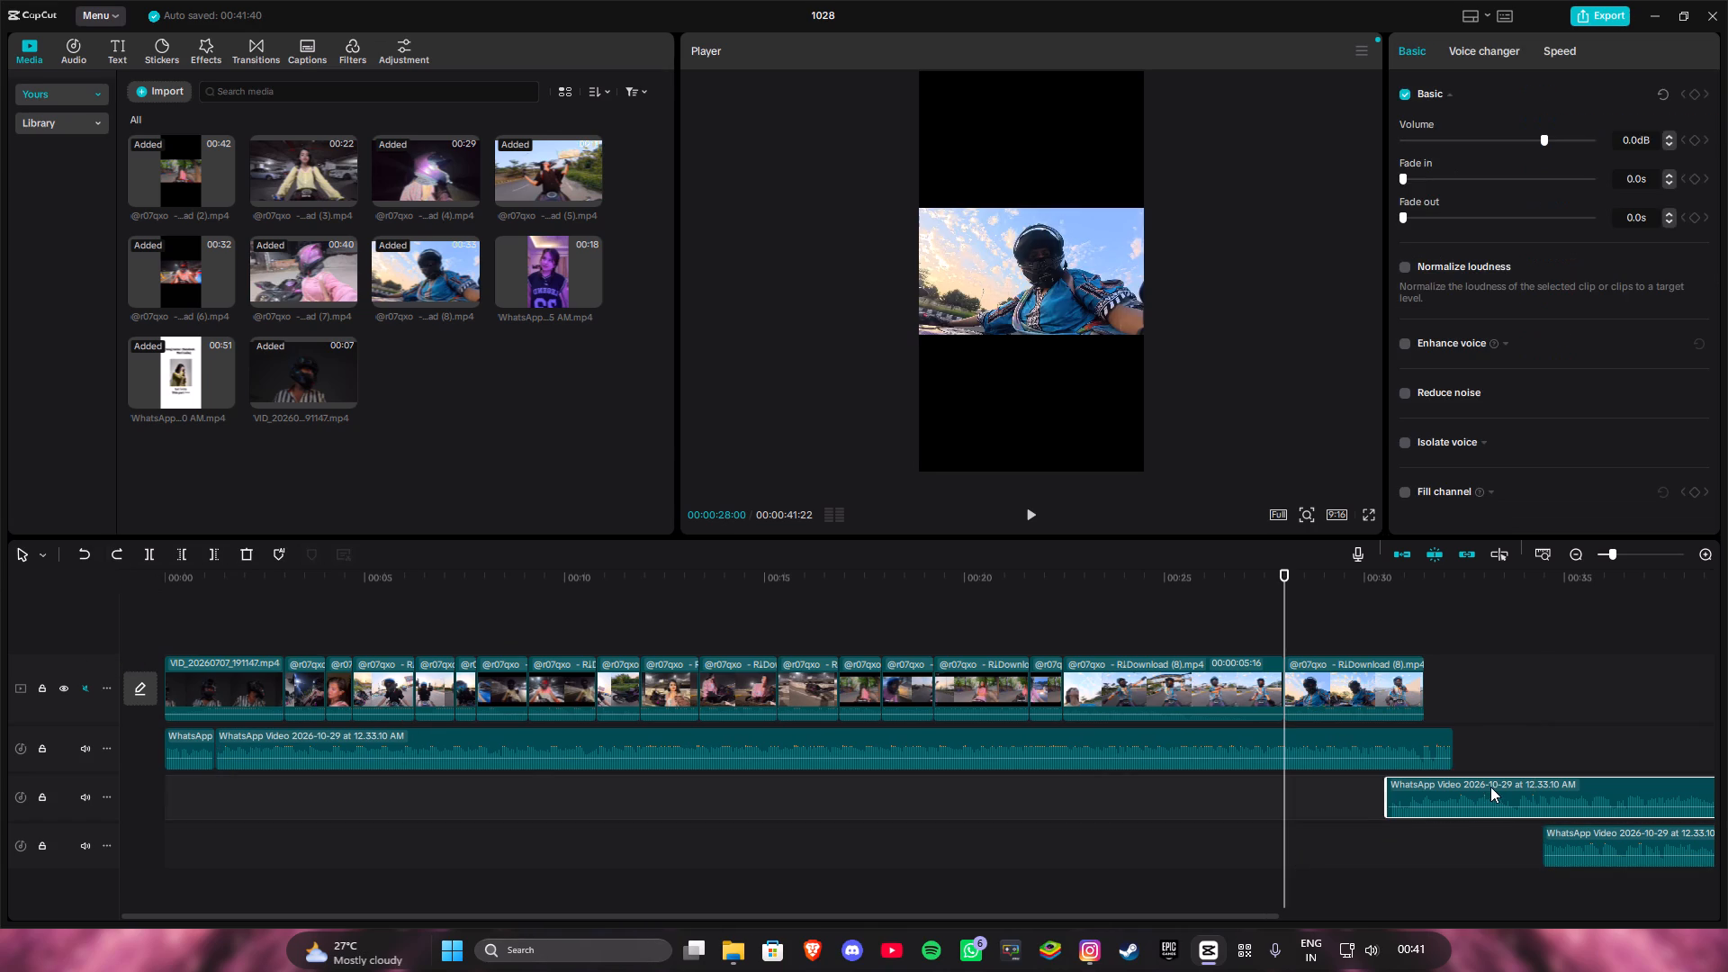
pyautogui.moveTo(1491, 787); pyautogui.dragTo(1561, 737)
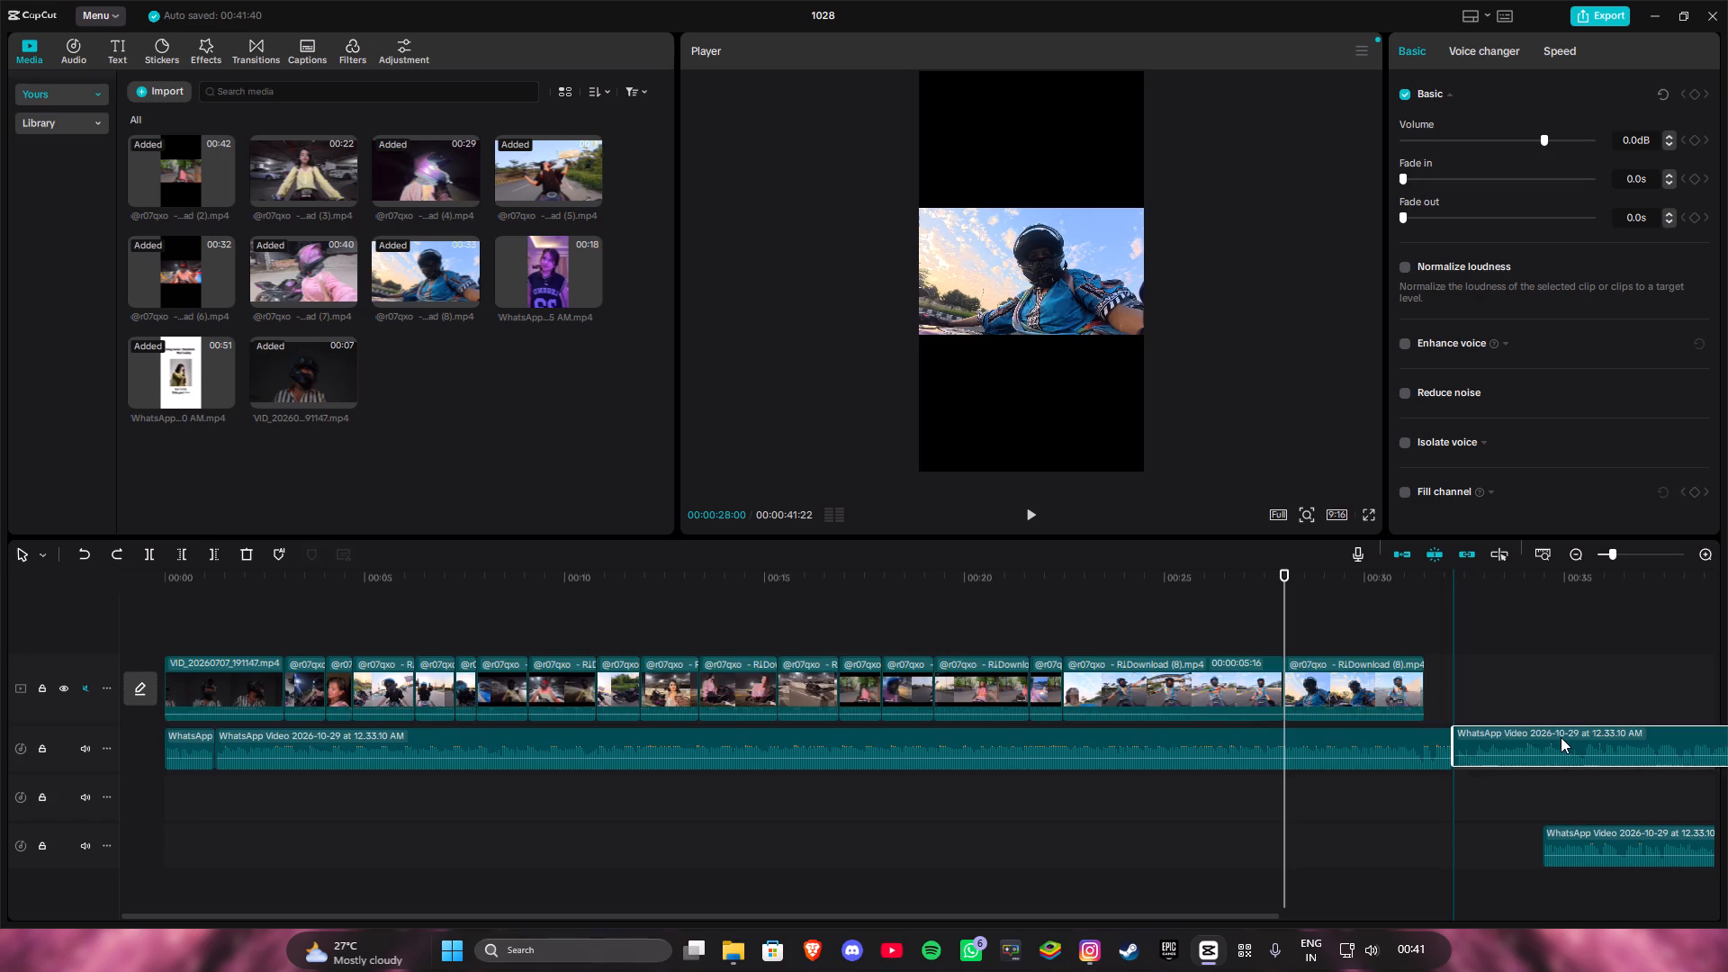
# Move the playhead from the join between the audio sections to 00:00:40:03, towards the end of the timeline.
pyautogui.click(1456, 831)
pyautogui.moveTo(1458, 572); pyautogui.dragTo(1719, 605)
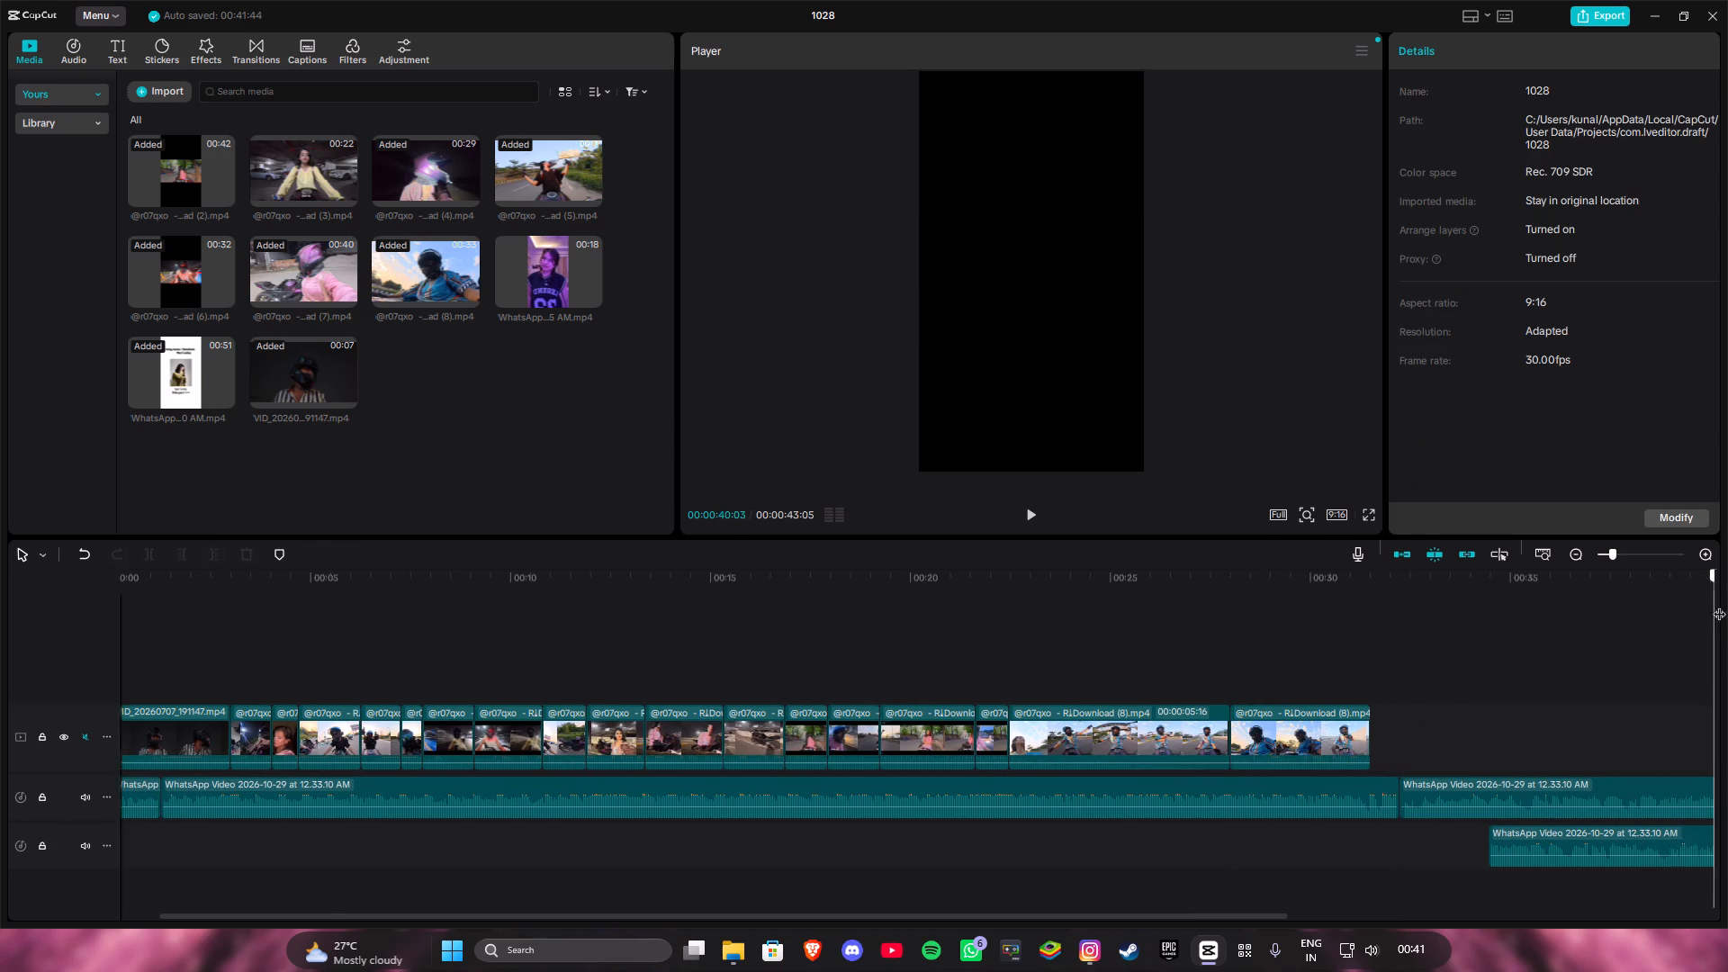
# Delete the leftover WhatsApp audio section on the second audio track and return the playhead to the start.
pyautogui.moveTo(1719, 605); pyautogui.dragTo(1718, 605)
pyautogui.click(1344, 833)
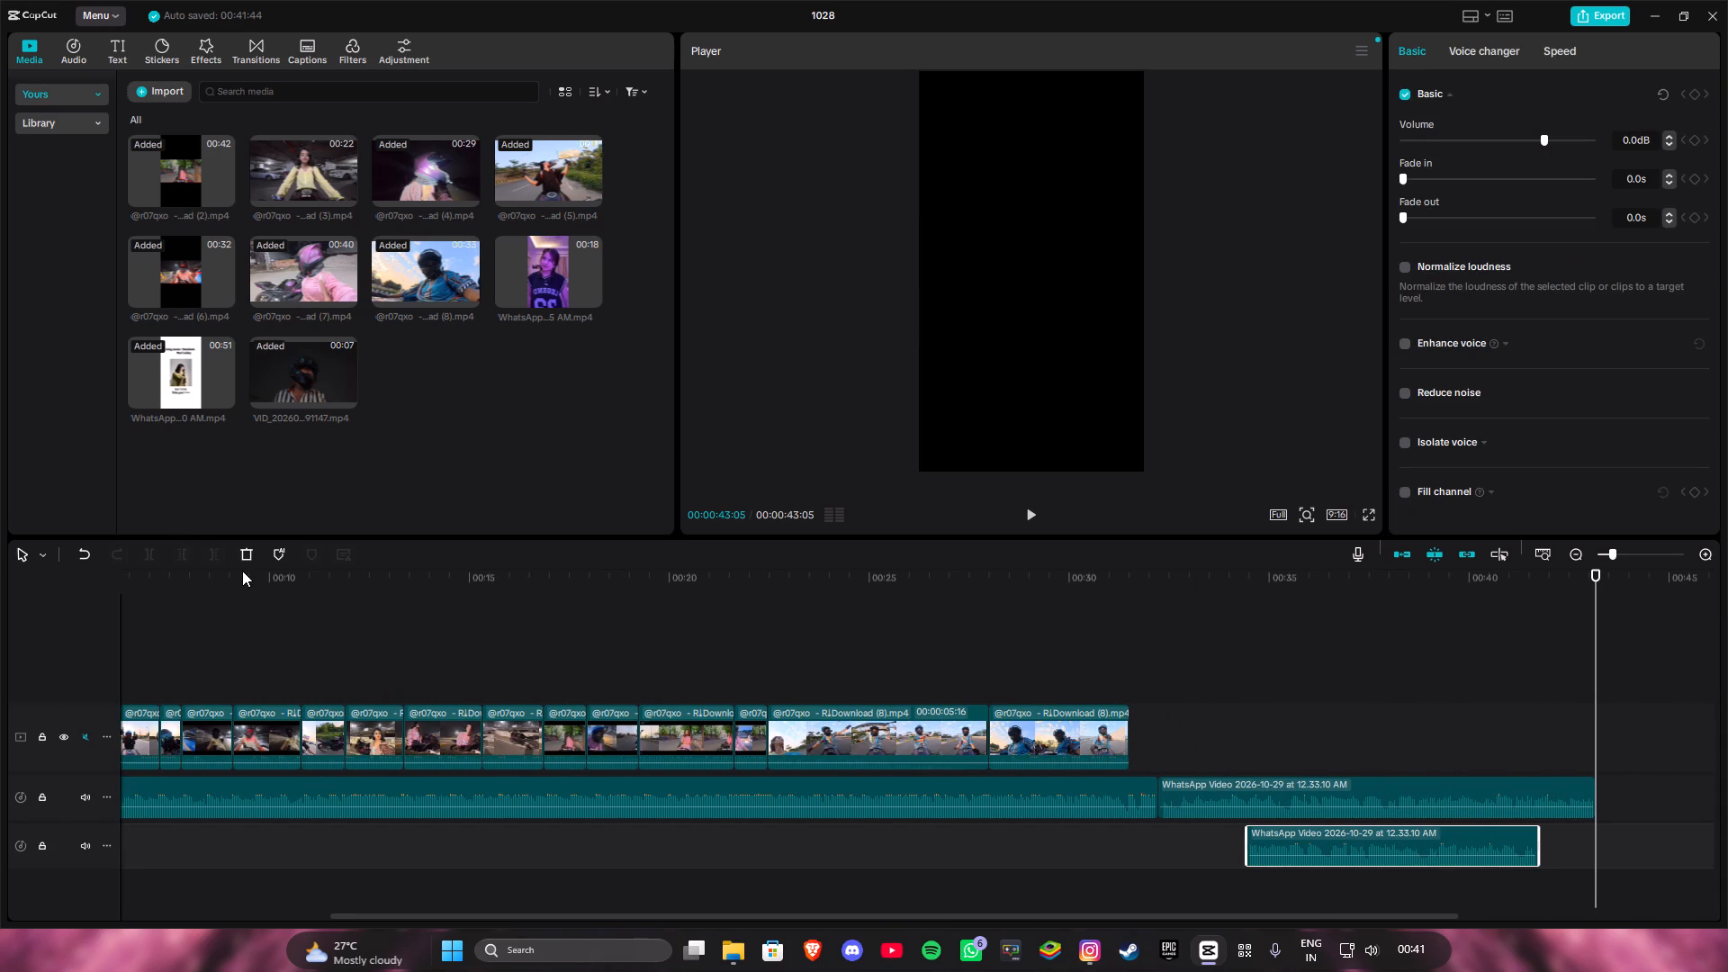
pyautogui.click(245, 549)
pyautogui.moveTo(1594, 587); pyautogui.dragTo(0, 659)
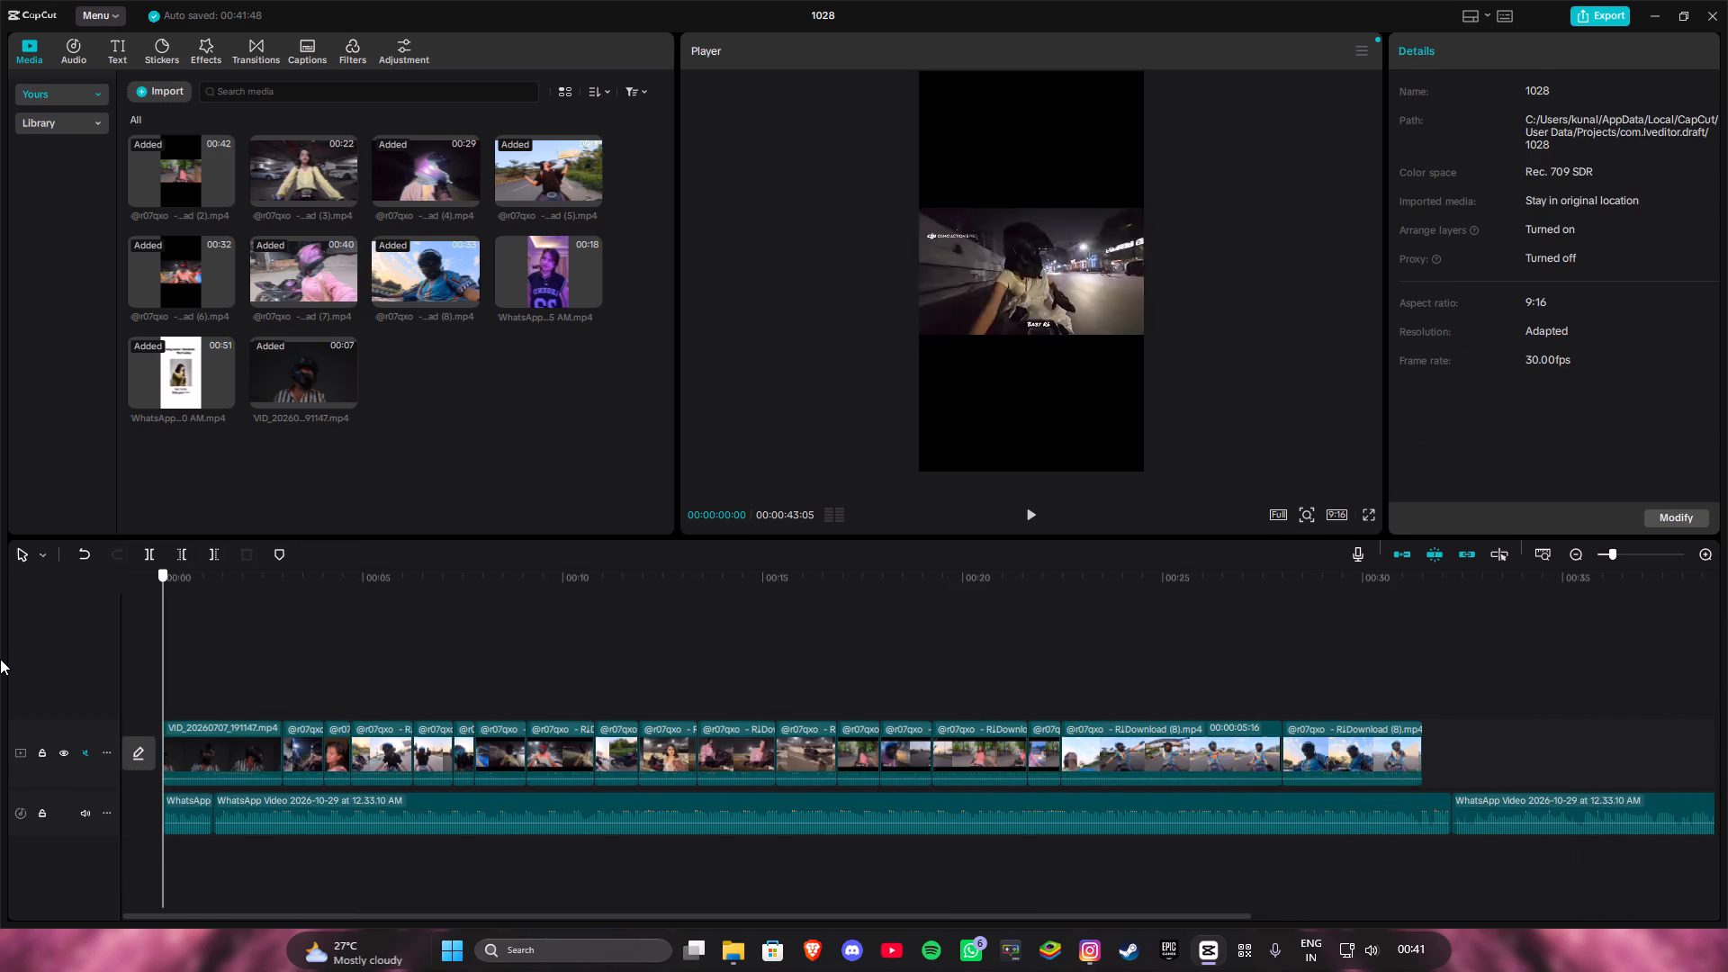
# Play the opening from the start, pausing around the cut from the helmet clip to the first riding clip.
pyautogui.moveTo(0, 659); pyautogui.dragTo(0, 661)
pyautogui.click(1031, 512)
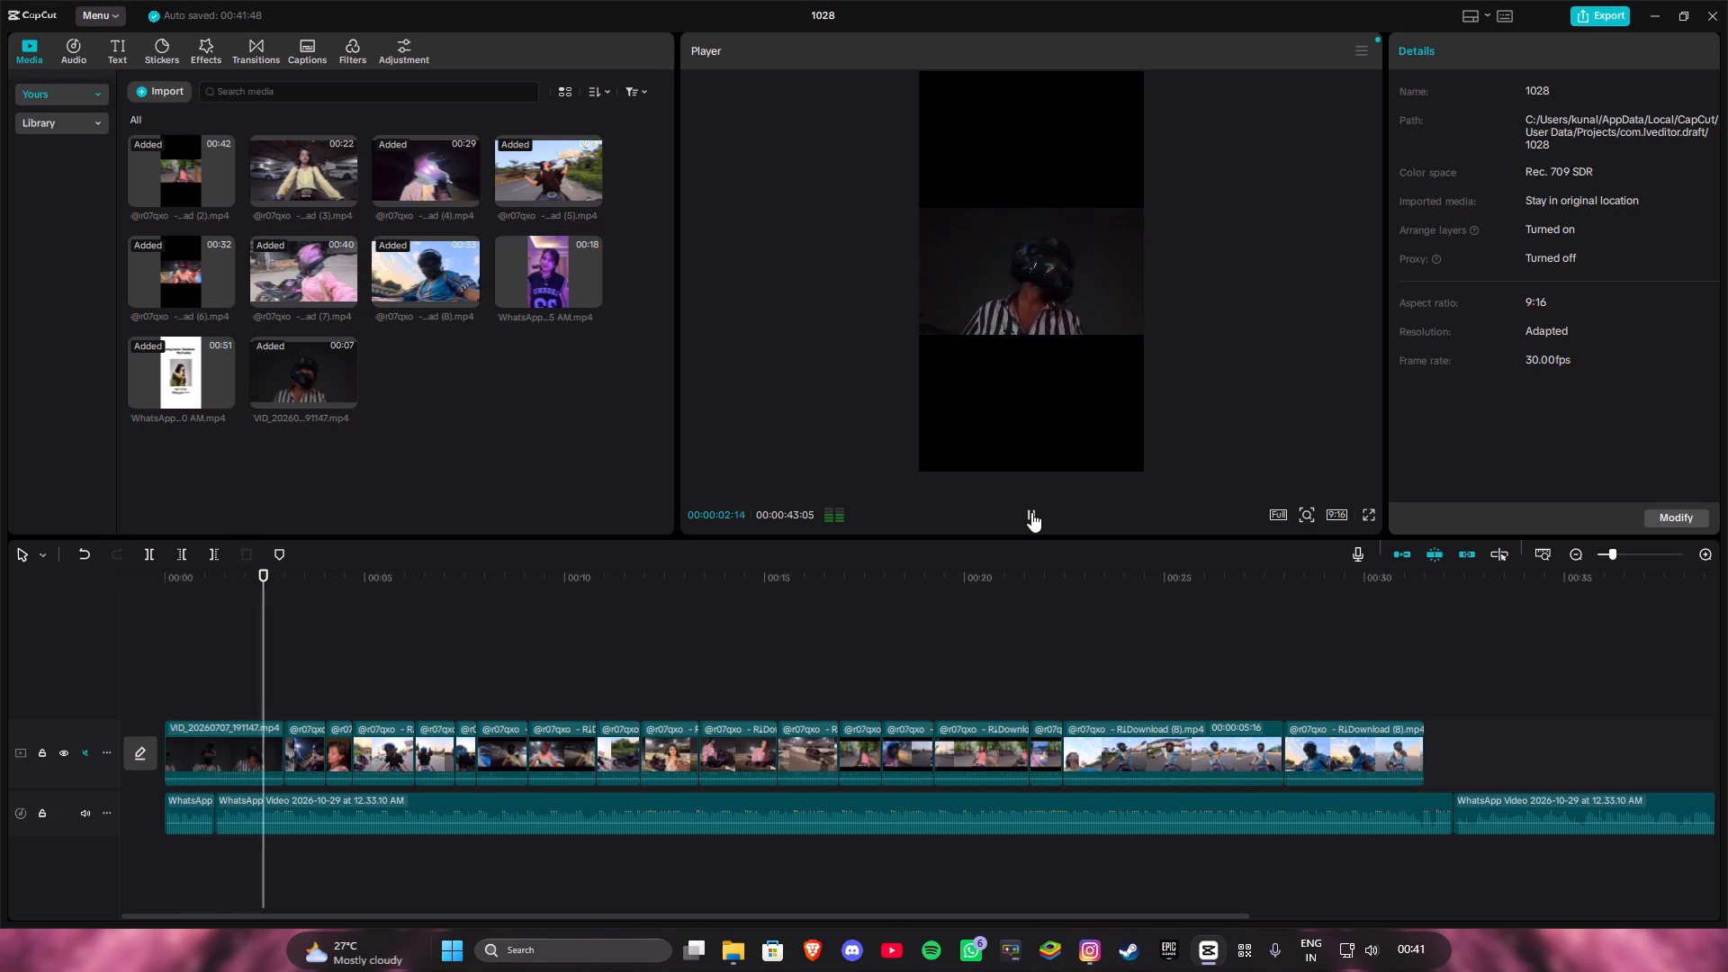
pyautogui.click(1031, 512)
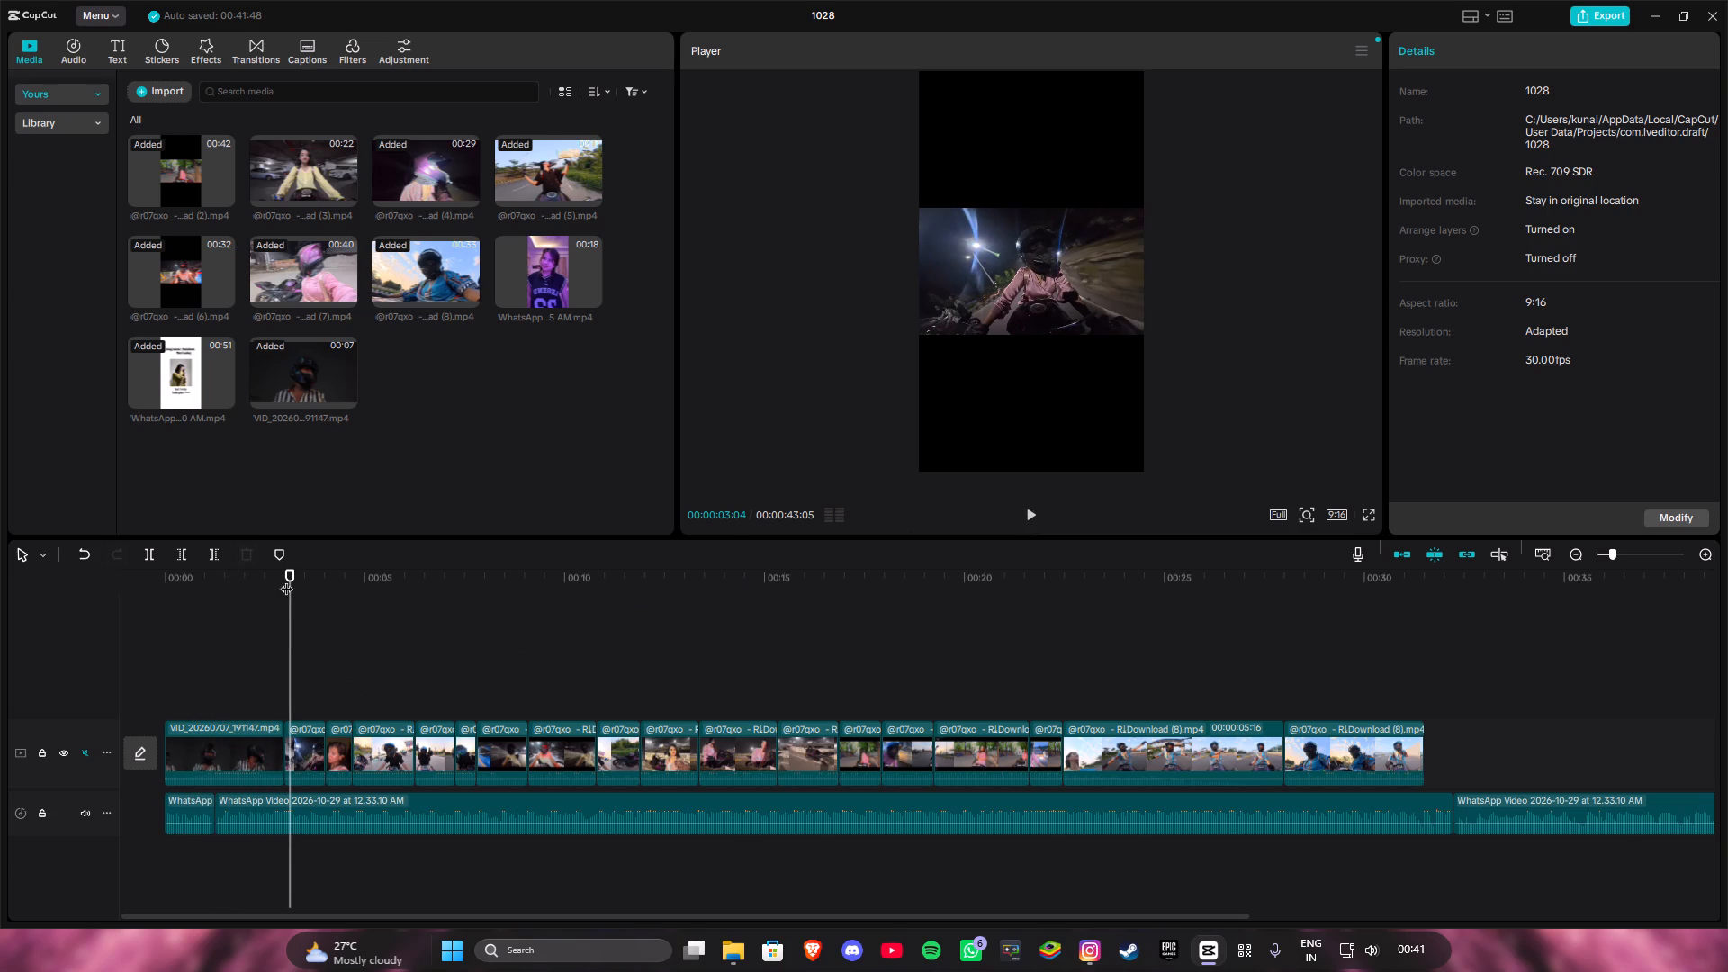
pyautogui.moveTo(290, 571); pyautogui.dragTo(94, 582)
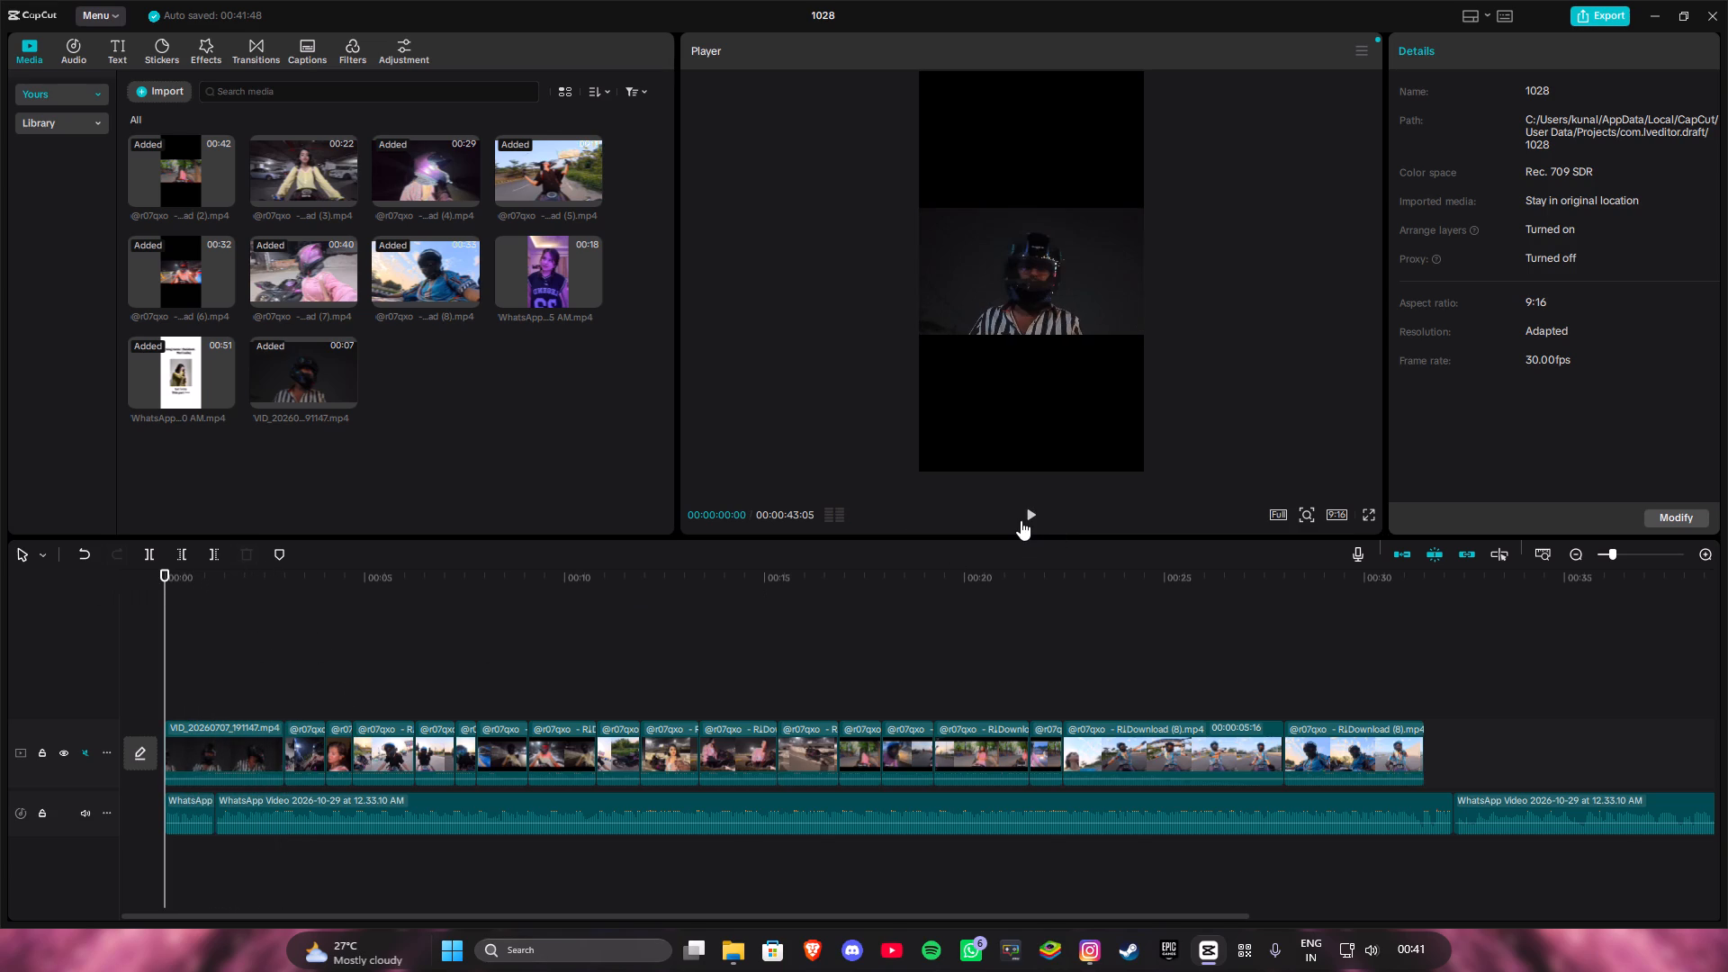
pyautogui.click(1027, 518)
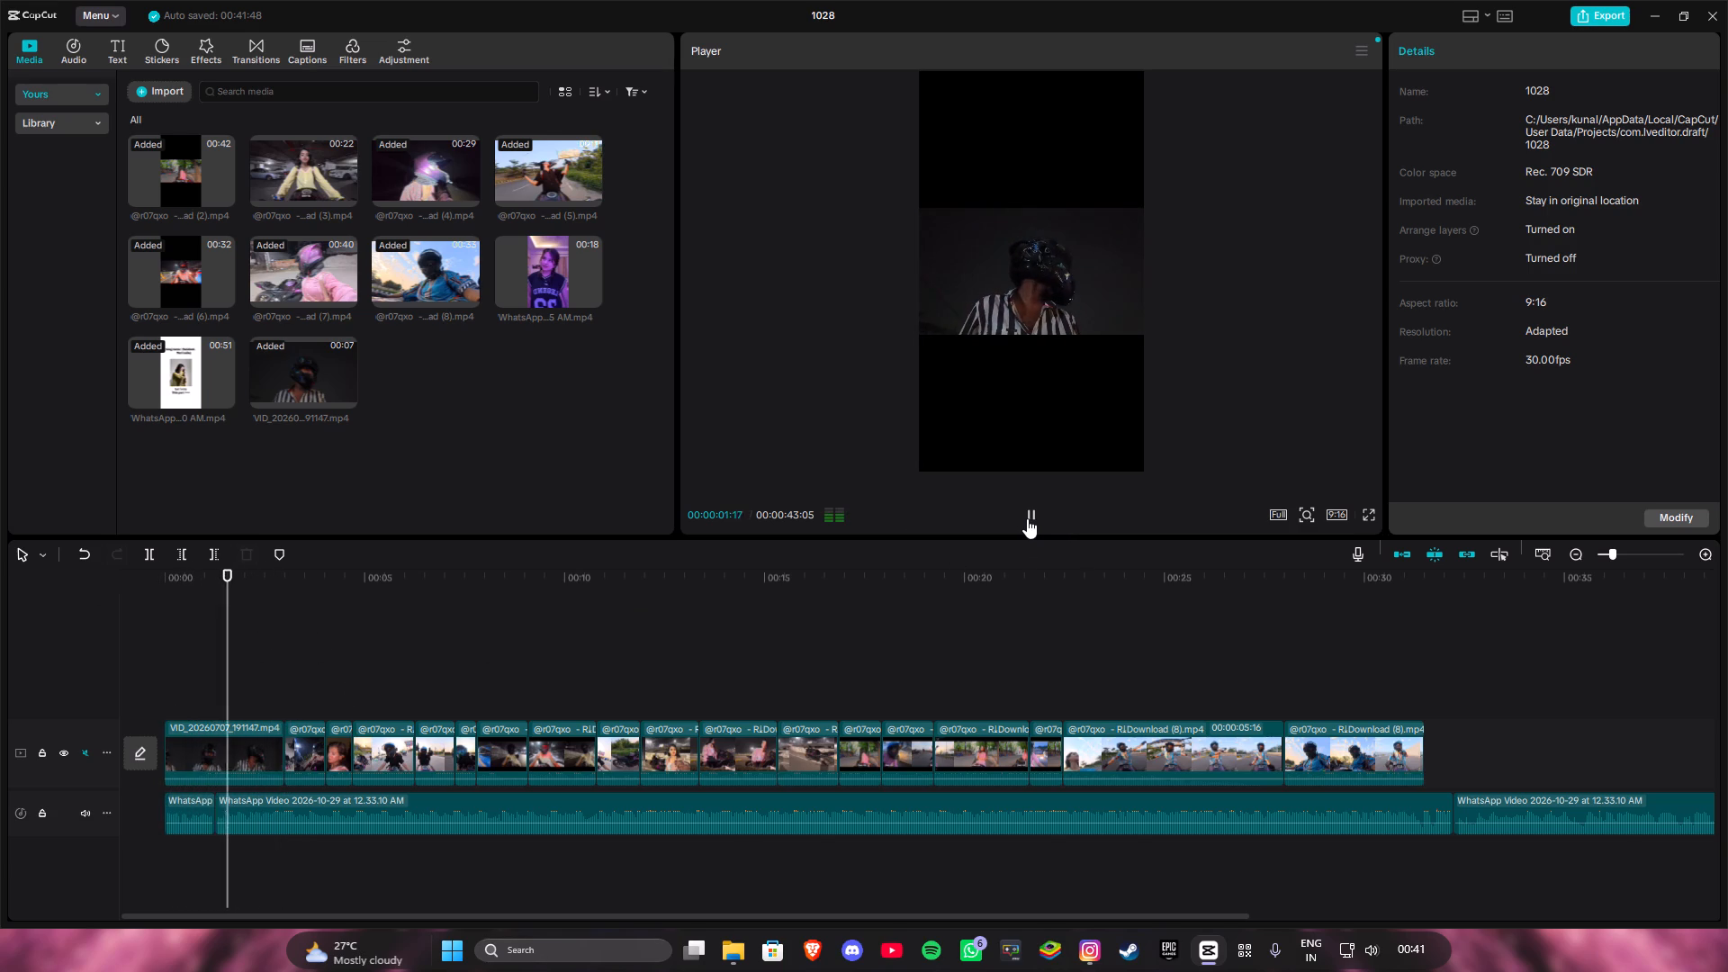
pyautogui.click(1027, 518)
pyautogui.click(1027, 518)
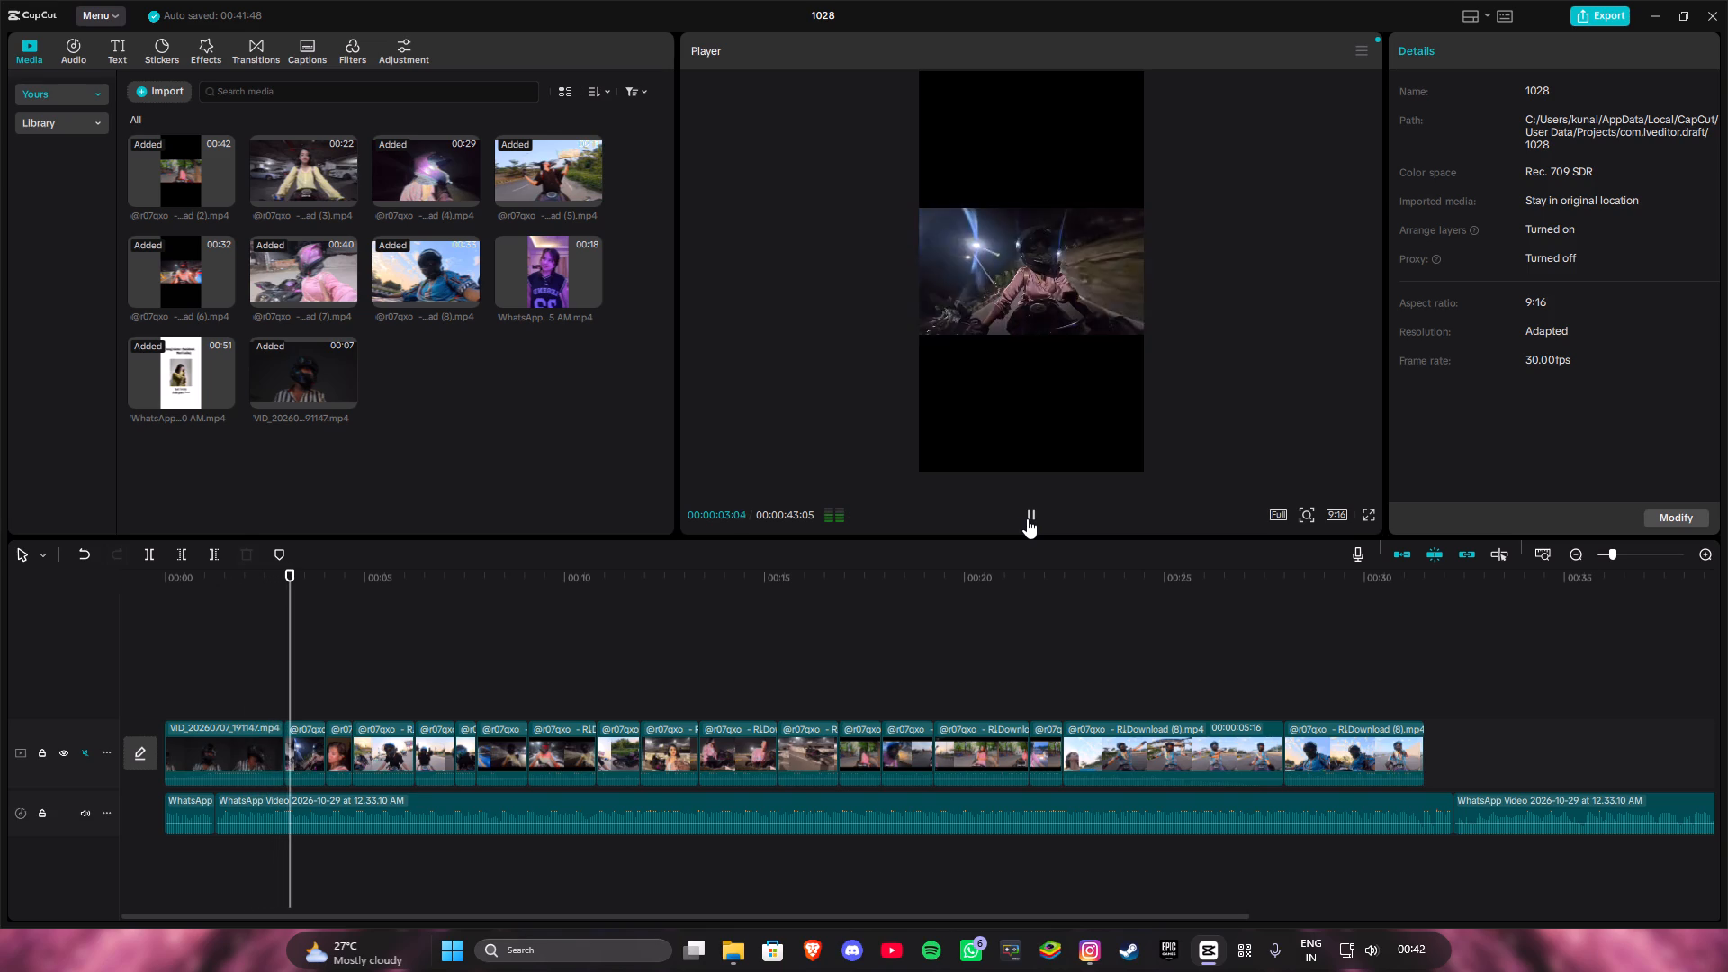
pyautogui.click(1027, 518)
# Replay the cut out of the helmet clip and the following riding clips, pausing repeatedly to check them against the audio.
pyautogui.moveTo(299, 578); pyautogui.dragTo(274, 571)
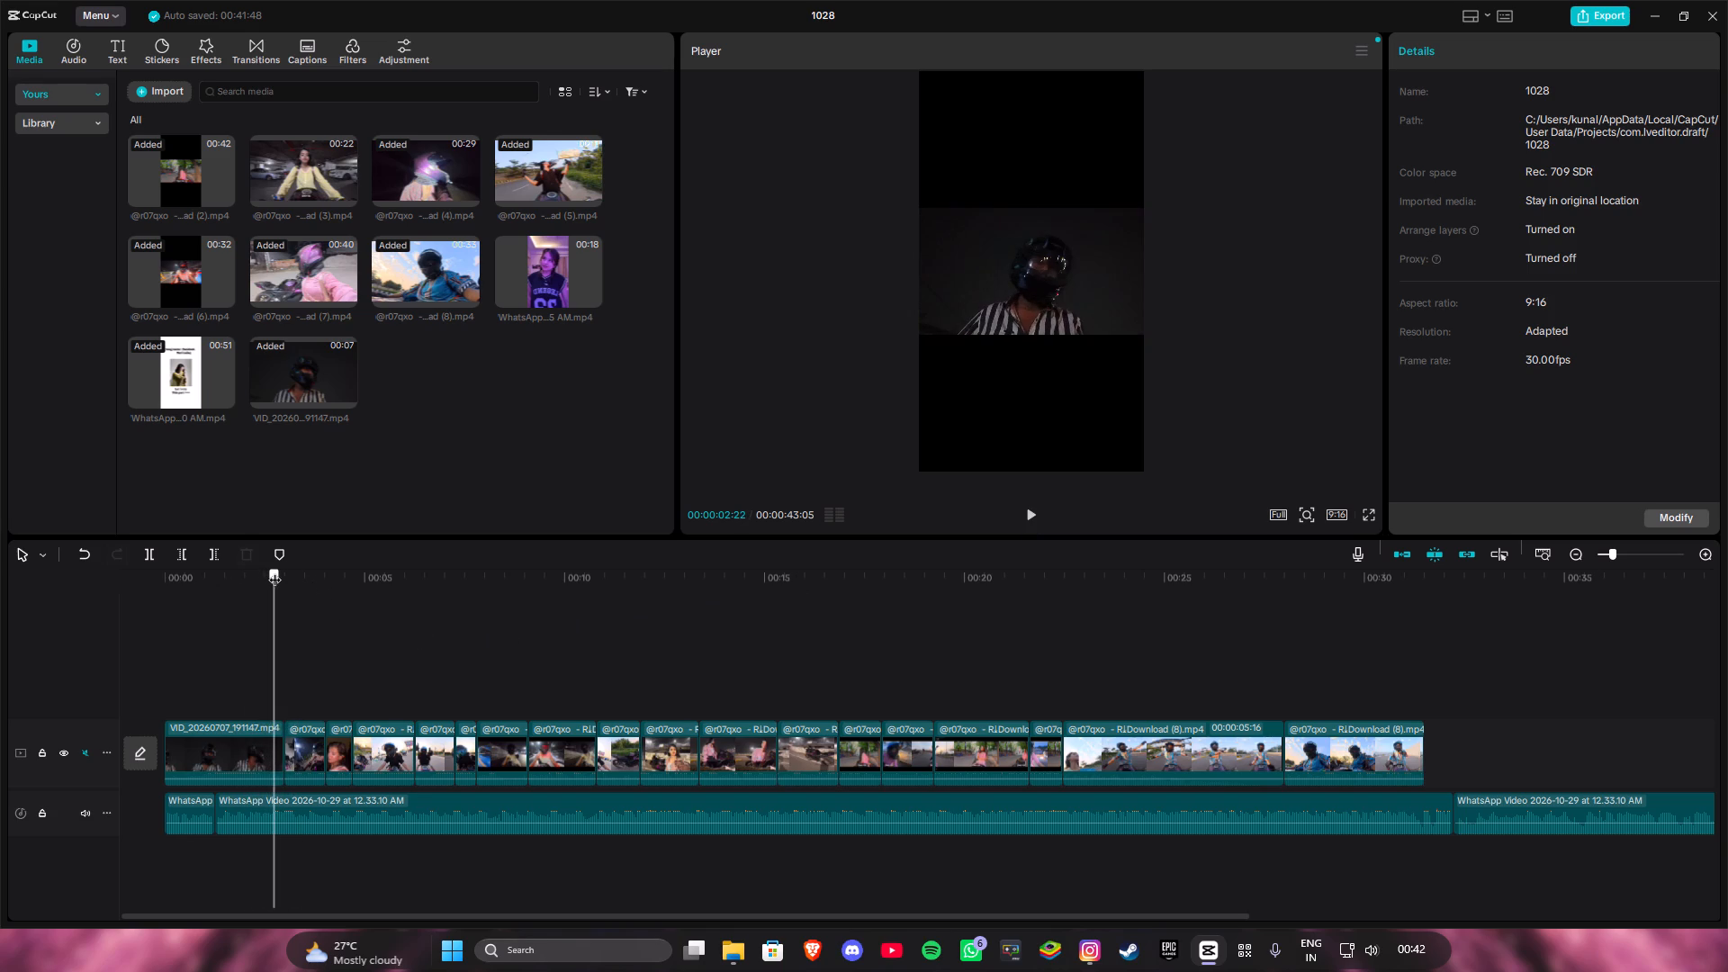
pyautogui.moveTo(274, 571); pyautogui.dragTo(277, 570)
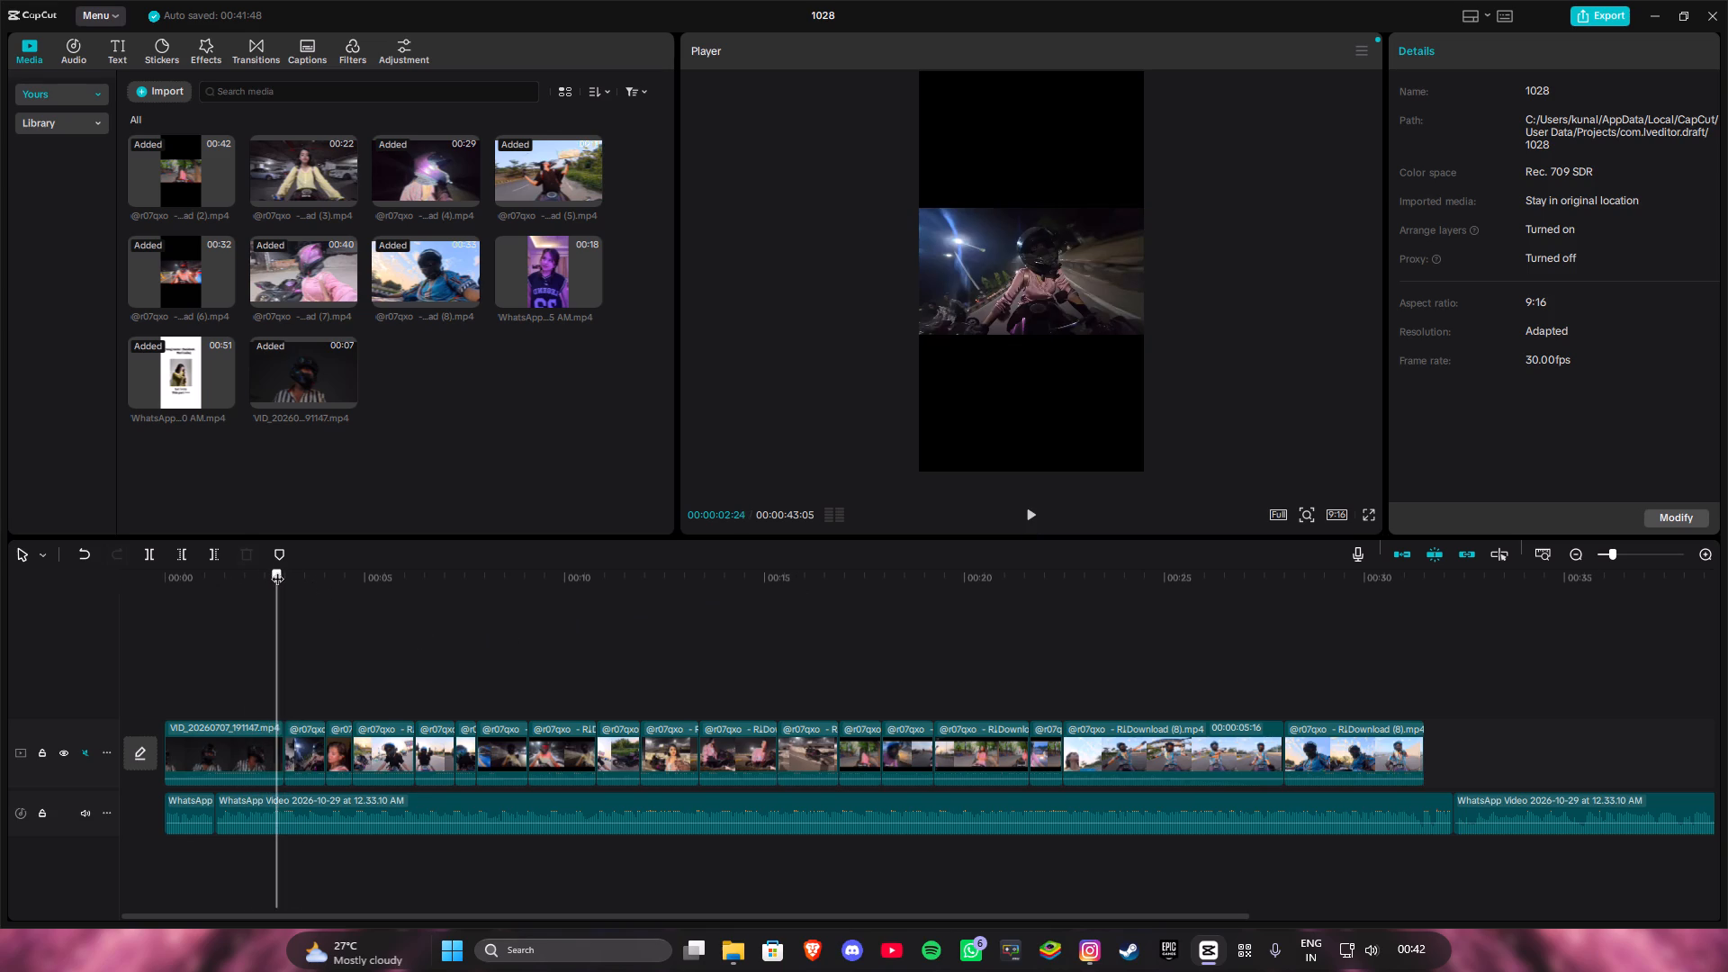
pyautogui.moveTo(277, 570); pyautogui.dragTo(272, 570)
pyautogui.click(1031, 516)
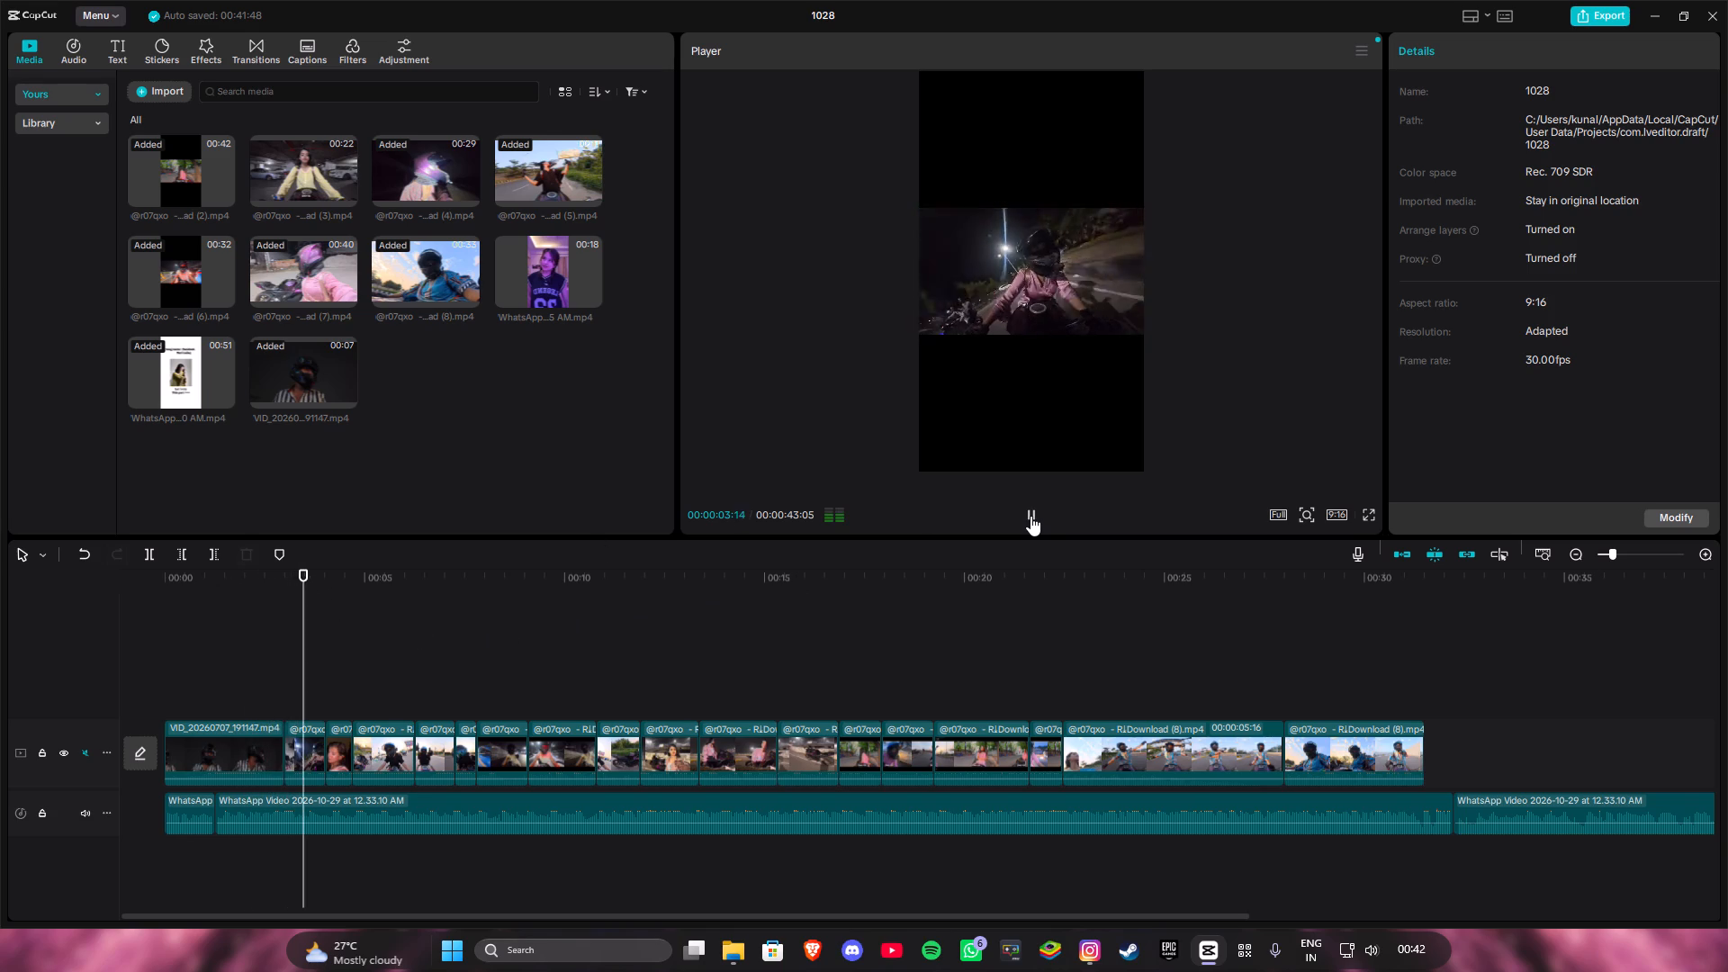
pyautogui.click(1030, 516)
pyautogui.click(1030, 516)
pyautogui.click(1030, 516)
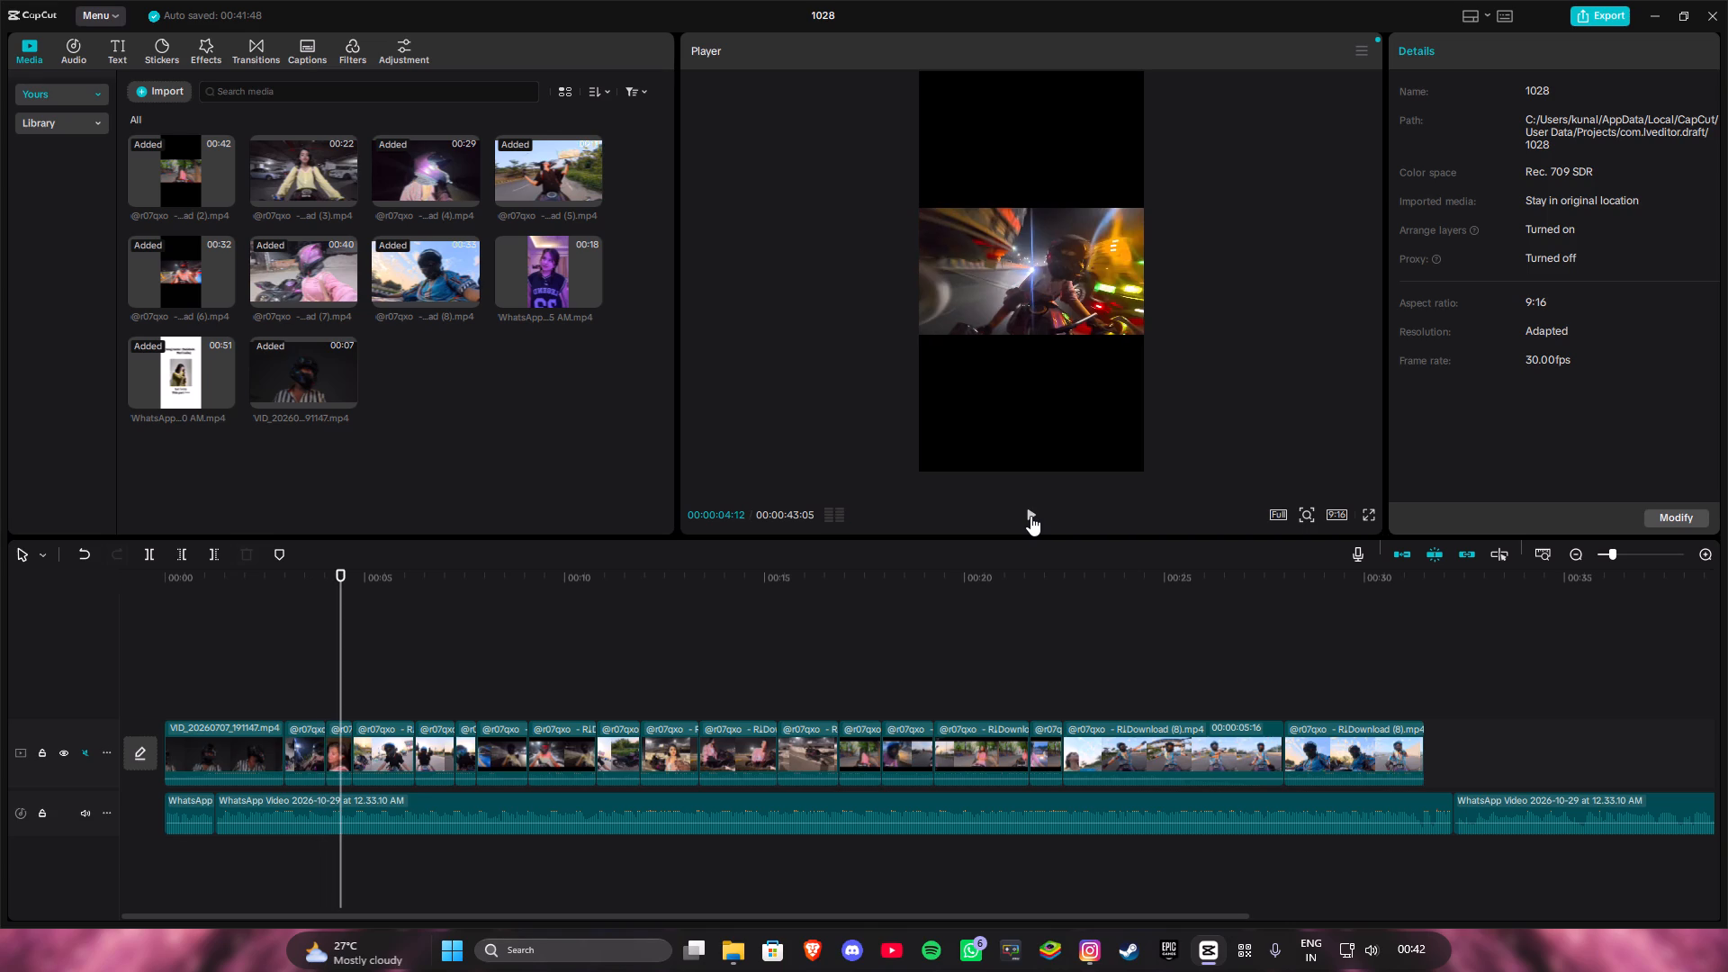
pyautogui.click(1030, 516)
pyautogui.click(1030, 516)
pyautogui.click(1030, 516)
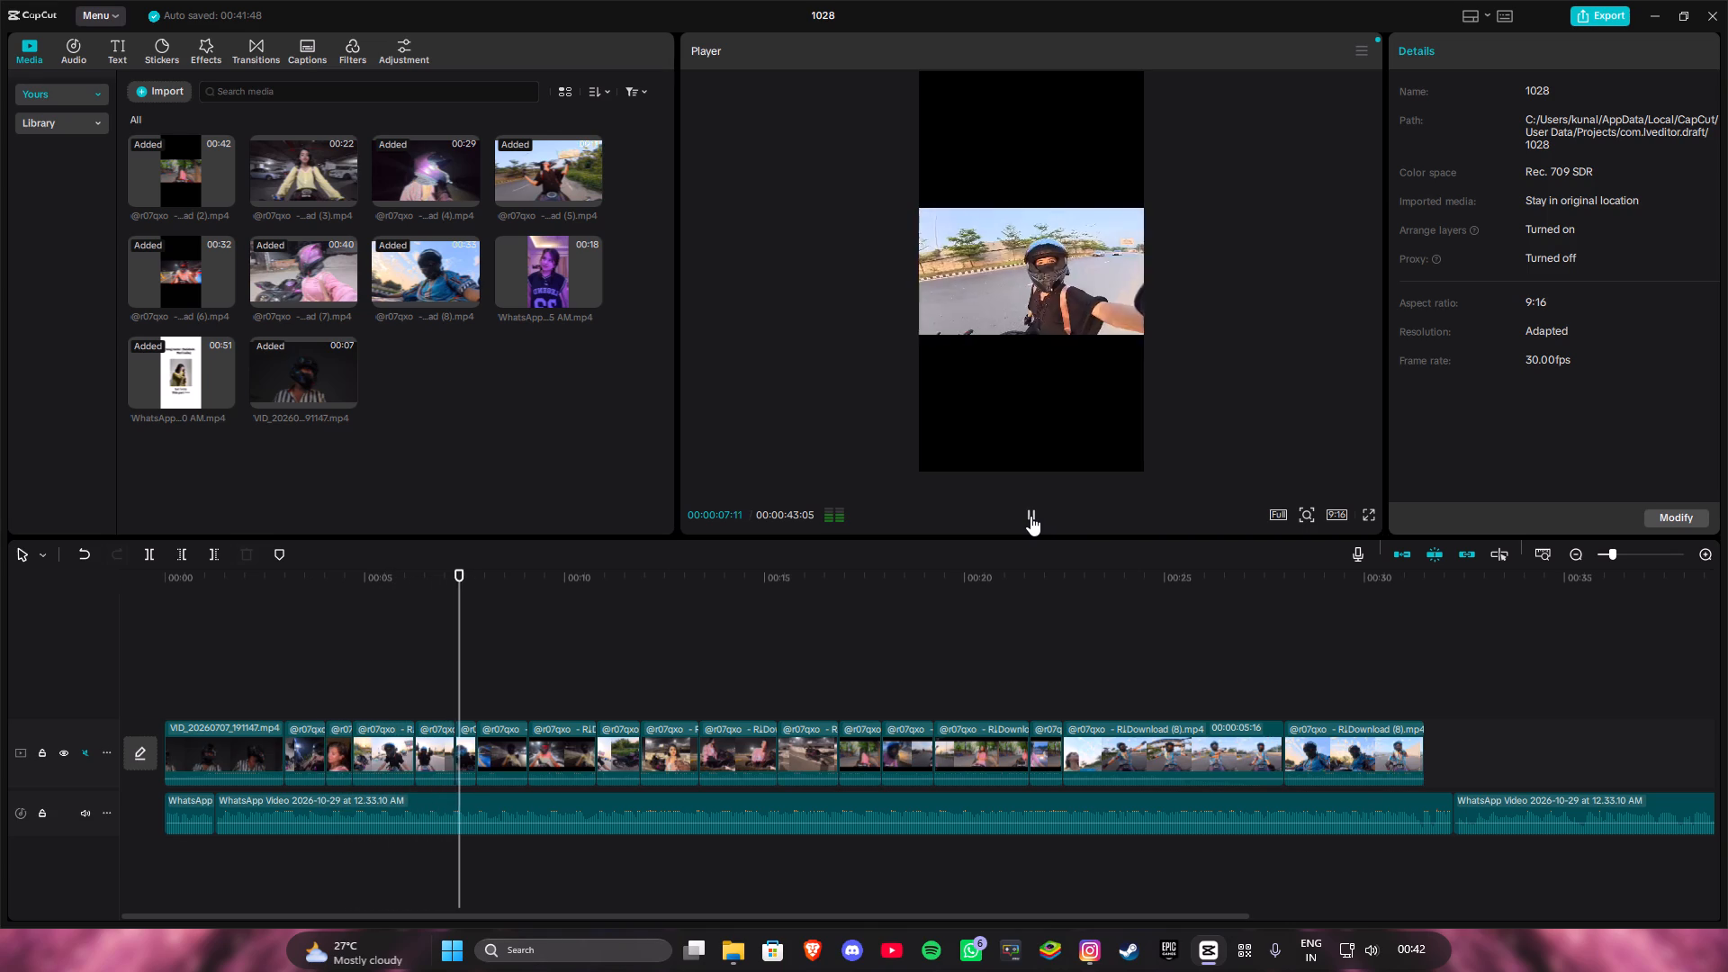
pyautogui.click(1030, 516)
# Replay the helmet clip and the first night riding clips again, including once from the timeline start, to judge their order.
pyautogui.moveTo(483, 573); pyautogui.dragTo(259, 568)
pyautogui.click(1024, 526)
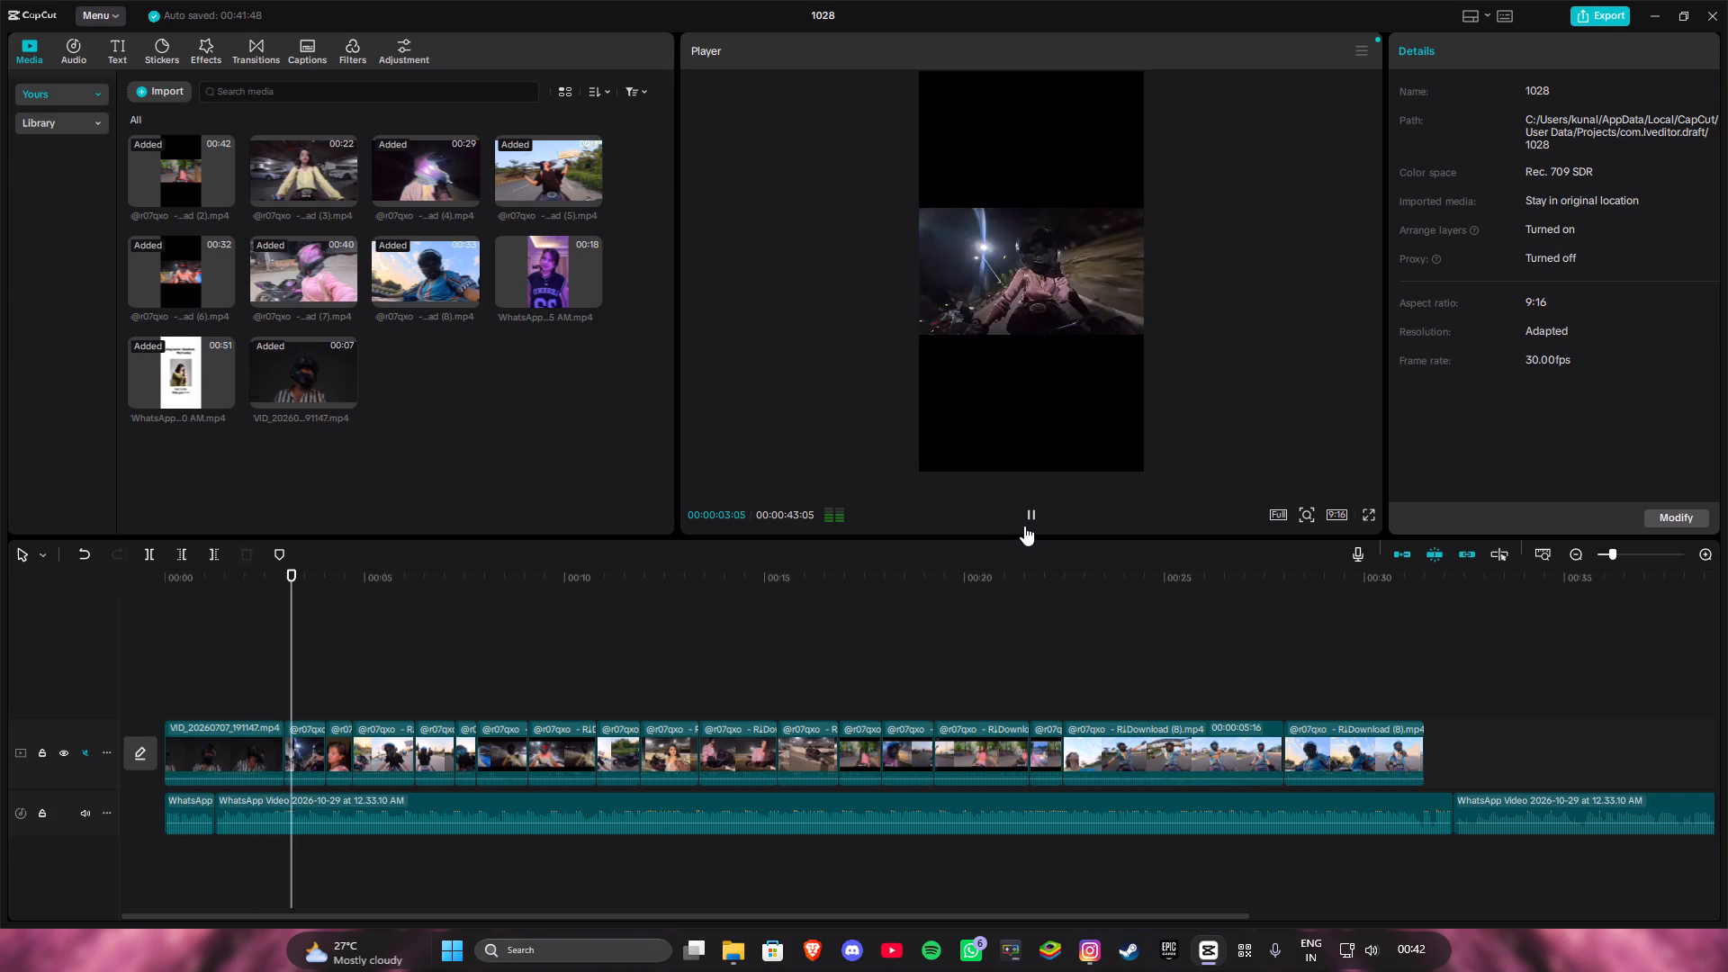
pyautogui.doubleClick(1024, 526)
pyautogui.moveTo(367, 562); pyautogui.dragTo(356, 562)
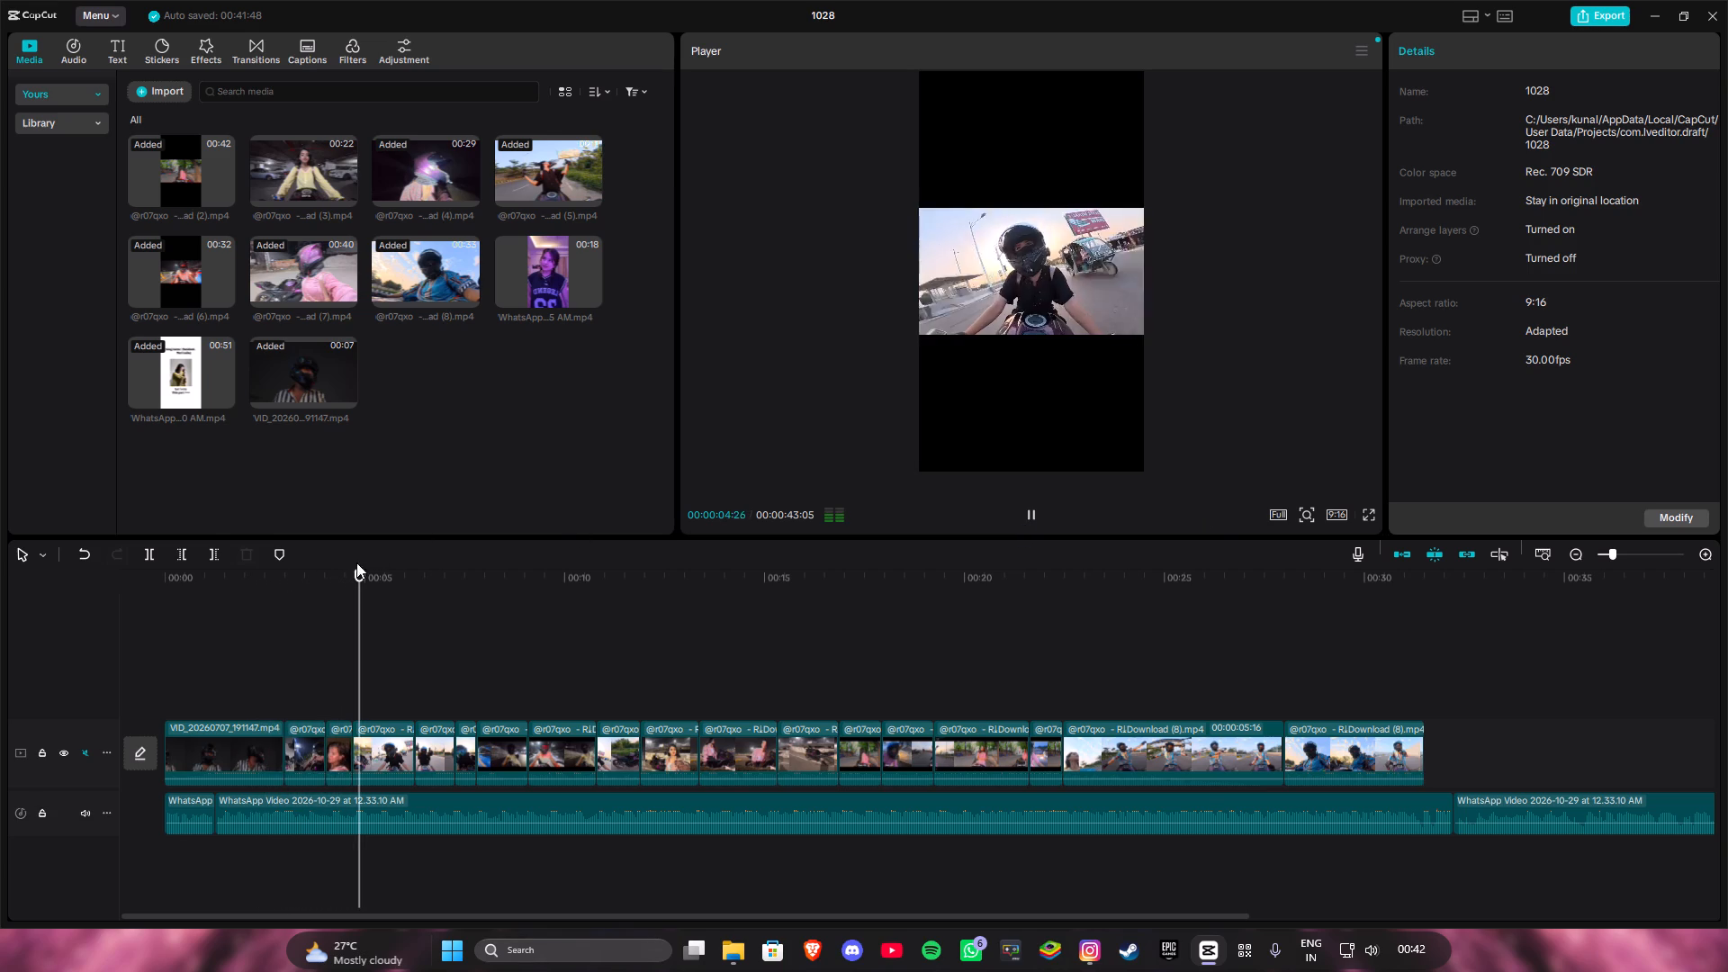
pyautogui.moveTo(356, 562); pyautogui.dragTo(247, 576)
pyautogui.moveTo(379, 582); pyautogui.dragTo(32, 598)
pyautogui.click(1030, 519)
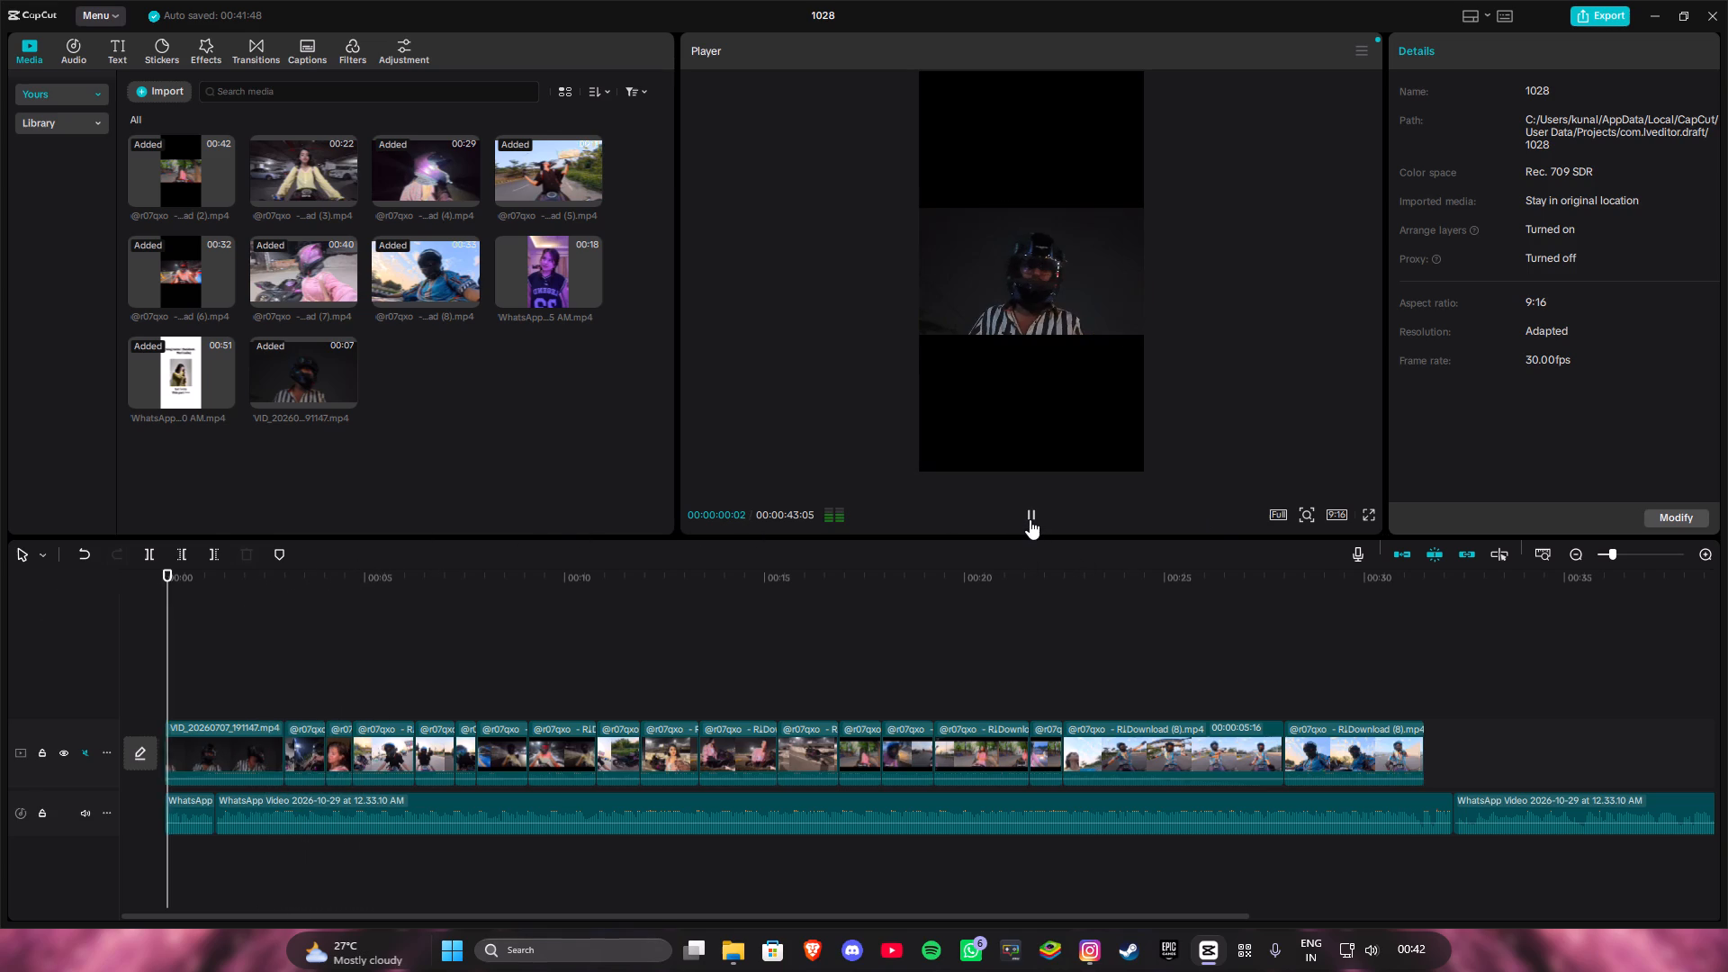
pyautogui.click(1030, 519)
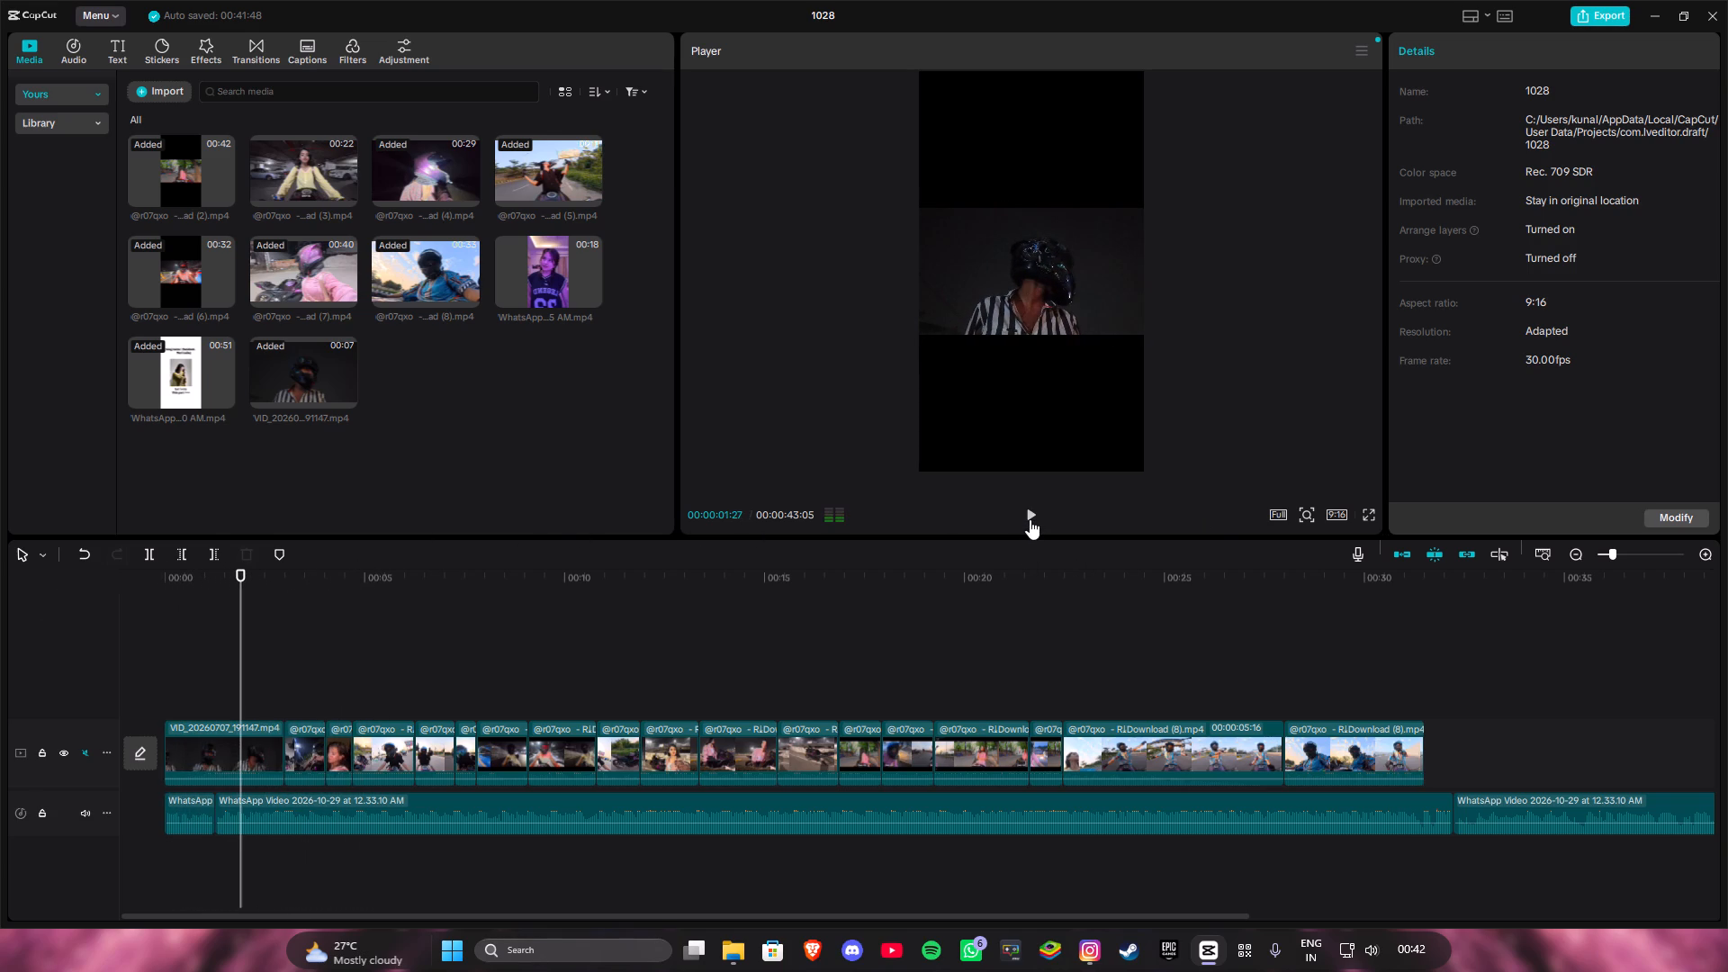
pyautogui.click(1030, 519)
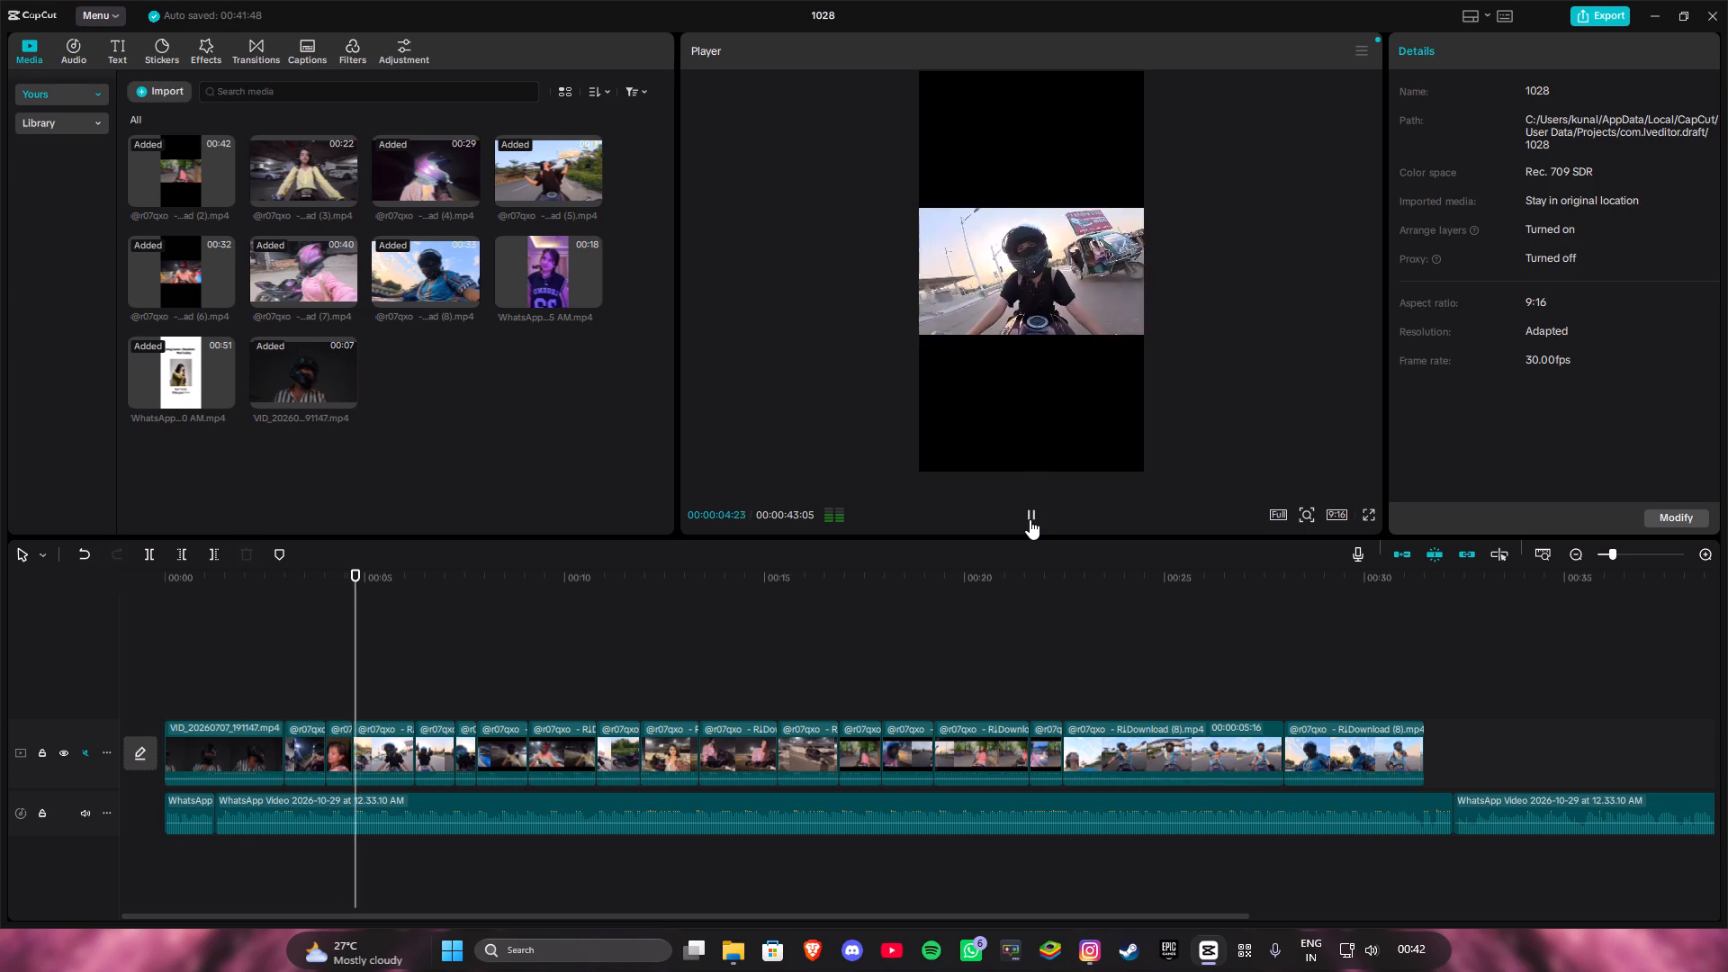
# Move the daytime riding clip at 00:00:06:21 directly after the opening helmet clip and play the new order from the start.
pyautogui.click(434, 577)
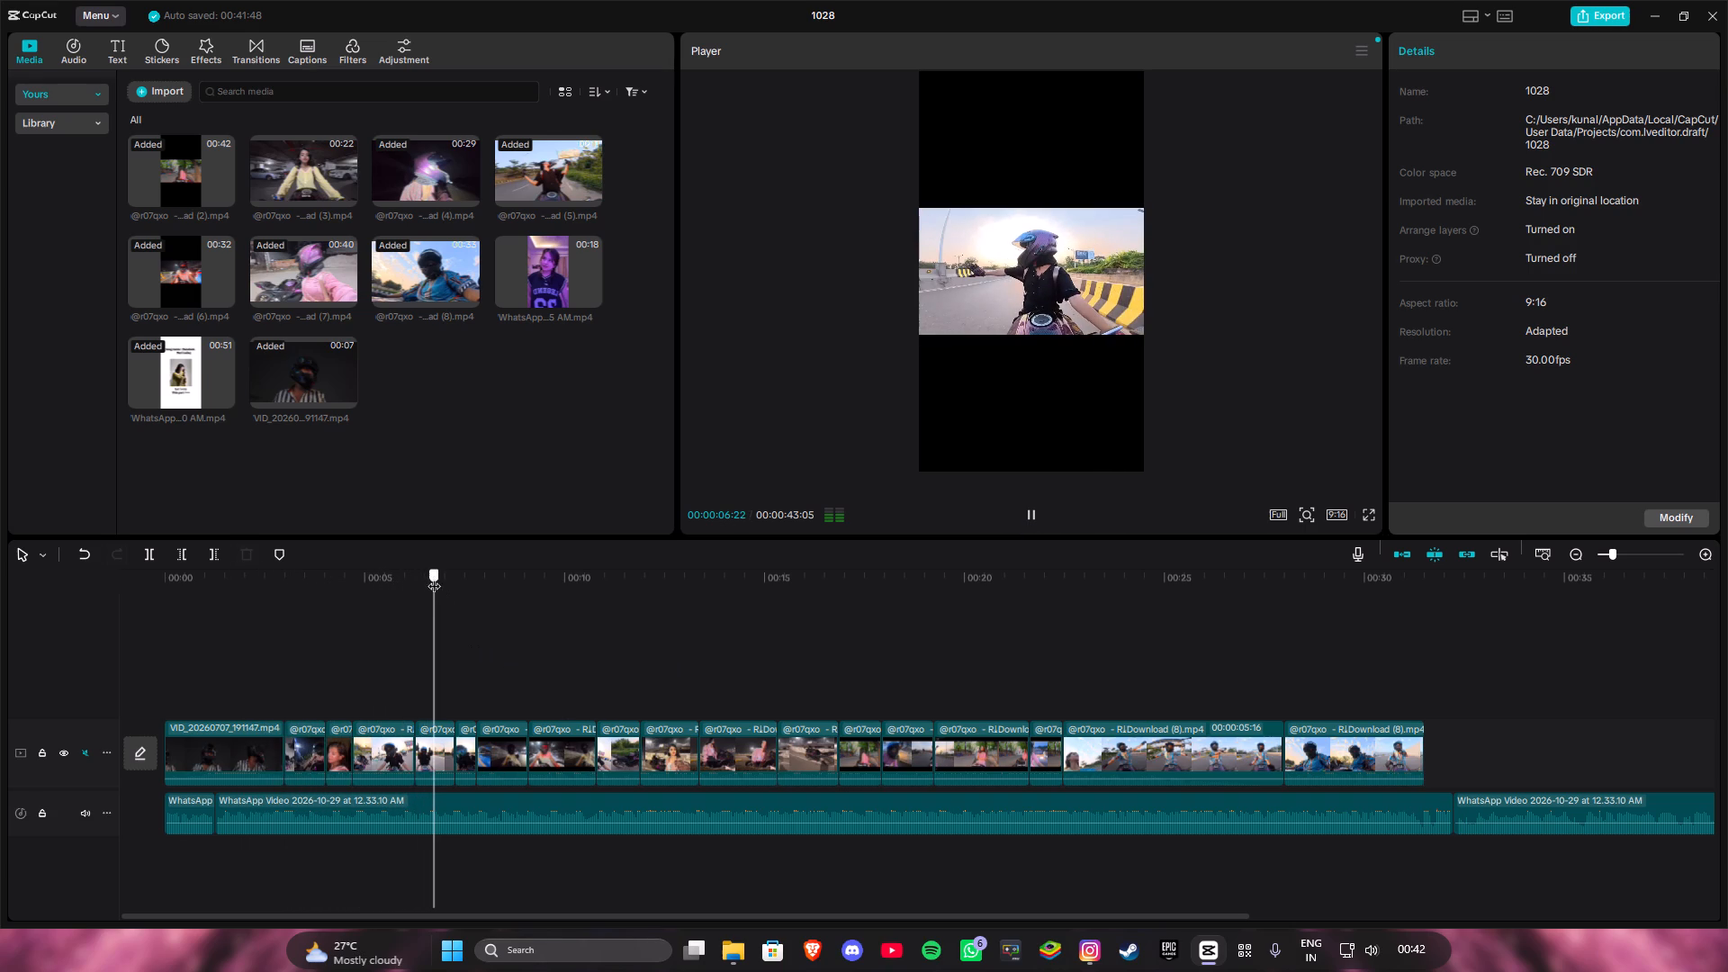
pyautogui.click(426, 574)
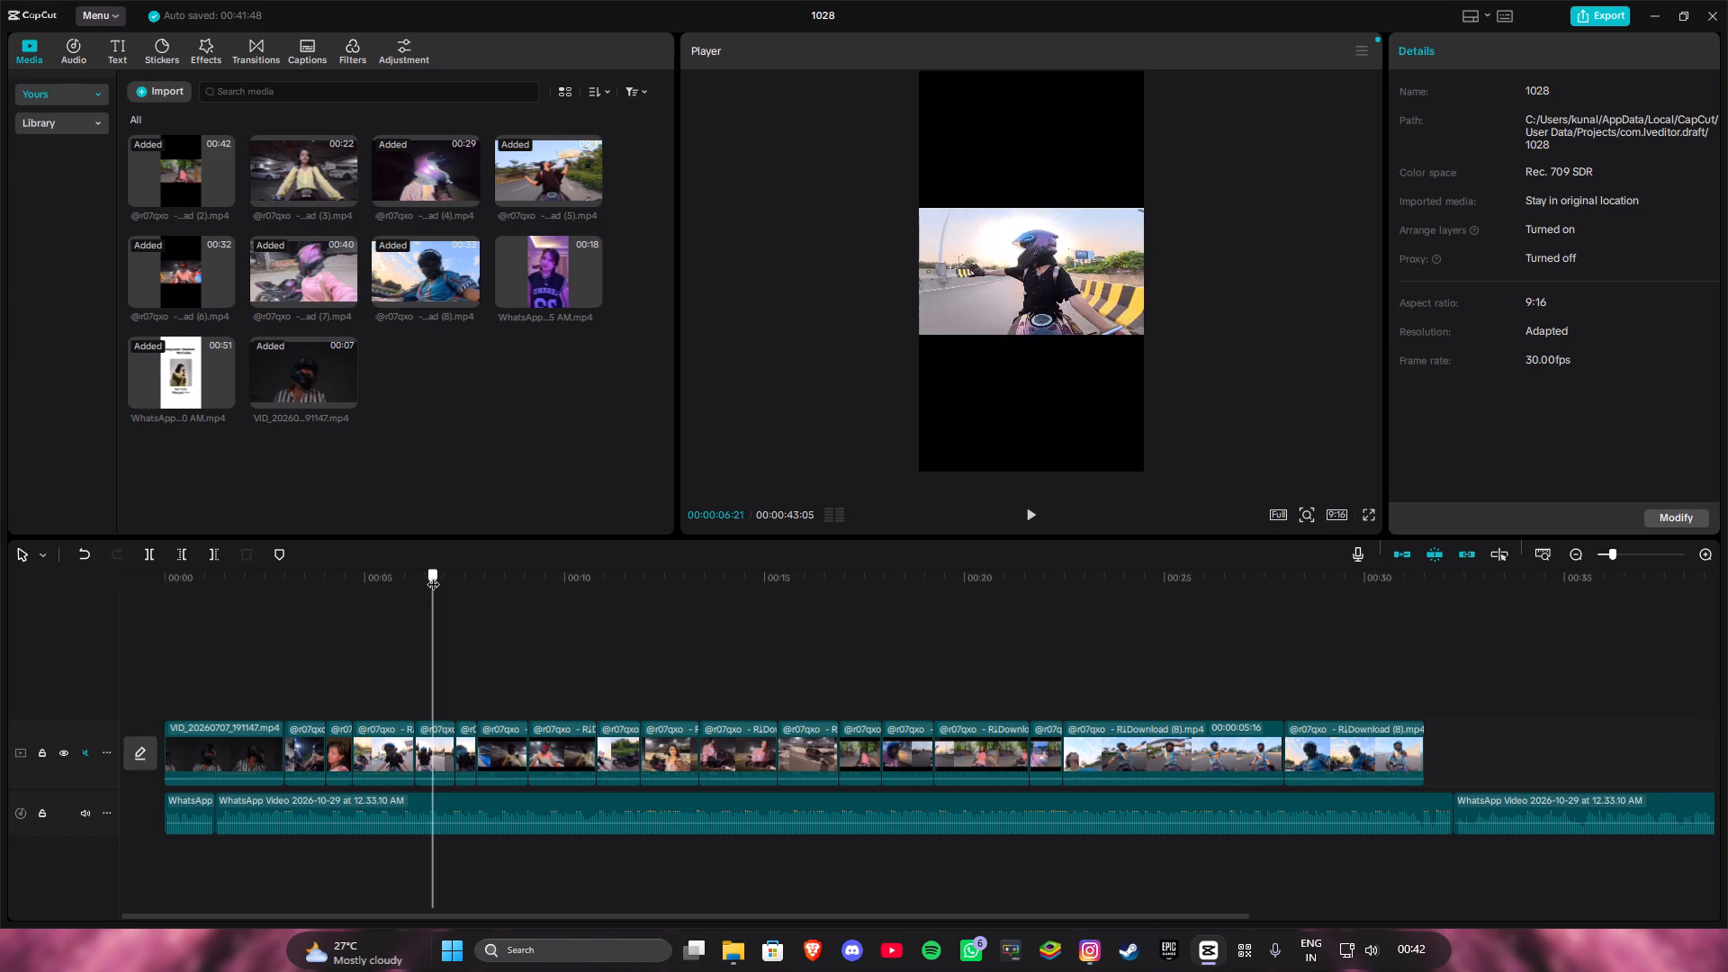
pyautogui.click(430, 749)
pyautogui.moveTo(430, 749); pyautogui.dragTo(285, 760)
pyautogui.moveTo(420, 576); pyautogui.dragTo(137, 611)
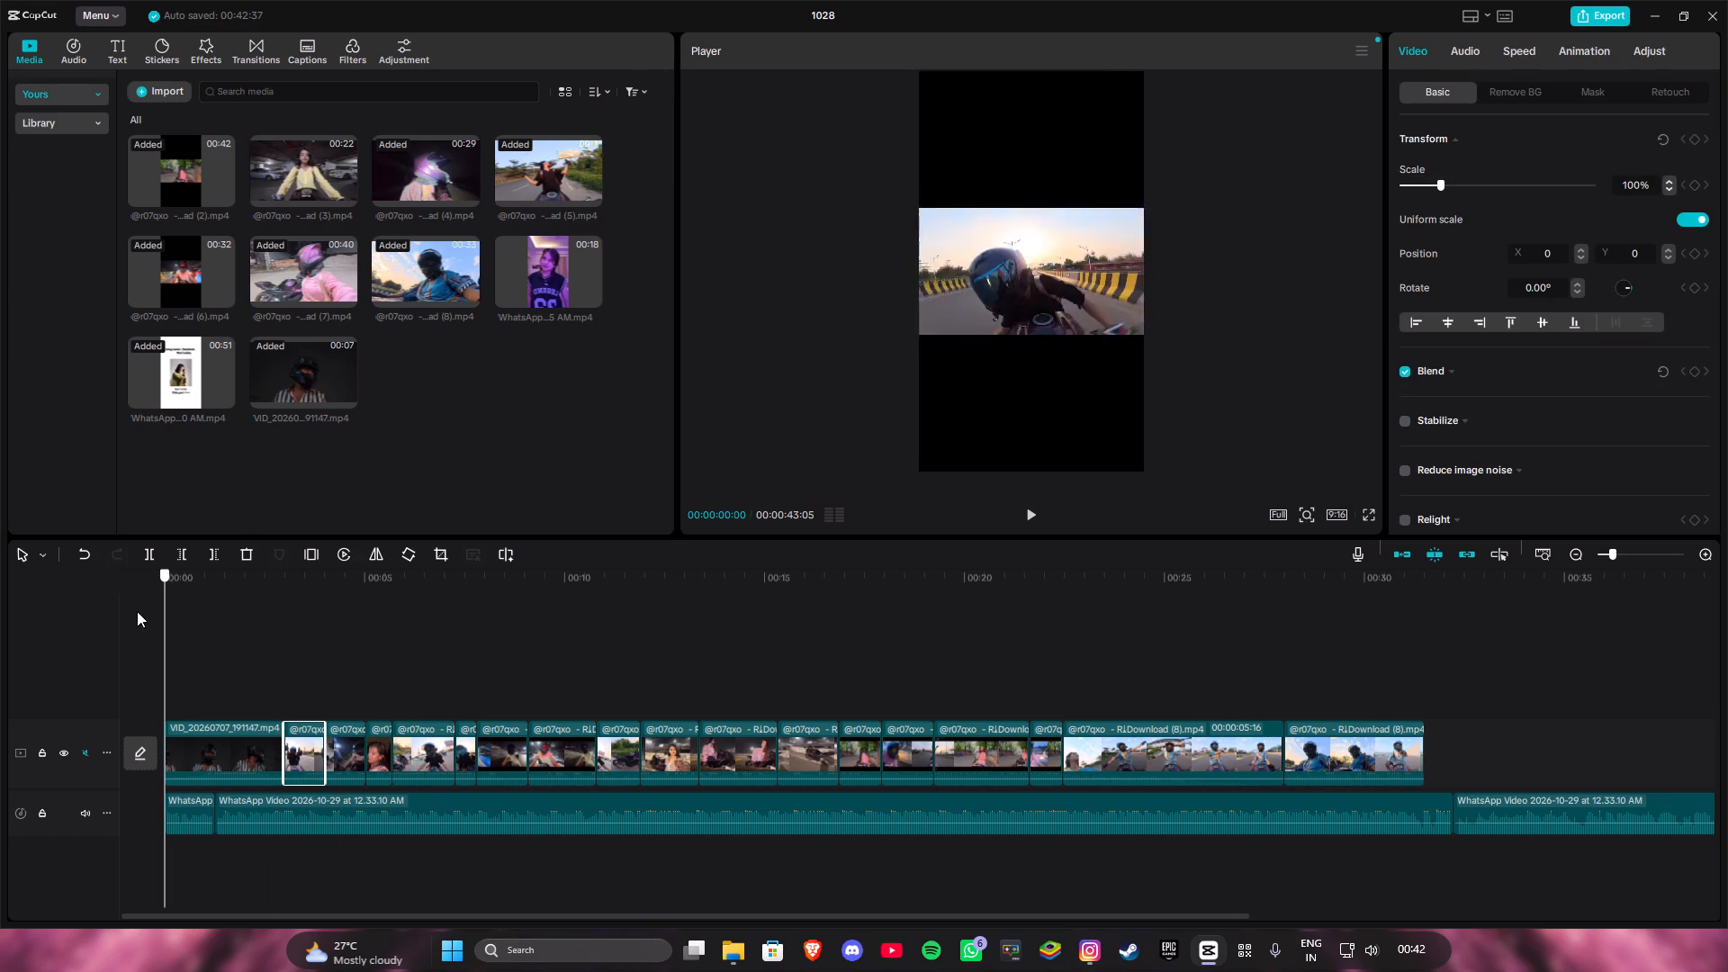
pyautogui.moveTo(137, 611); pyautogui.dragTo(122, 613)
pyautogui.click(1023, 521)
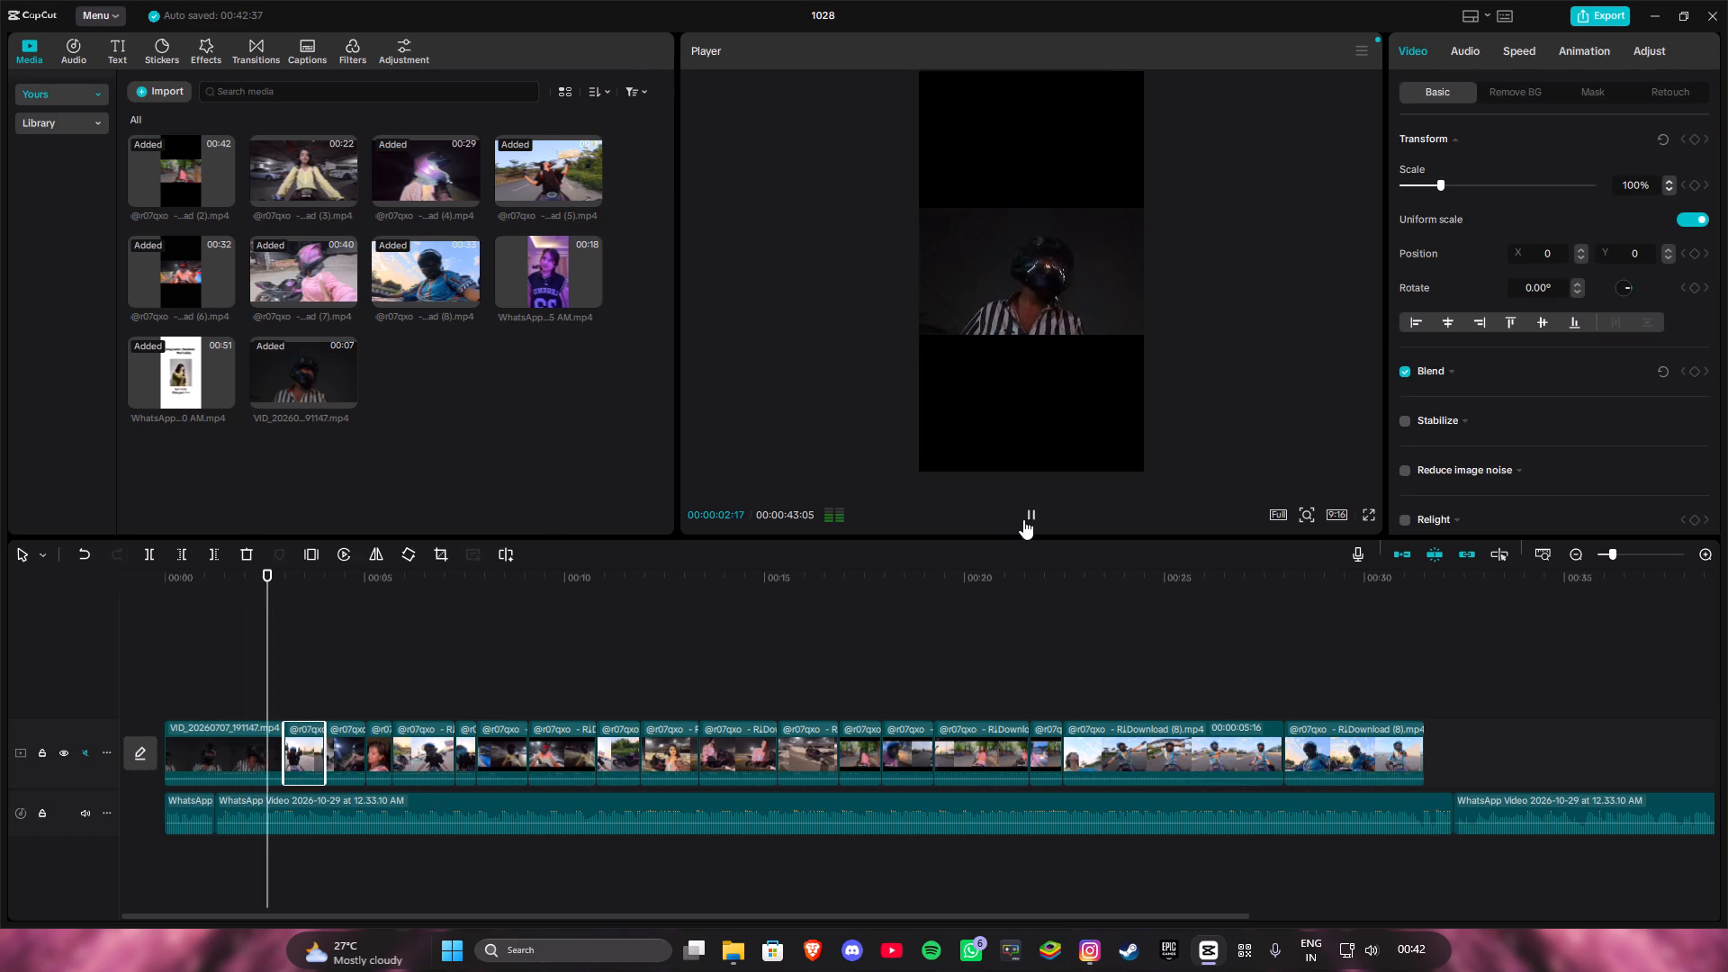
pyautogui.click(695, 631)
# Trim the end of the opening helmet clip so it lasts about 2.5 seconds.
pyautogui.click(239, 732)
pyautogui.moveTo(286, 734); pyautogui.dragTo(284, 734)
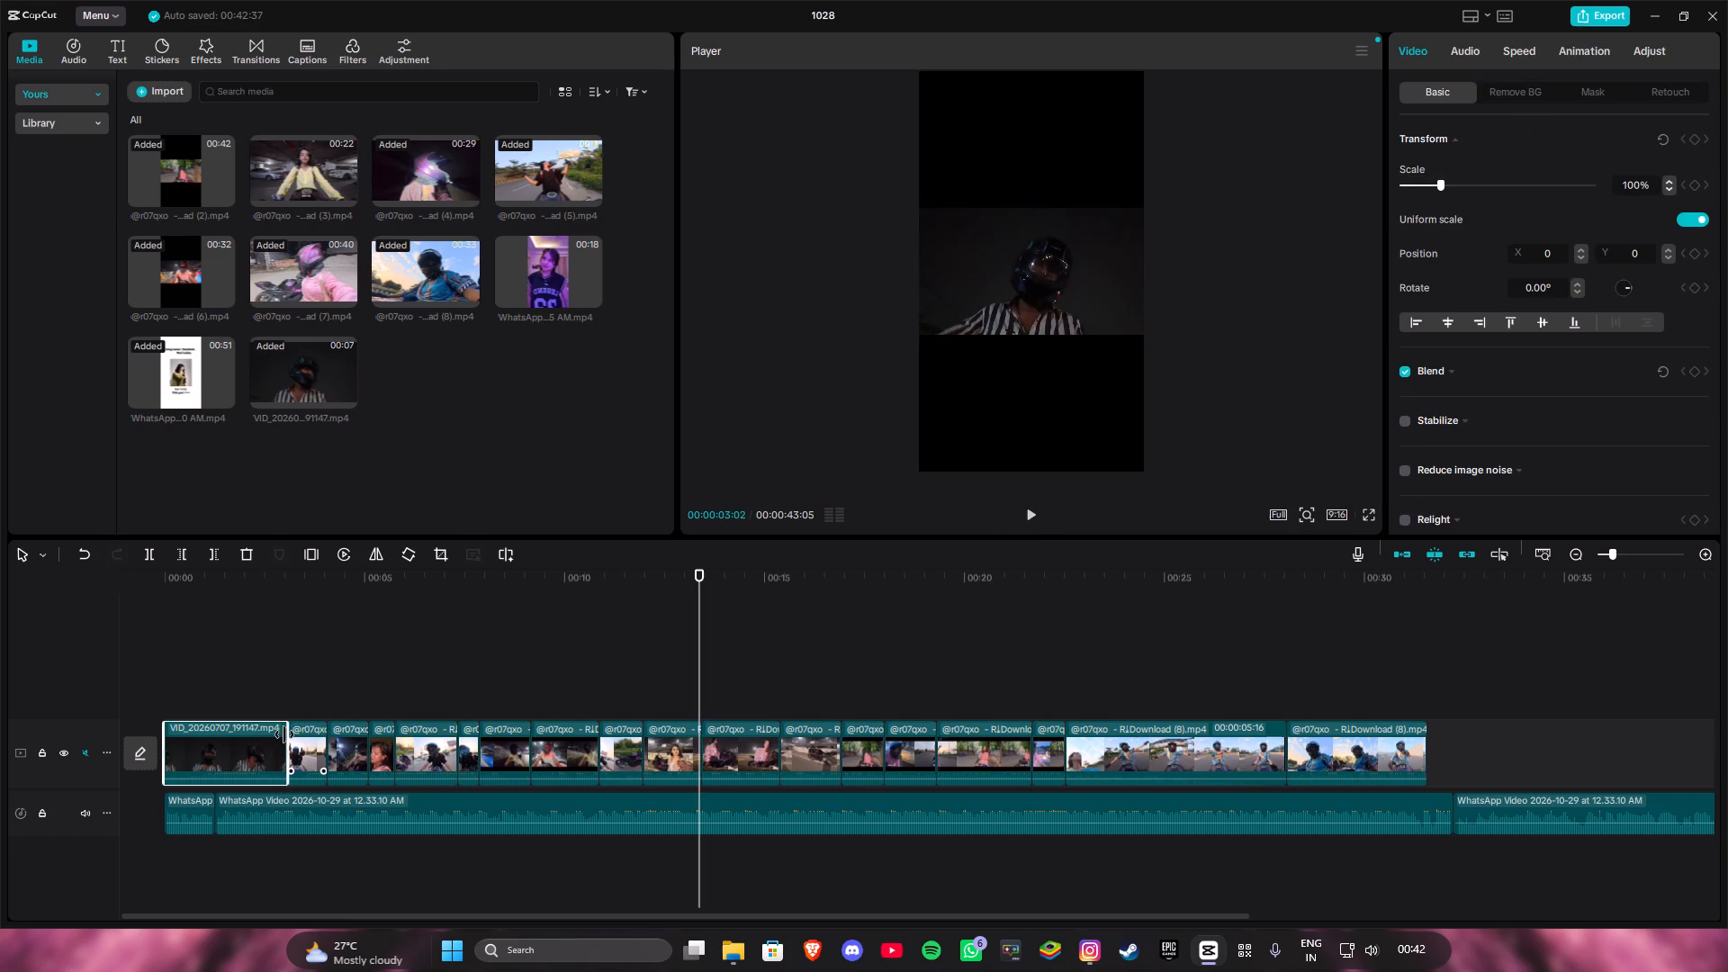
pyautogui.moveTo(284, 734); pyautogui.dragTo(270, 735)
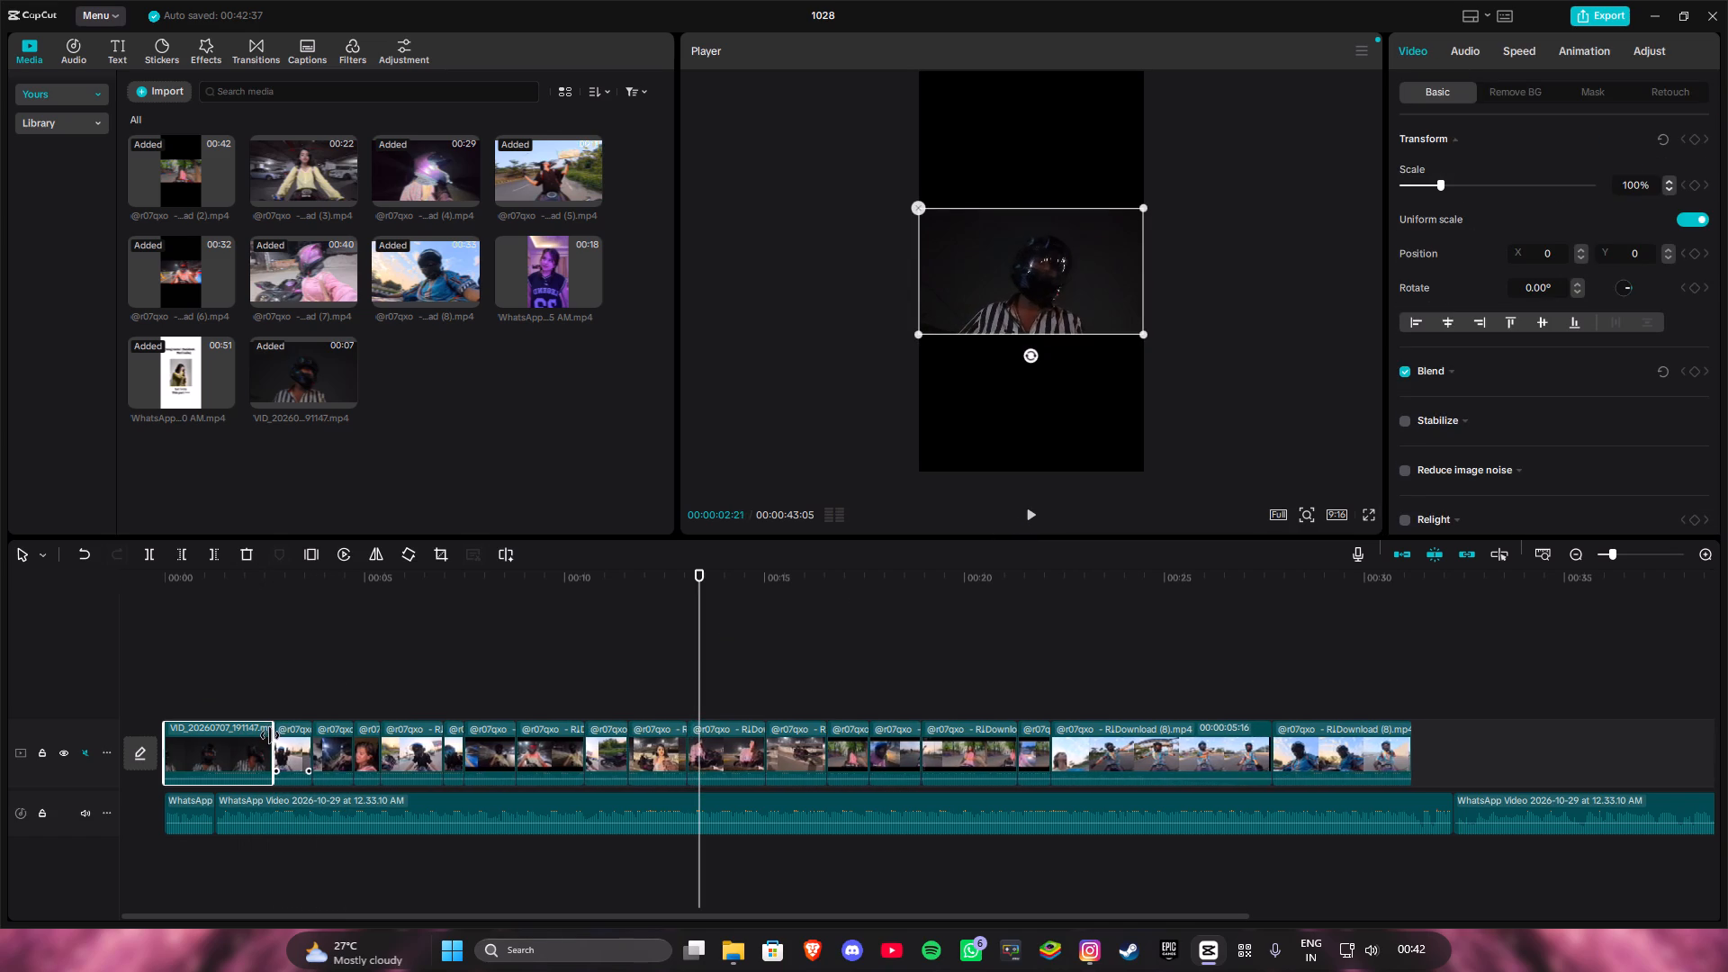
pyautogui.moveTo(270, 735); pyautogui.dragTo(260, 735)
pyautogui.click(499, 669)
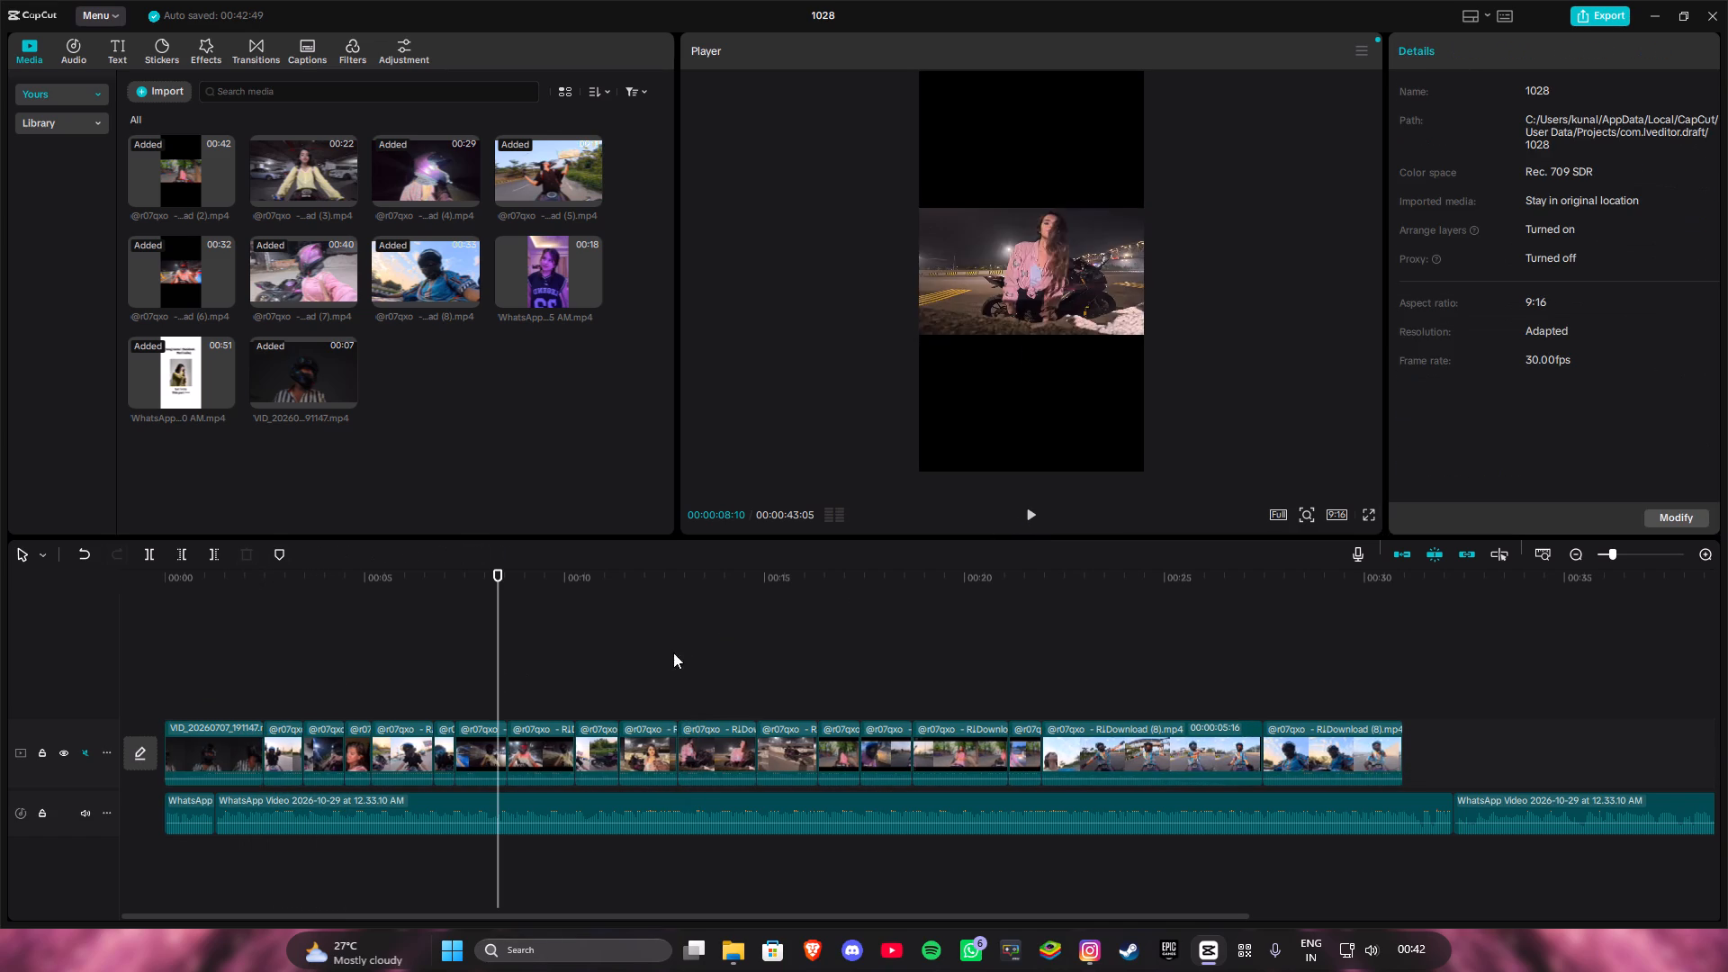
# Play the whole montage from the start to check the shortened opening and the riding clips against the audio.
pyautogui.moveTo(491, 579); pyautogui.dragTo(72, 652)
pyautogui.moveTo(1048, 510); pyautogui.dragTo(1039, 510)
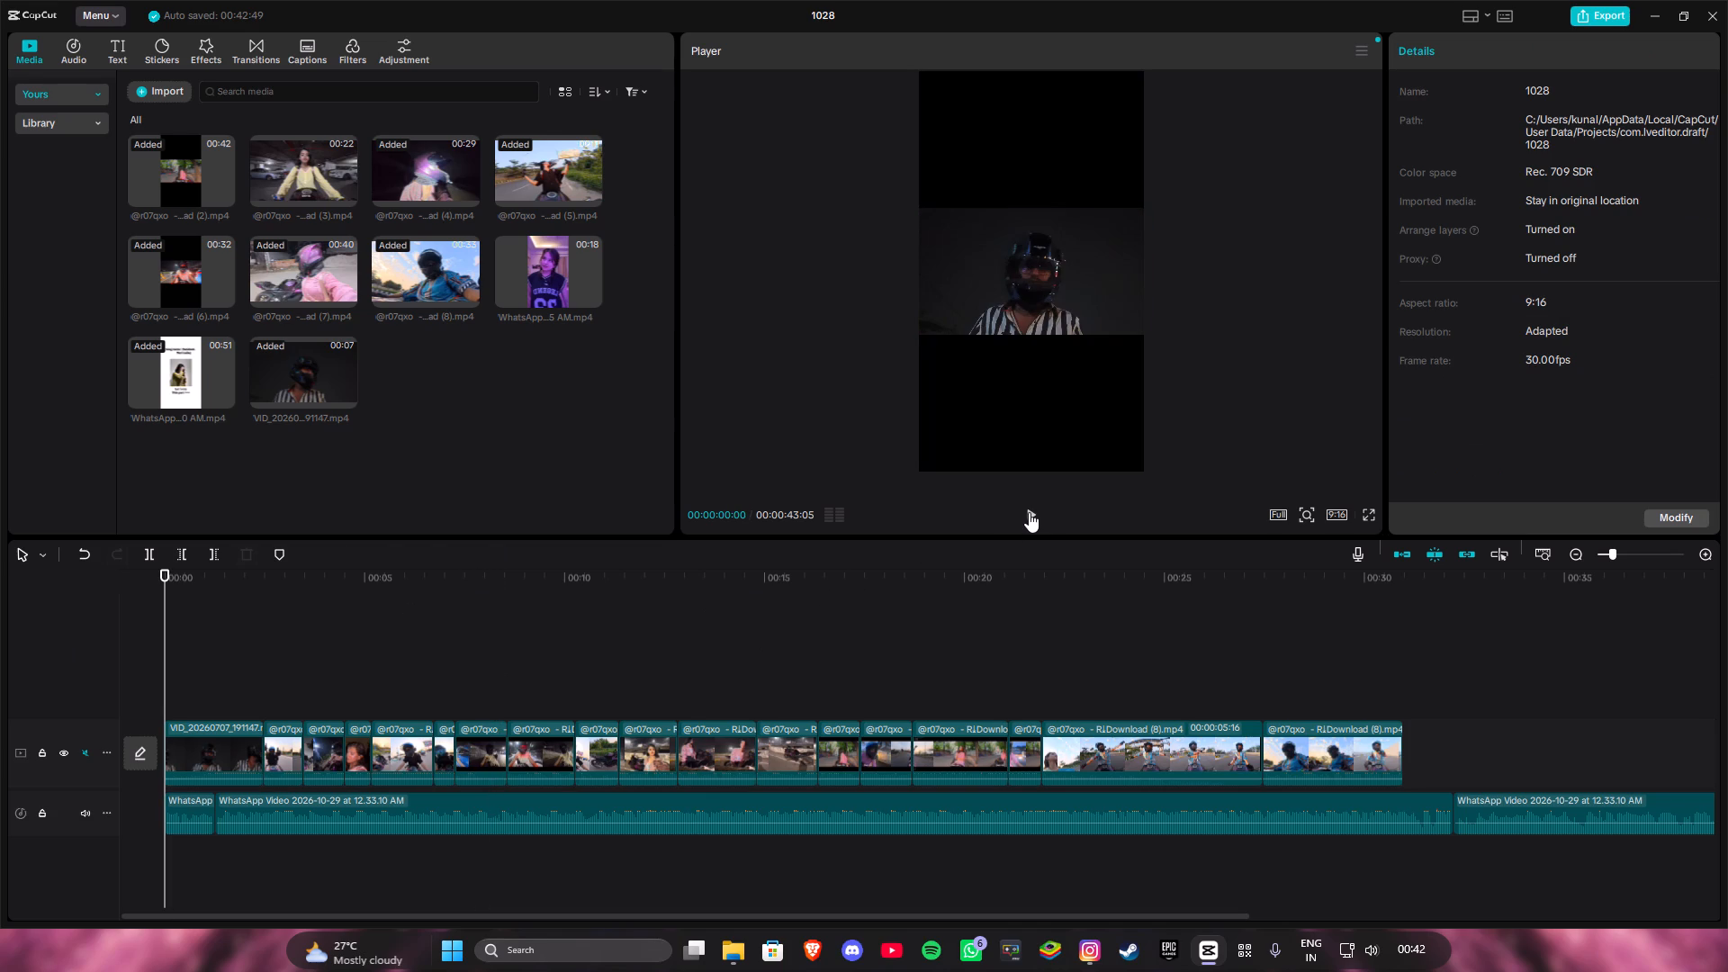
pyautogui.click(1029, 512)
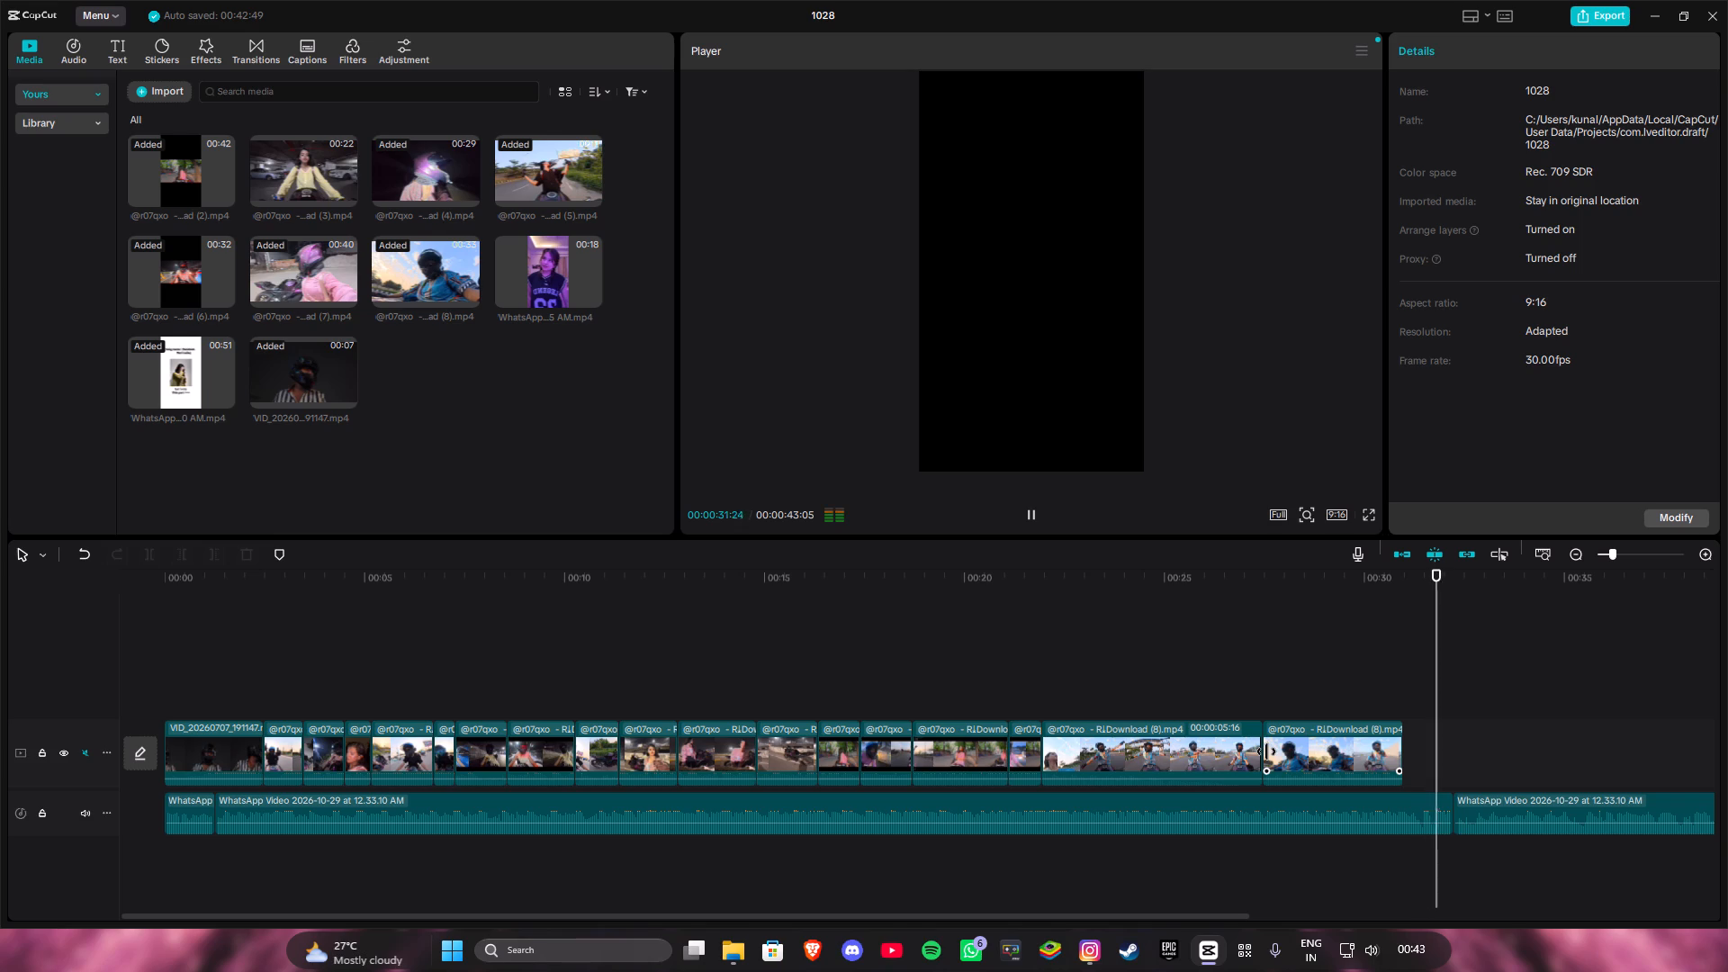
# Replay the closing riding clips to compare the end of the video with the end of the long audio section.
pyautogui.moveTo(1497, 575); pyautogui.dragTo(1282, 624)
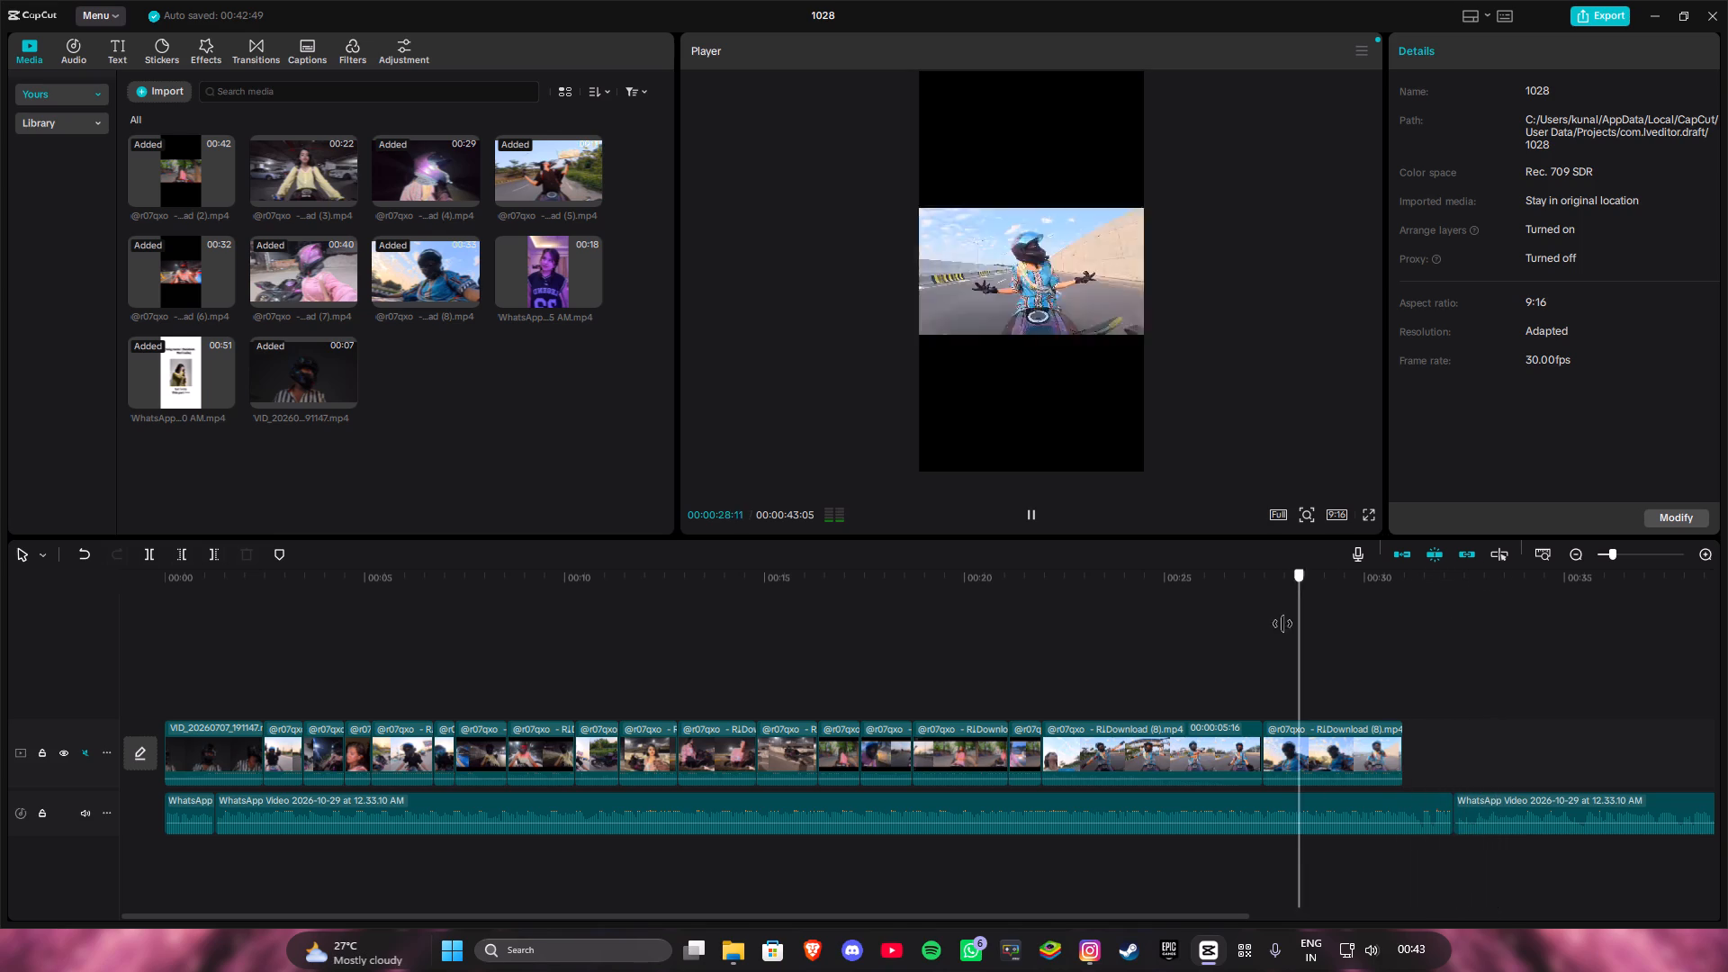
pyautogui.moveTo(1282, 624); pyautogui.dragTo(1276, 627)
pyautogui.click(1033, 518)
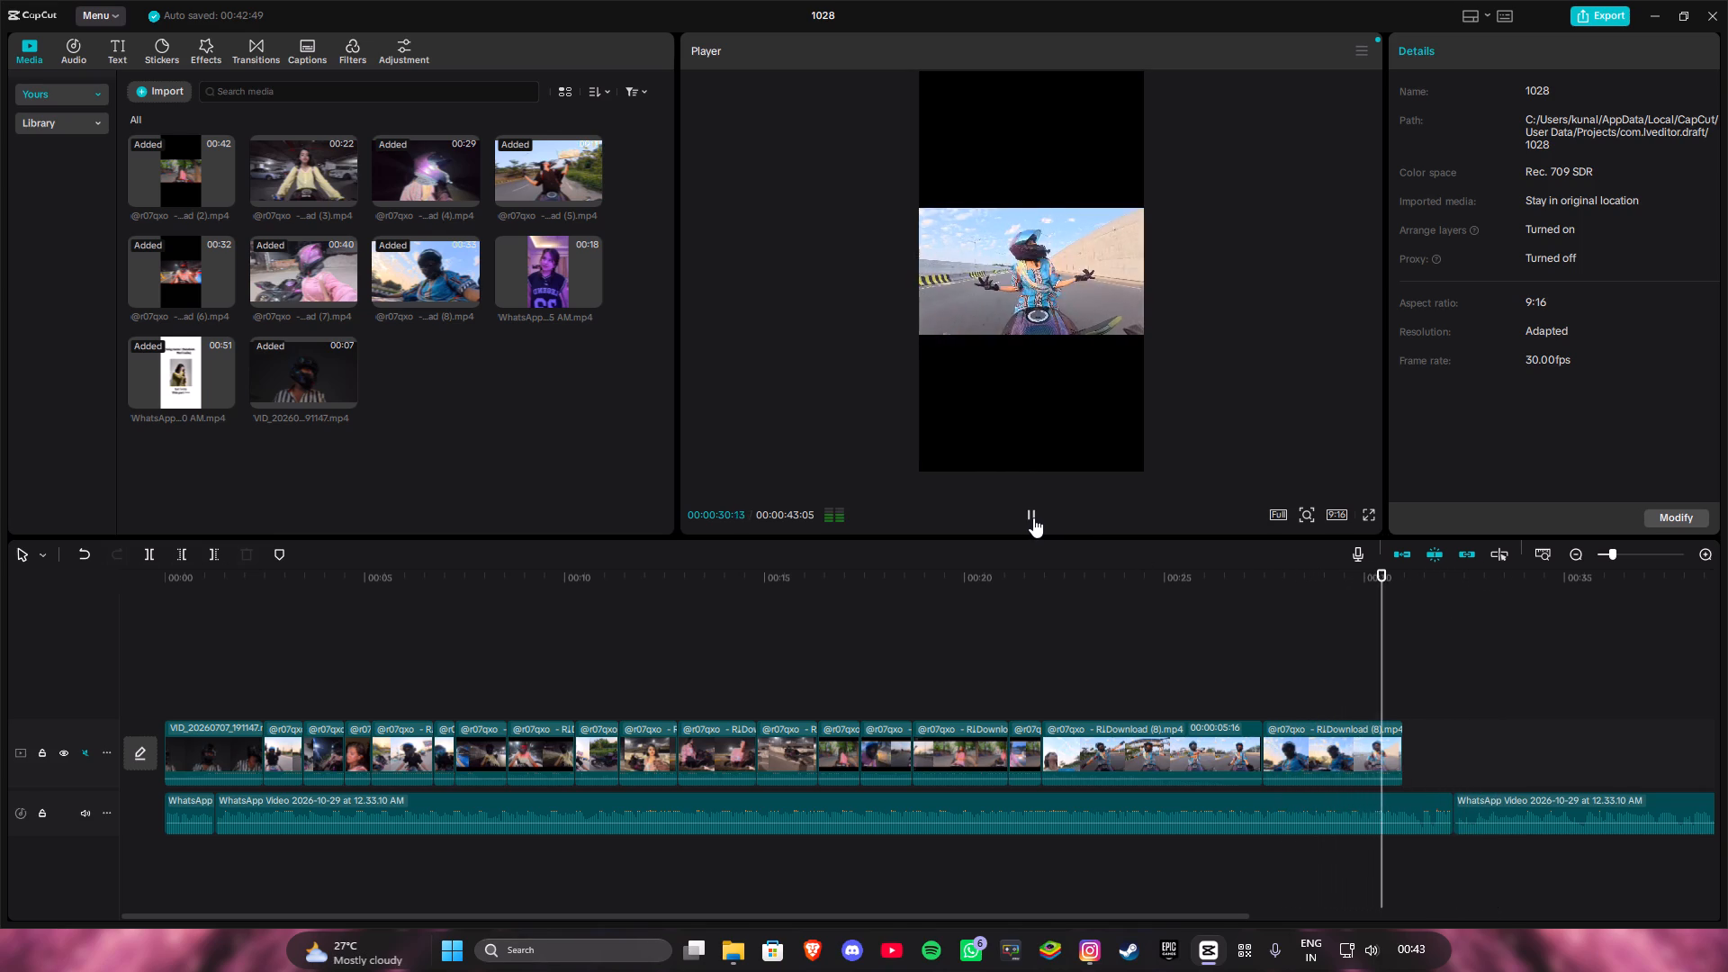
pyautogui.click(1033, 517)
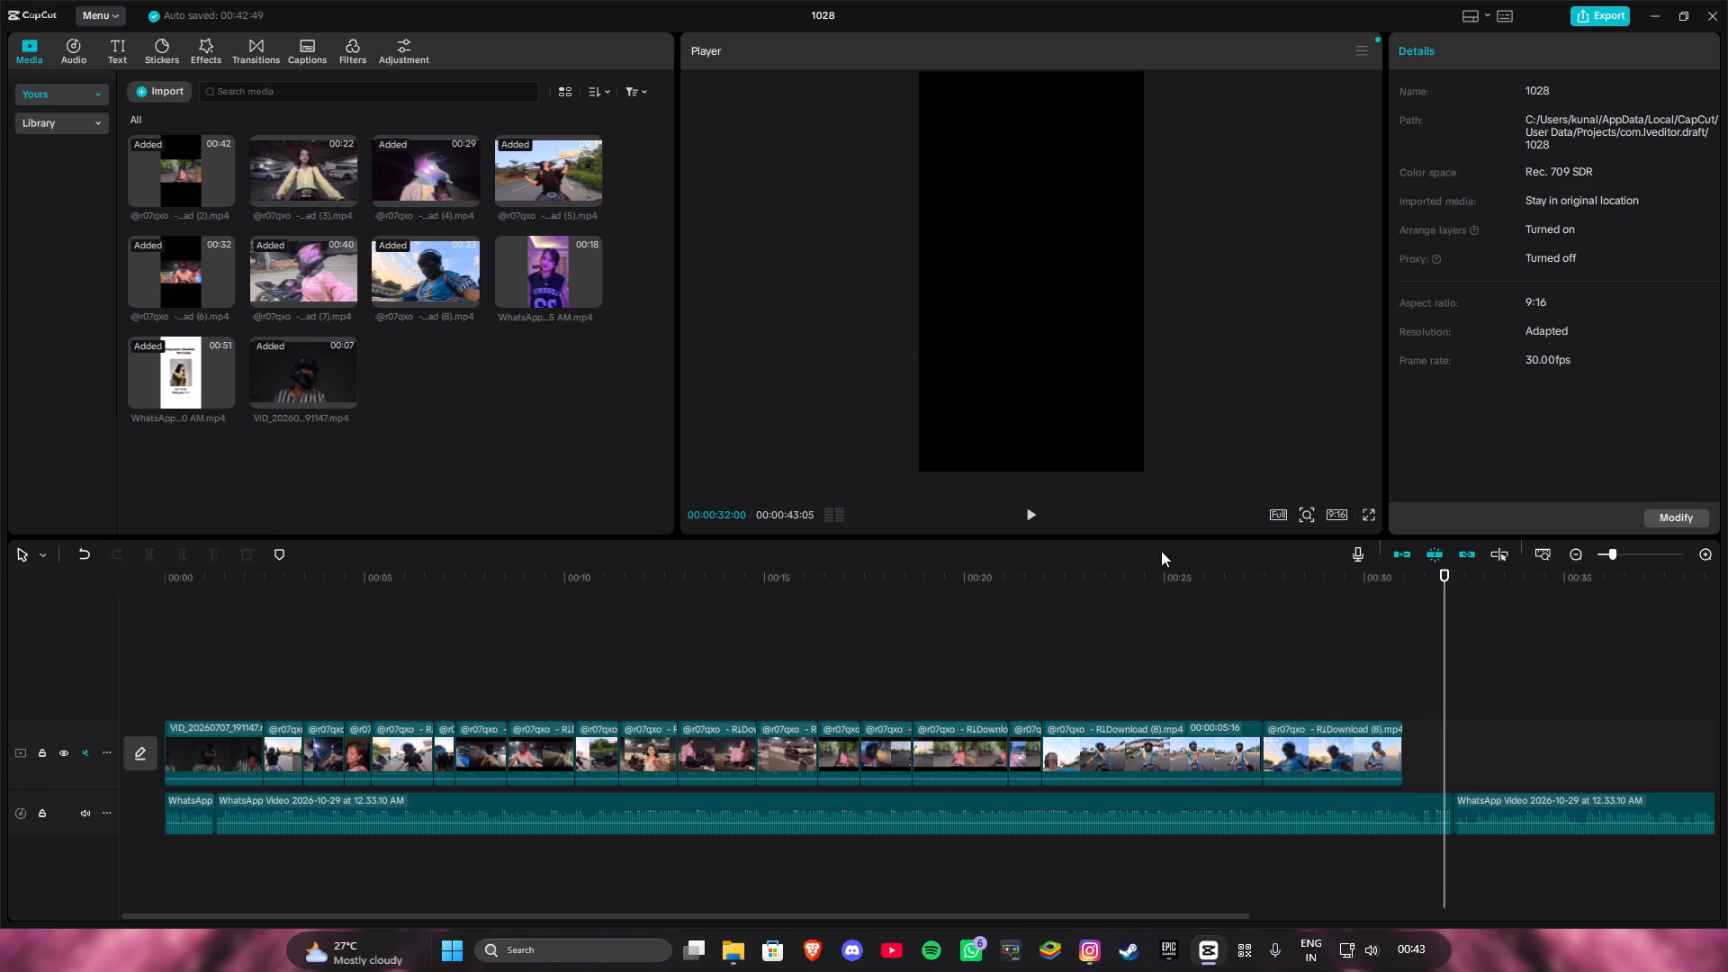
pyautogui.click(1030, 510)
pyautogui.click(1030, 509)
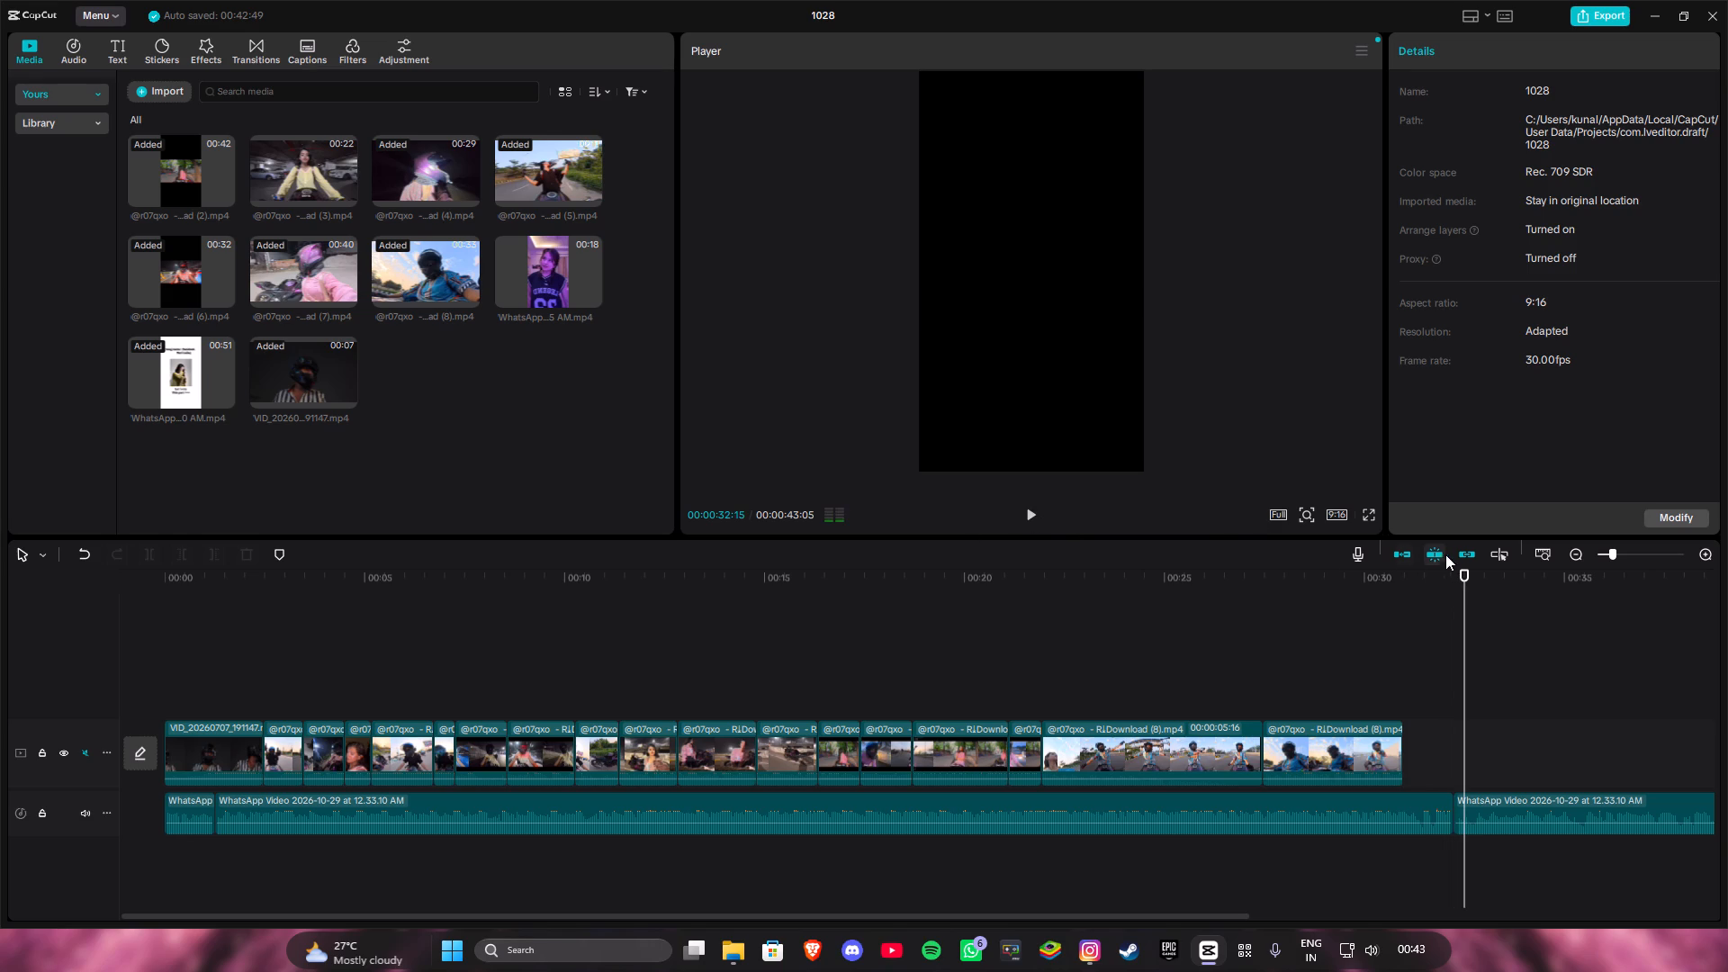
pyautogui.moveTo(1459, 573); pyautogui.dragTo(1069, 600)
pyautogui.click(1029, 525)
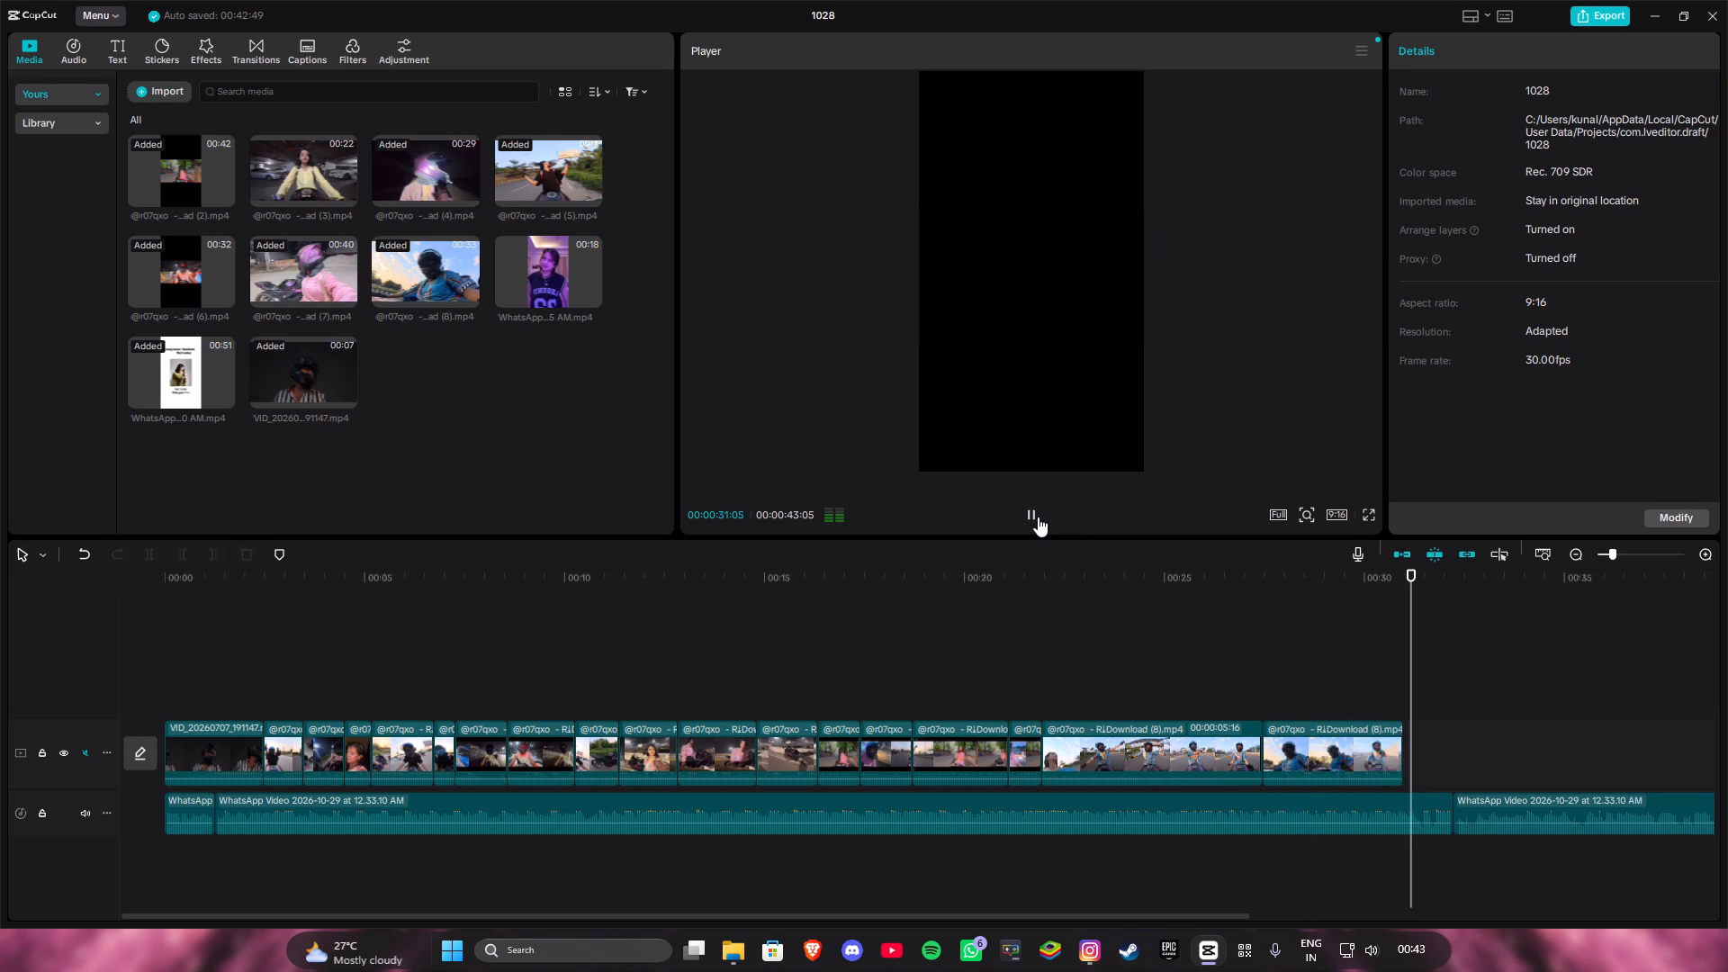
# Stop the playback and delete the leftover WhatsApp audio section that follows the long audio section.
pyautogui.click(1038, 517)
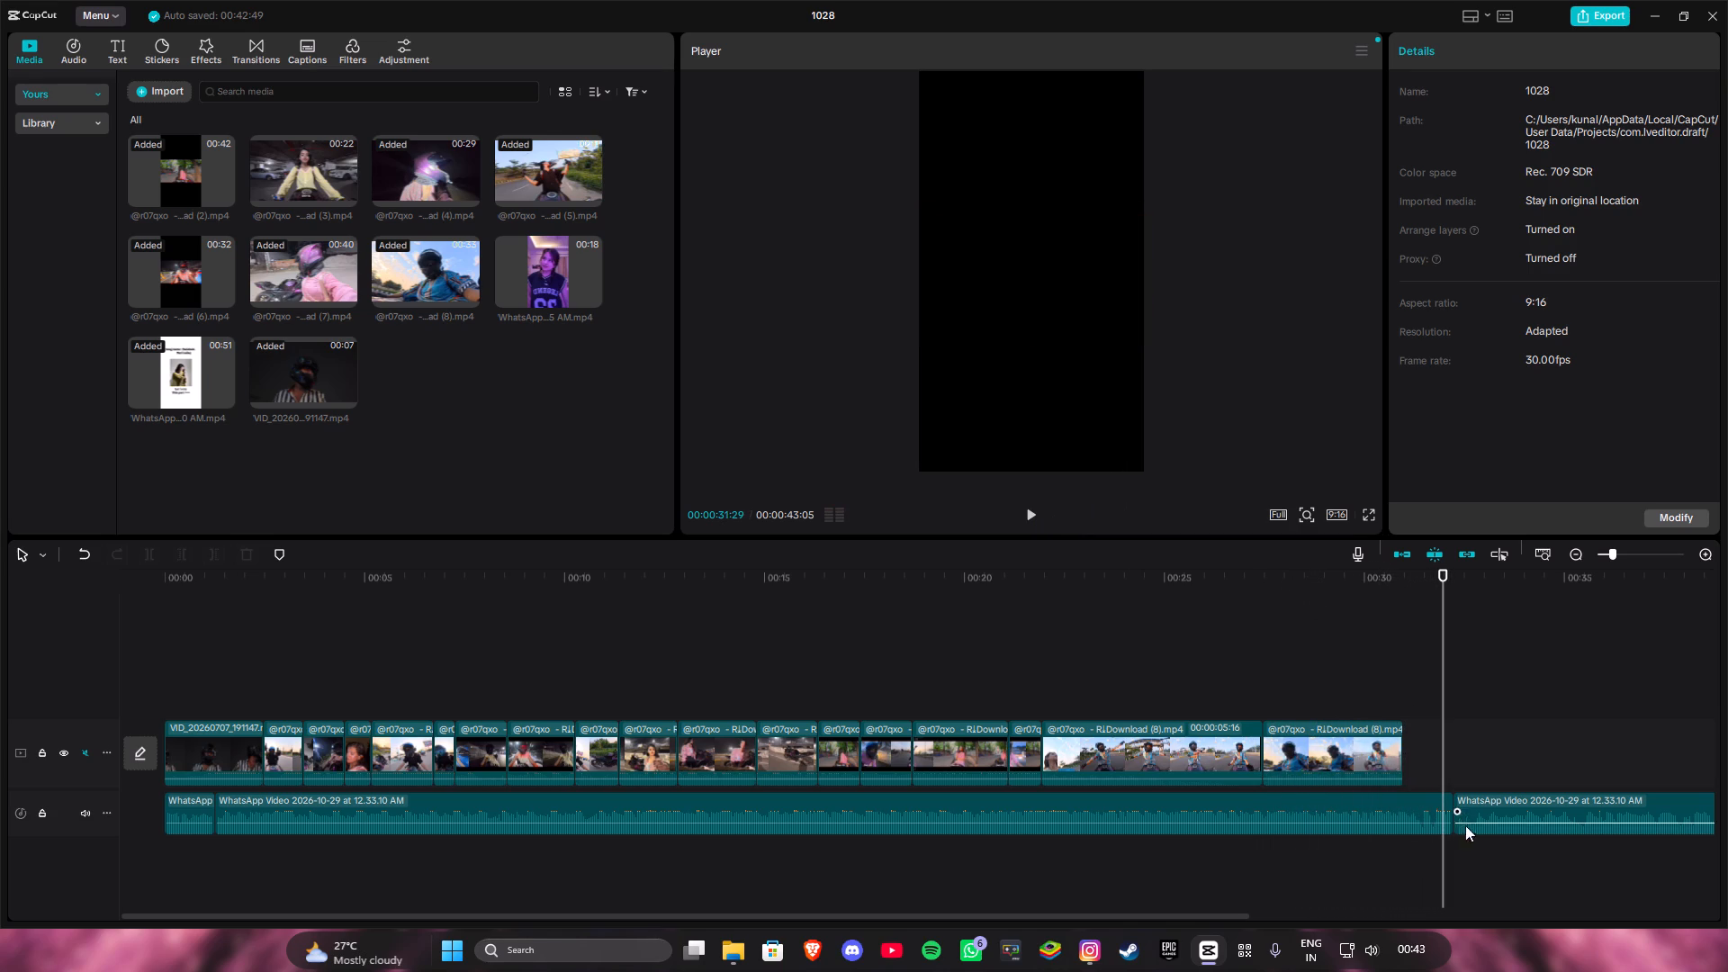
pyautogui.click(1485, 822)
pyautogui.click(251, 554)
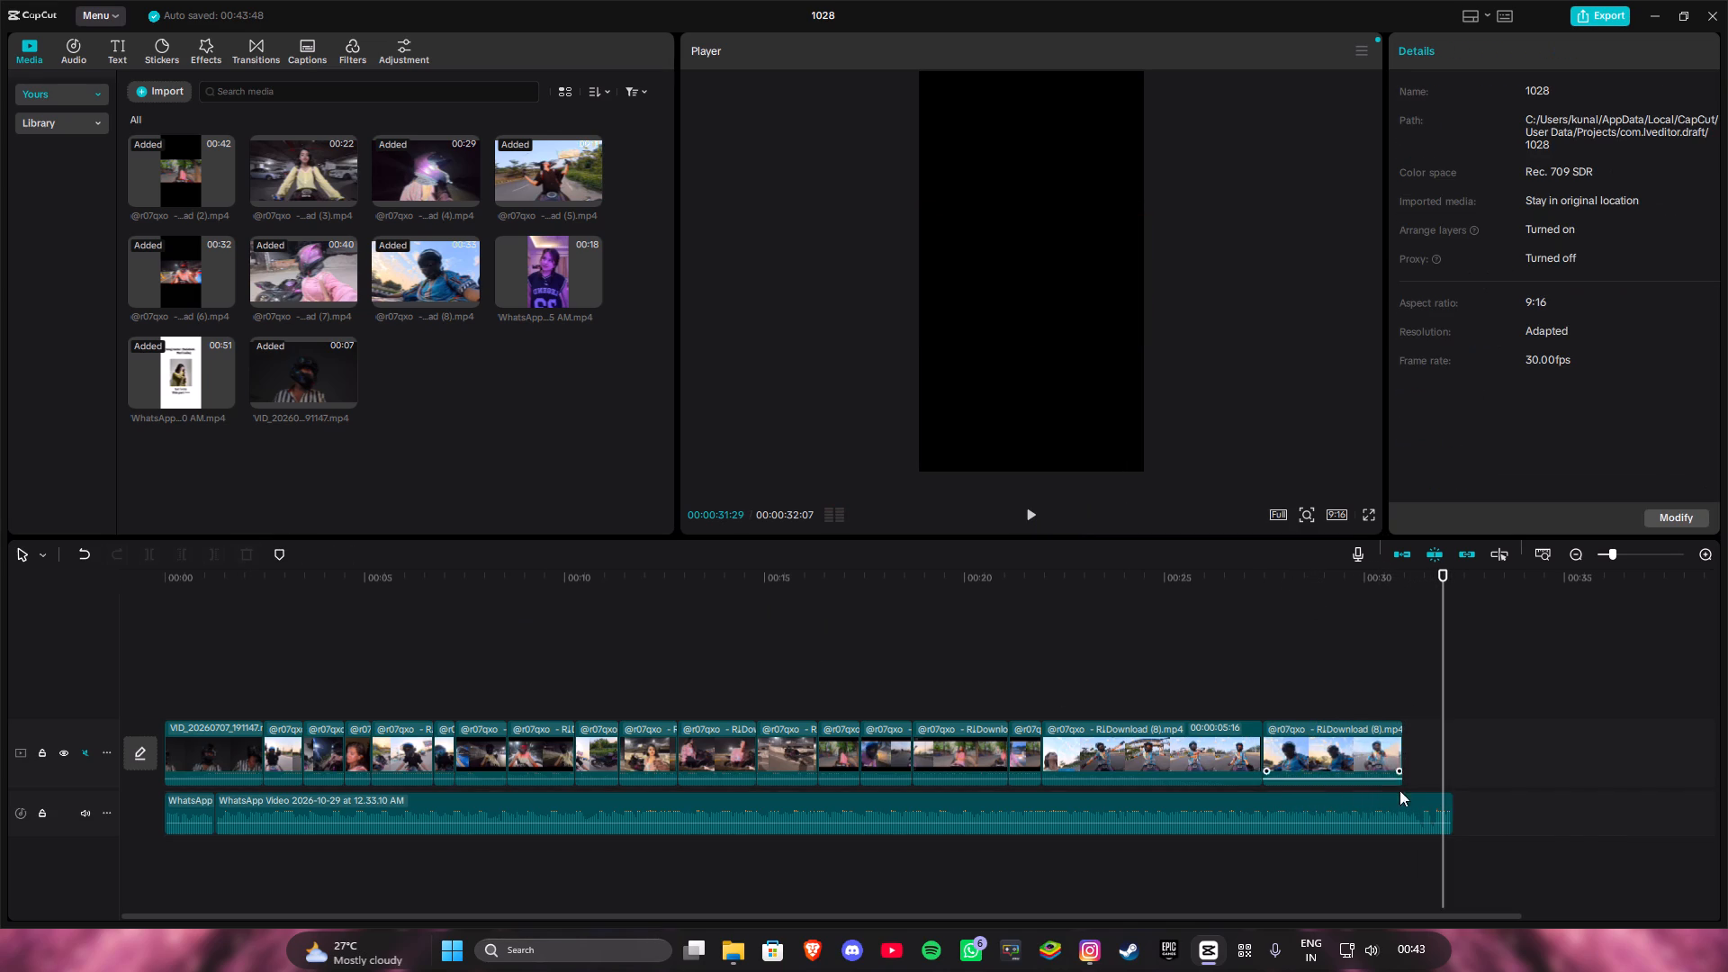
# Play the end of the remaining audio and replay the montage from the start to check the opening cuts against the sound.
pyautogui.click(1406, 817)
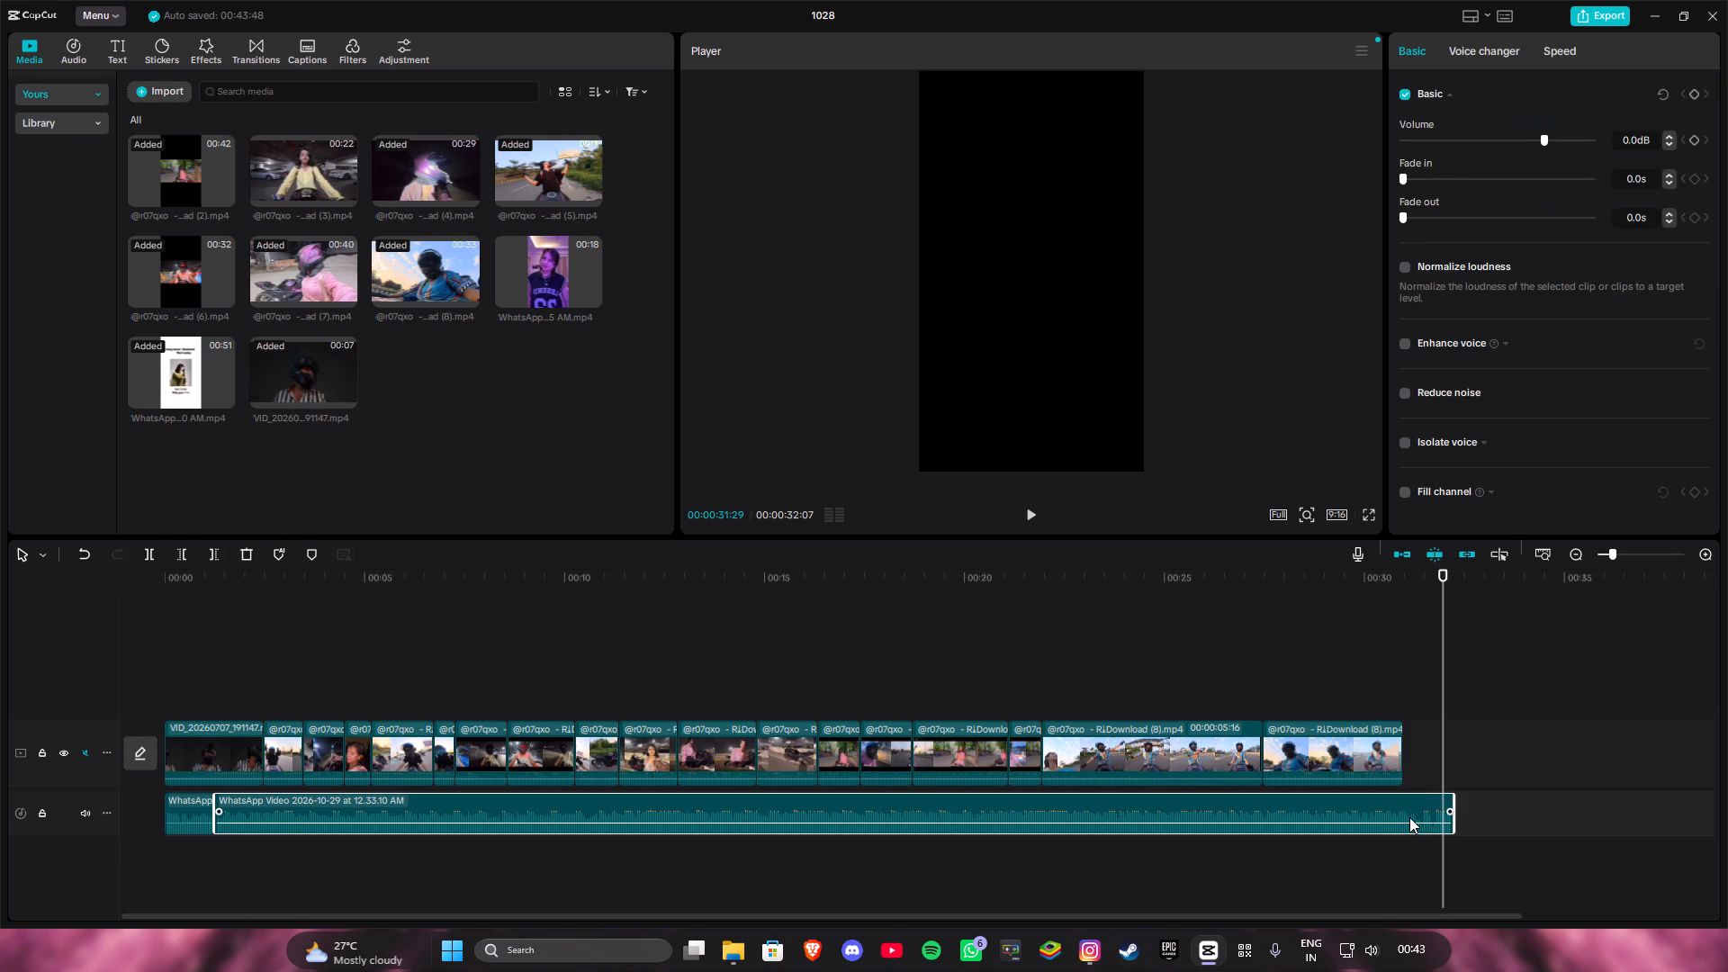
pyautogui.moveTo(1431, 583); pyautogui.dragTo(1419, 582)
pyautogui.click(1024, 514)
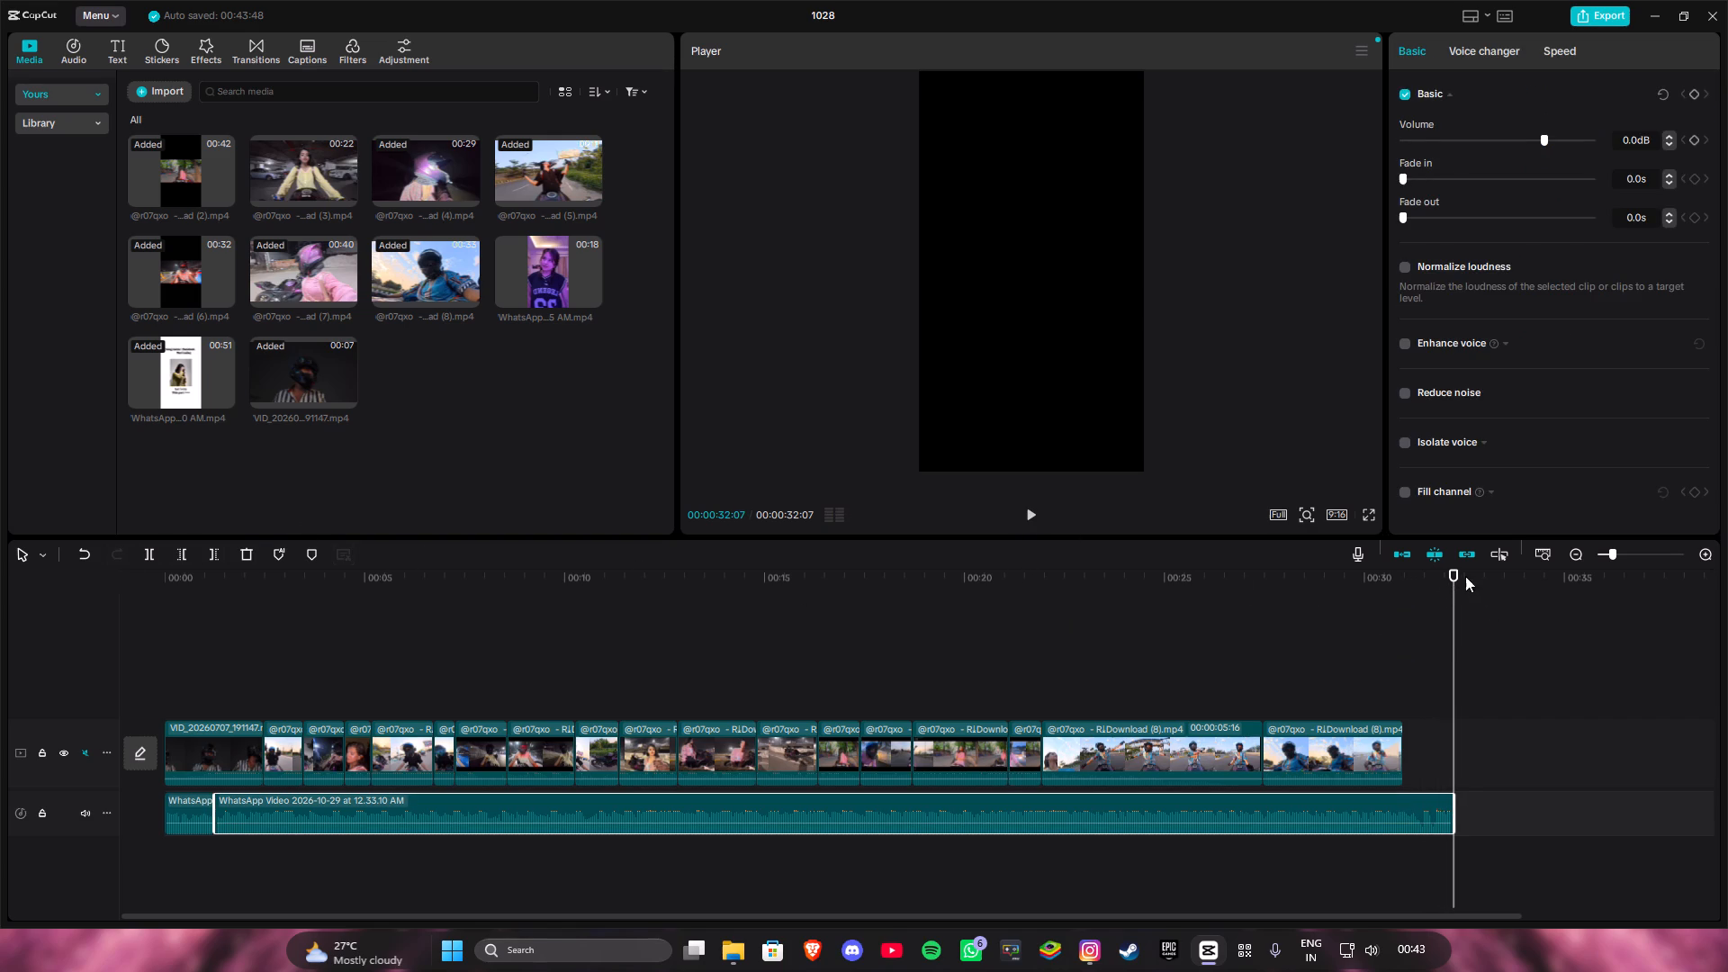
pyautogui.moveTo(1457, 571); pyautogui.dragTo(0, 562)
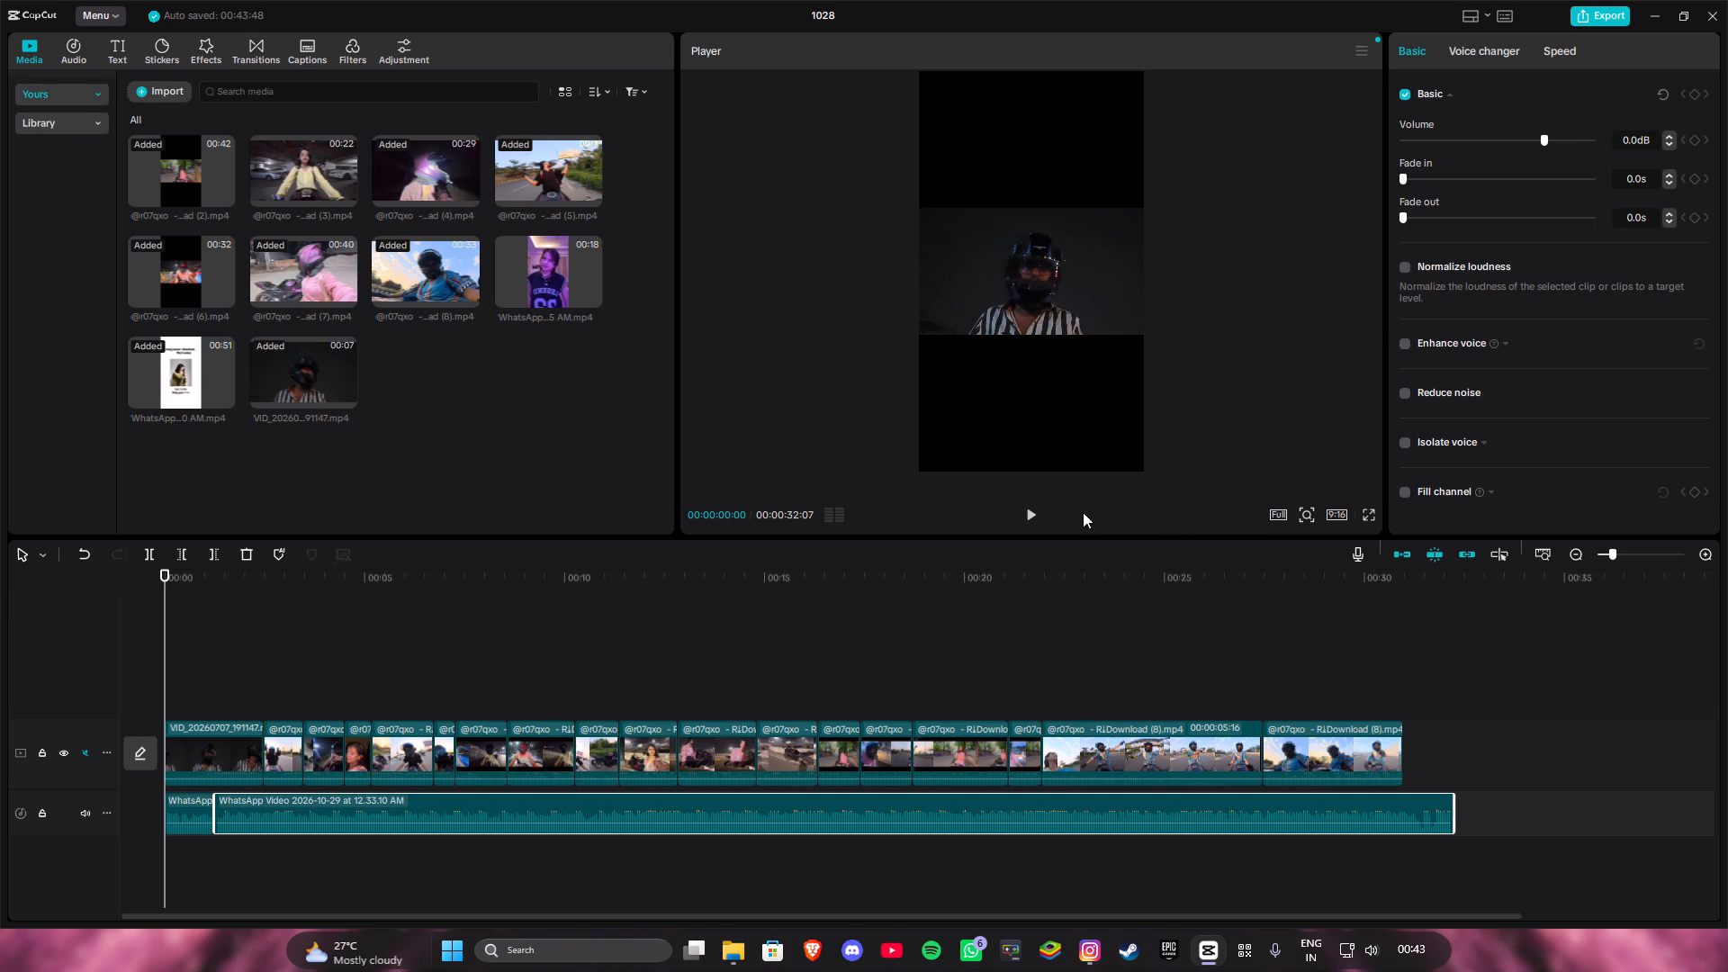
pyautogui.click(1032, 508)
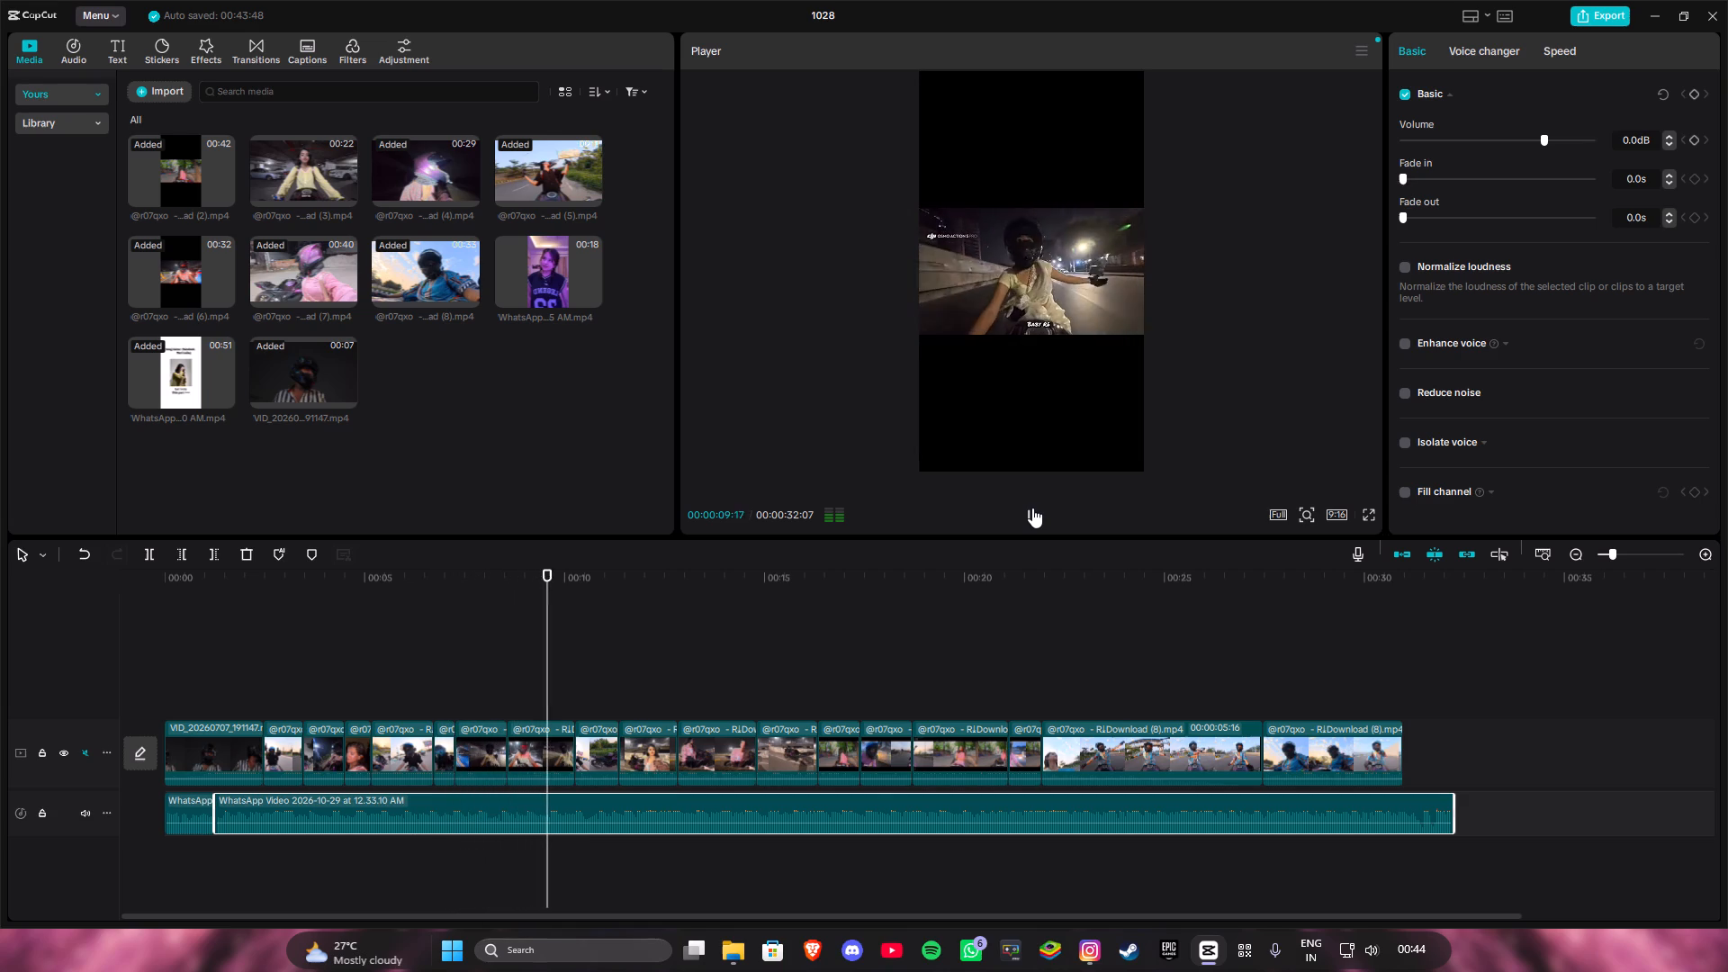
pyautogui.moveTo(583, 574); pyautogui.dragTo(0, 574)
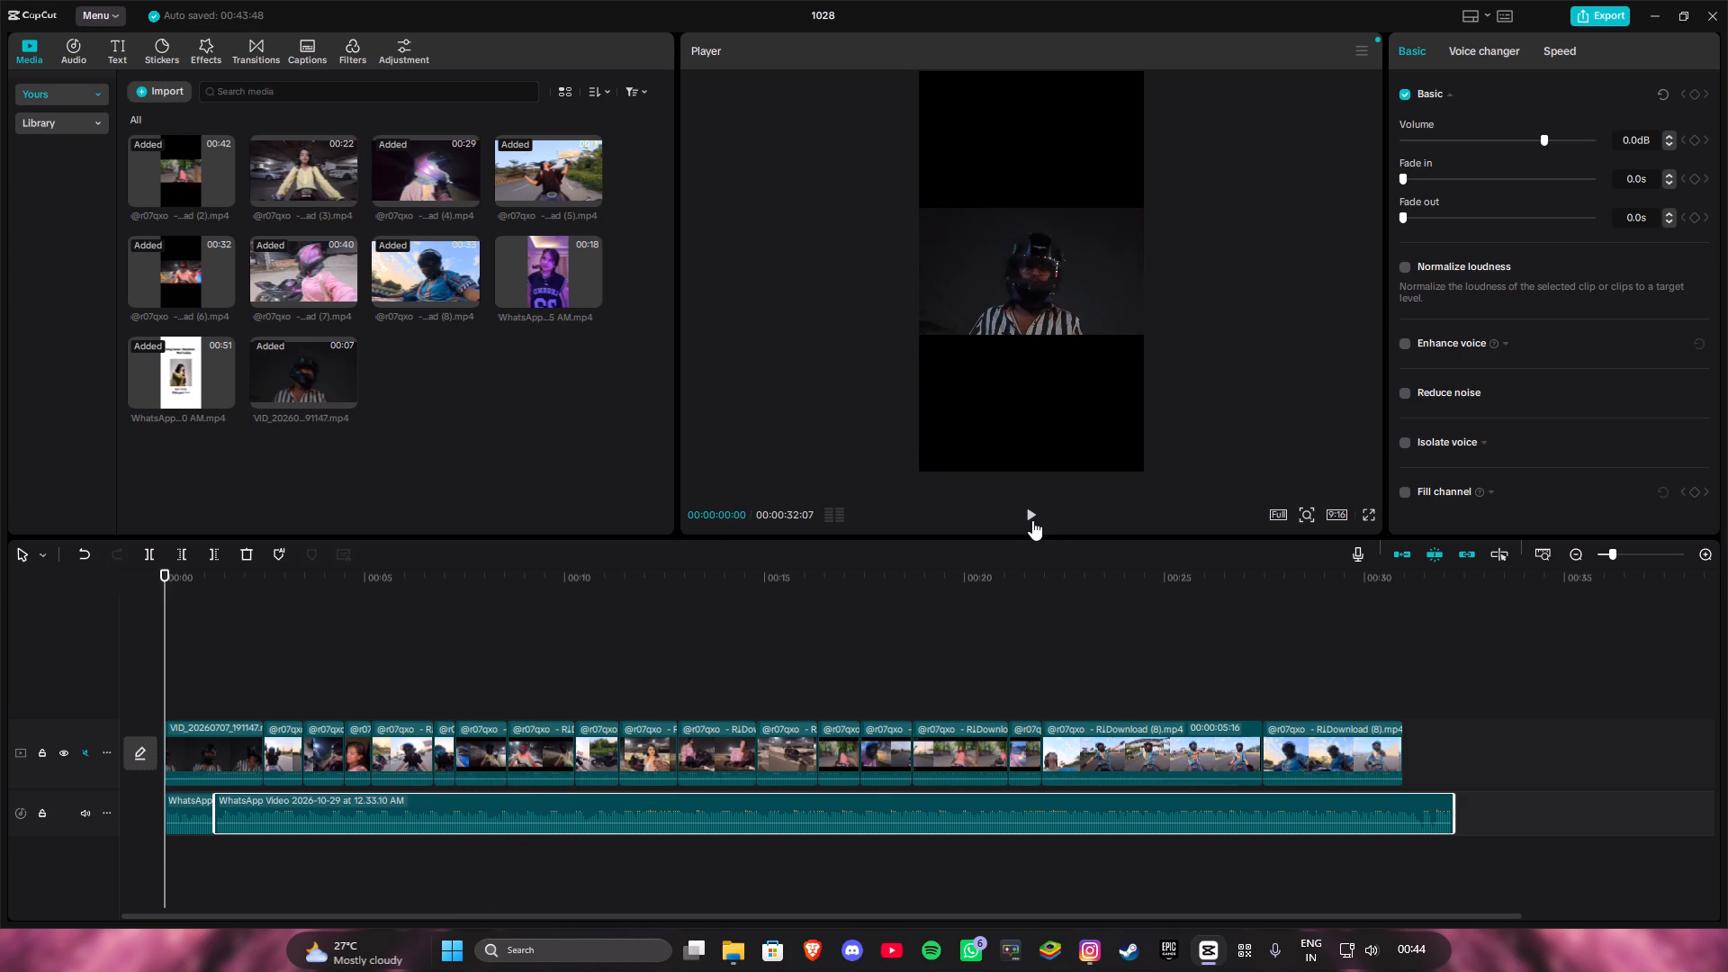
pyautogui.click(1032, 520)
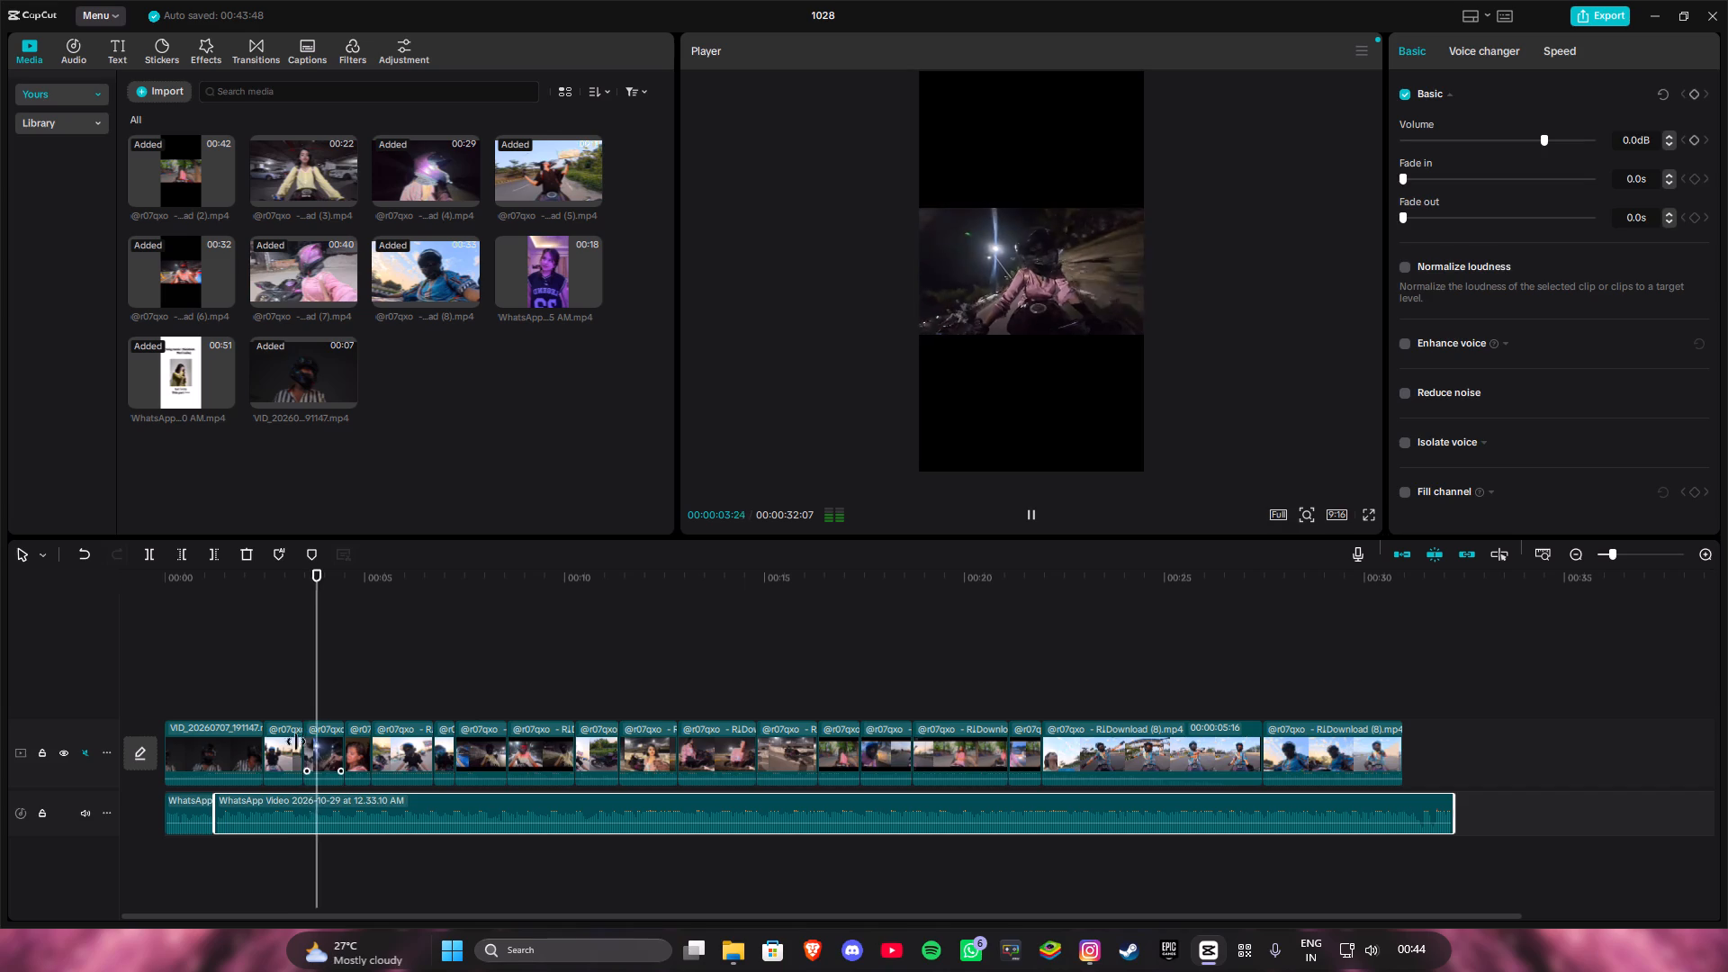
# Extend the end of the opening helmet clip slightly so it lasts about 2.6 seconds.
pyautogui.click(239, 750)
pyautogui.click(1036, 516)
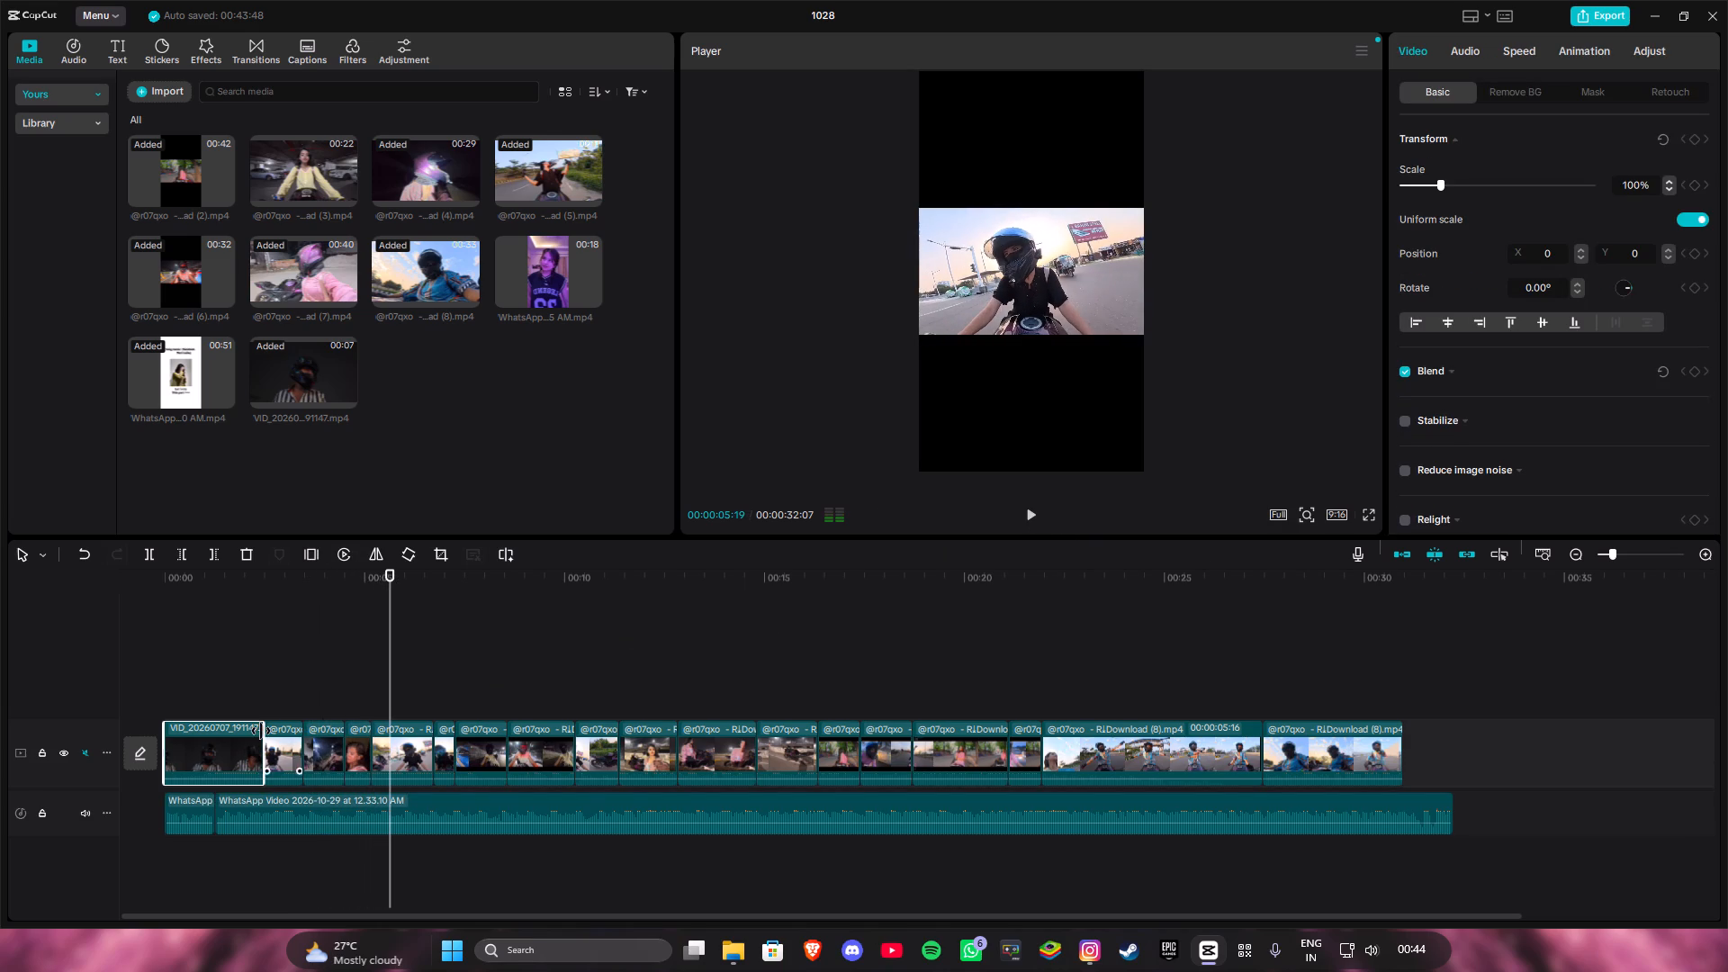
pyautogui.click(268, 742)
pyautogui.click(261, 742)
pyautogui.click(230, 743)
pyautogui.moveTo(264, 742); pyautogui.dragTo(263, 742)
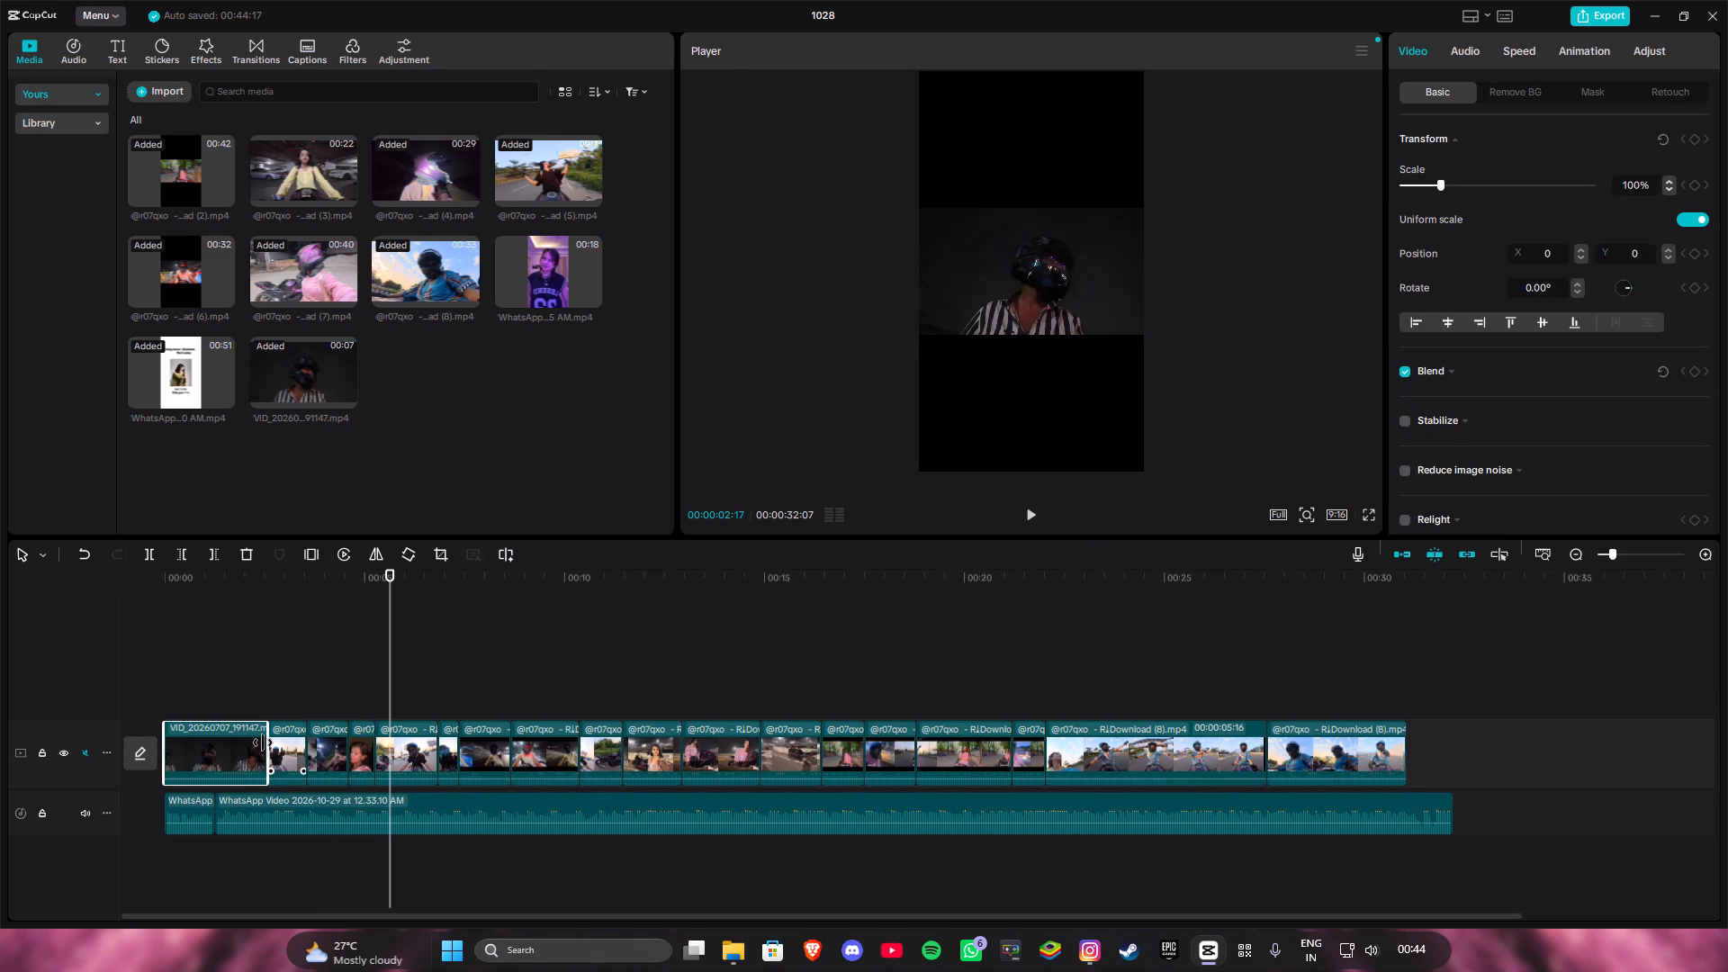
# Trim the end of the opening helmet clip to about 2.2 seconds and replay the montage from the start.
pyautogui.moveTo(263, 742); pyautogui.dragTo(249, 742)
pyautogui.moveTo(384, 580); pyautogui.dragTo(0, 620)
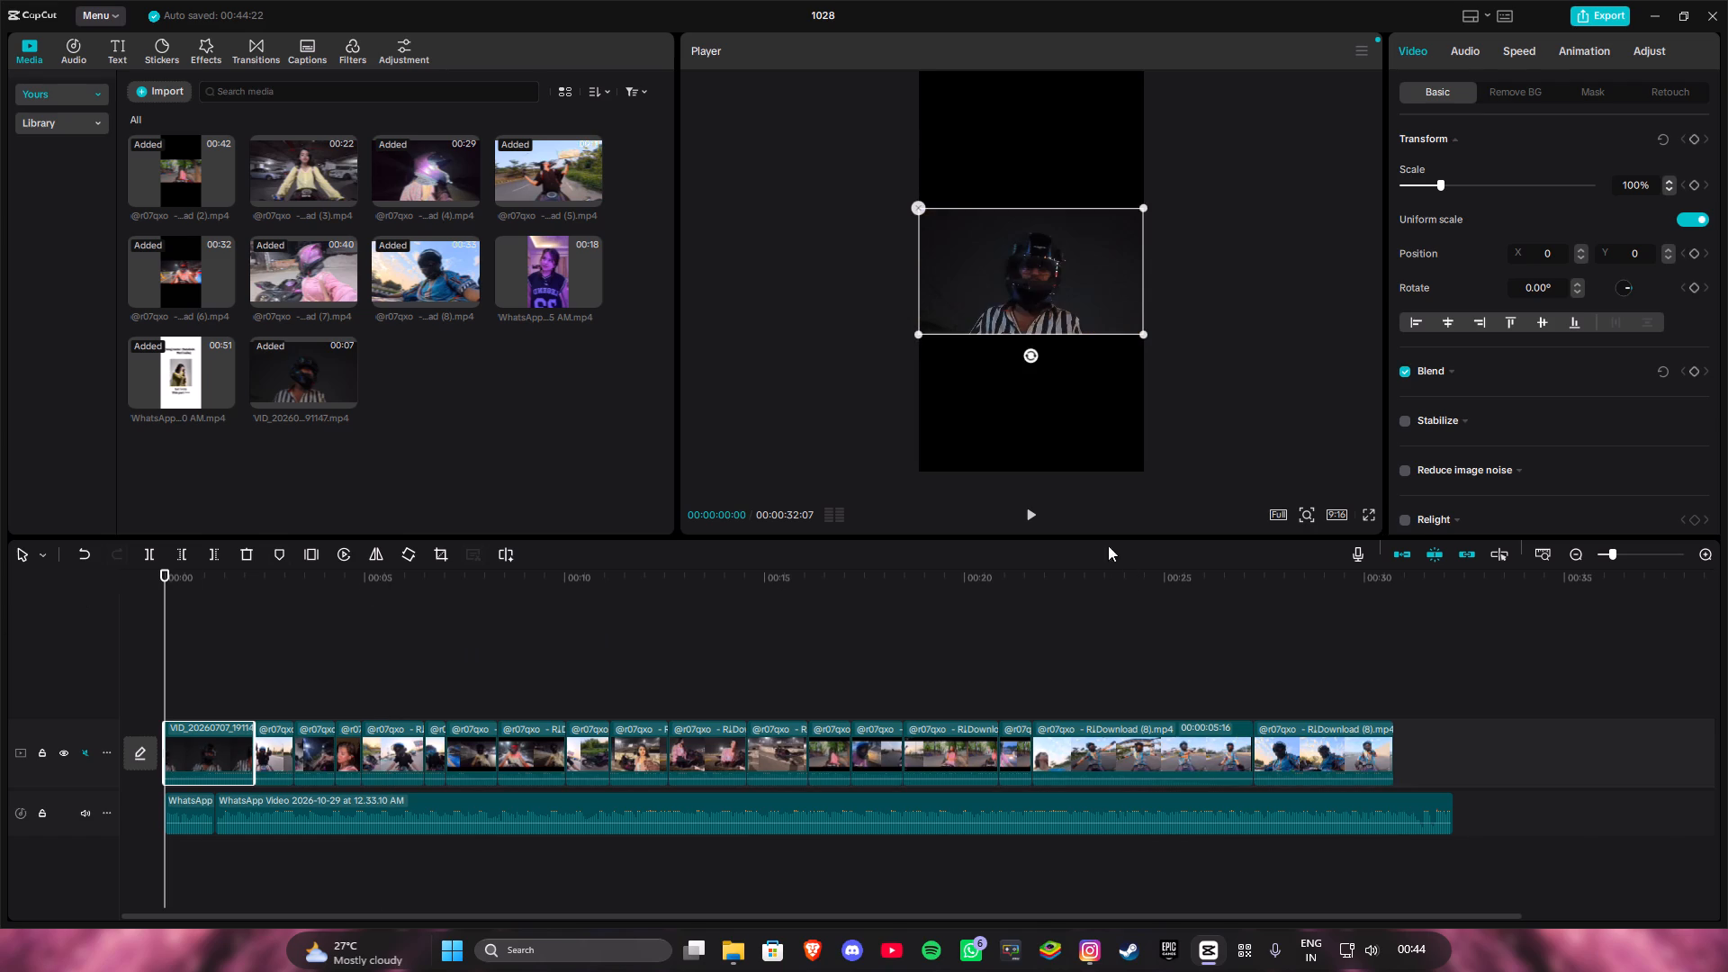
pyautogui.click(1031, 514)
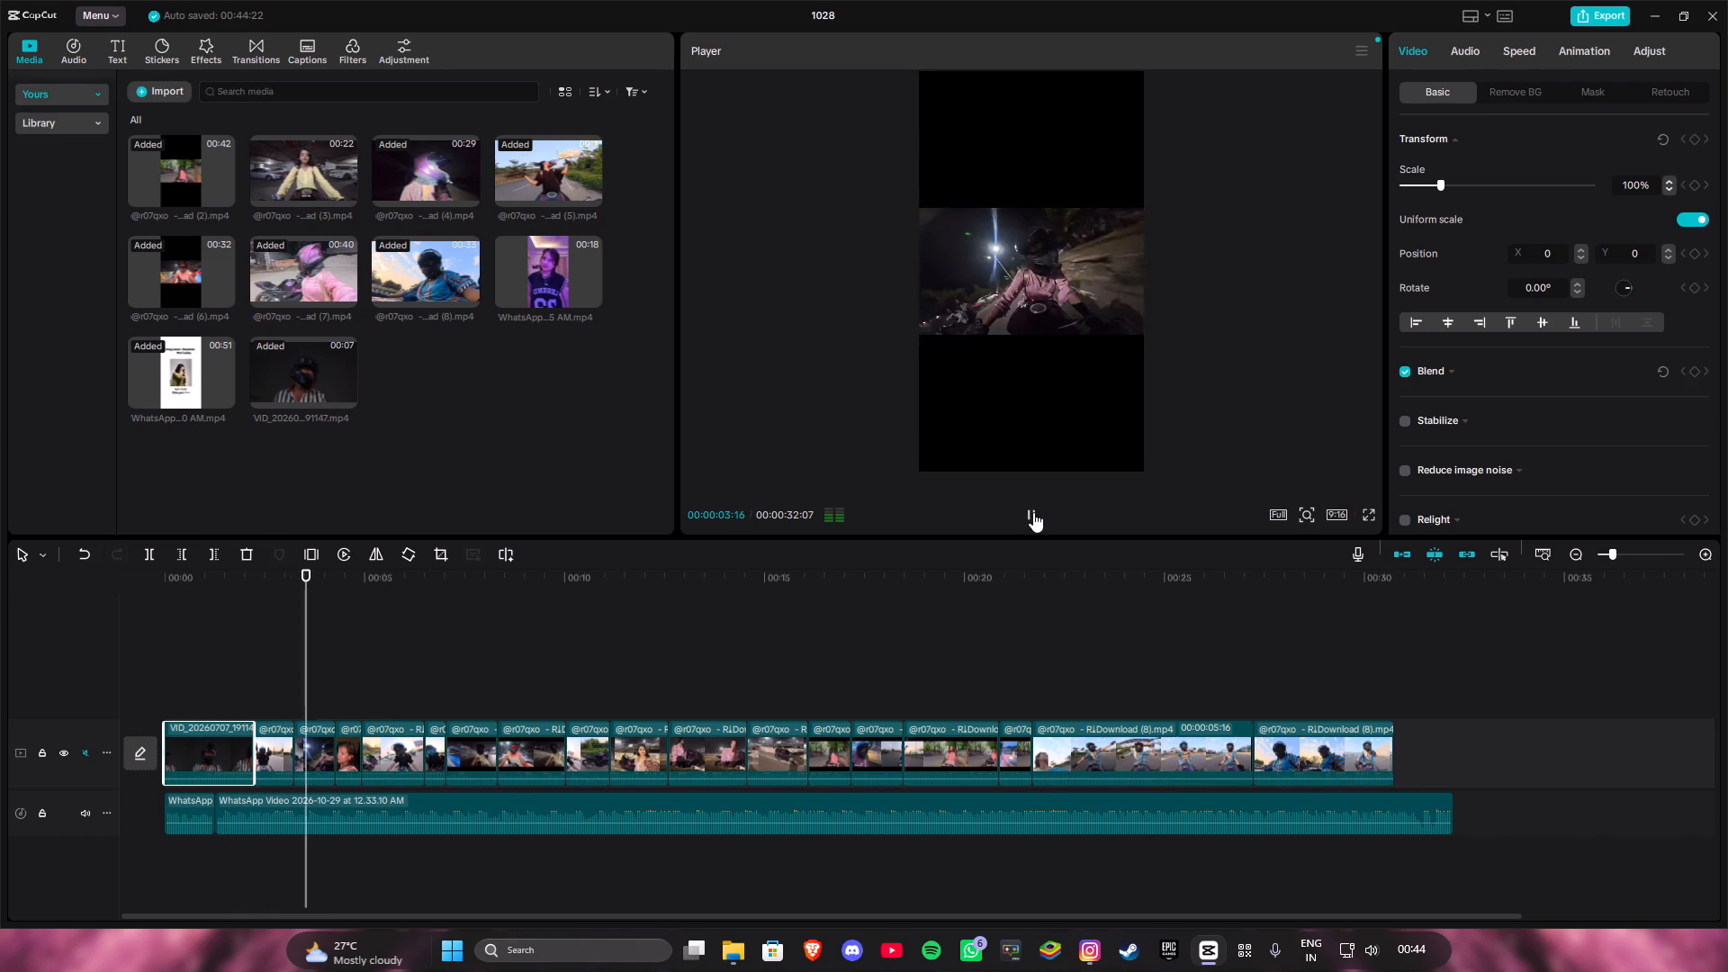
# Extend the start of the opening helmet clip by about 0.3 seconds to bring back earlier footage.
pyautogui.click(204, 731)
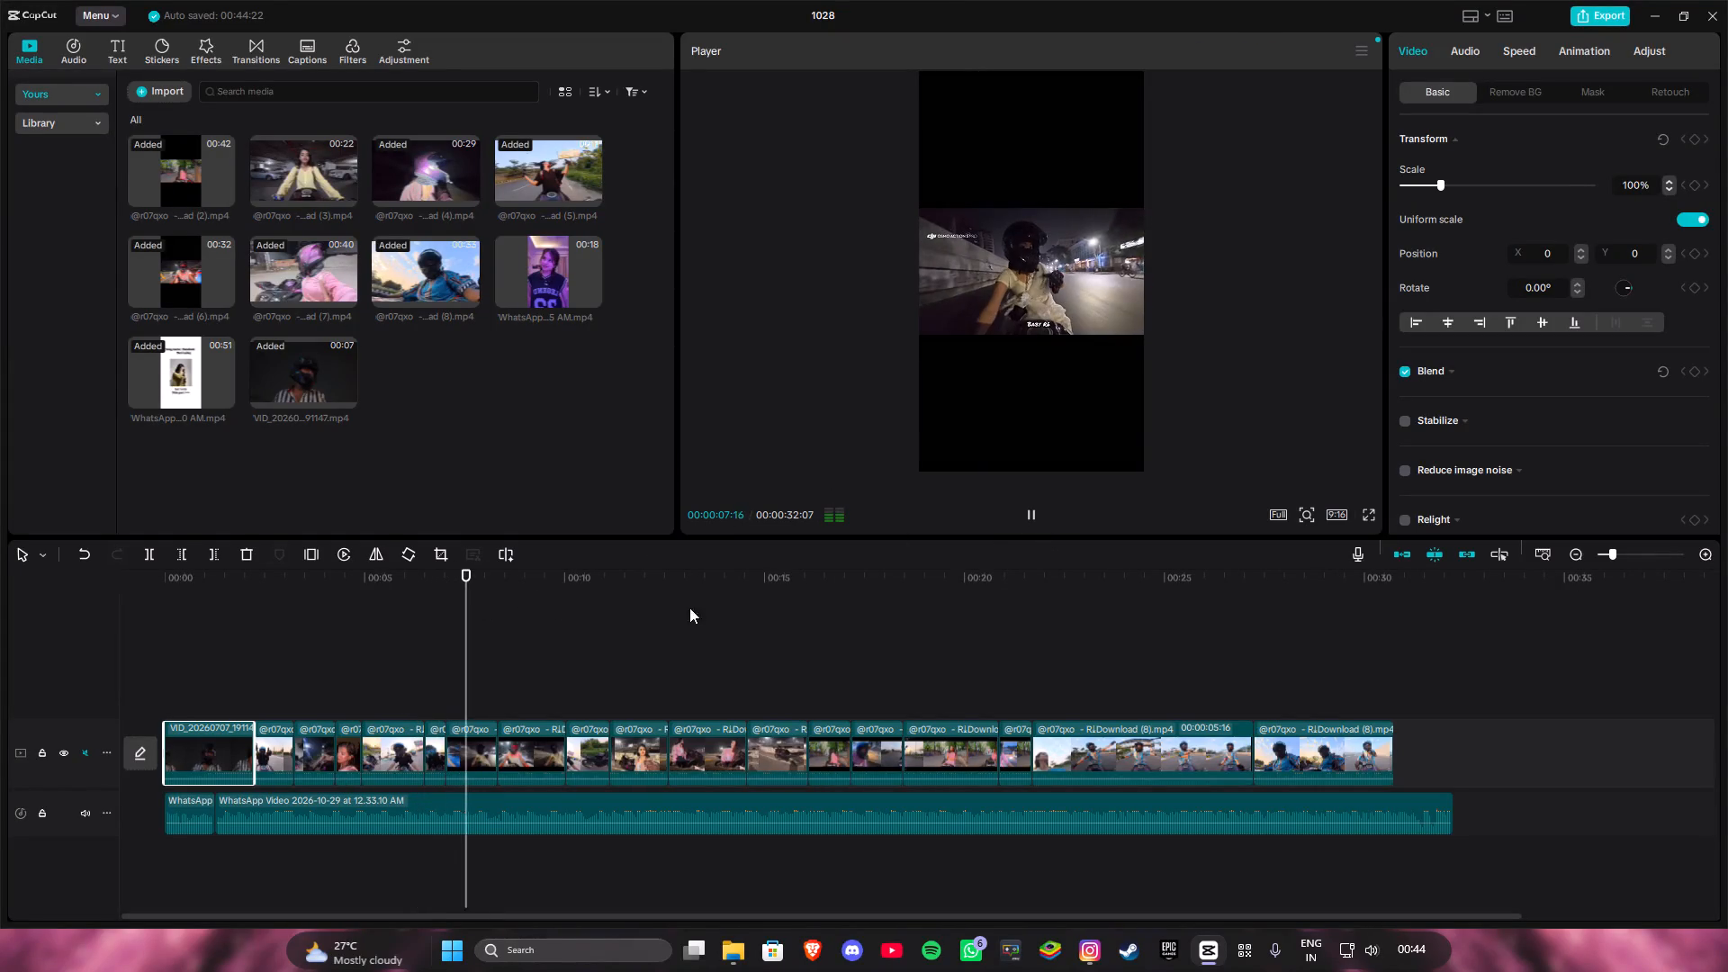
pyautogui.click(216, 774)
pyautogui.click(228, 734)
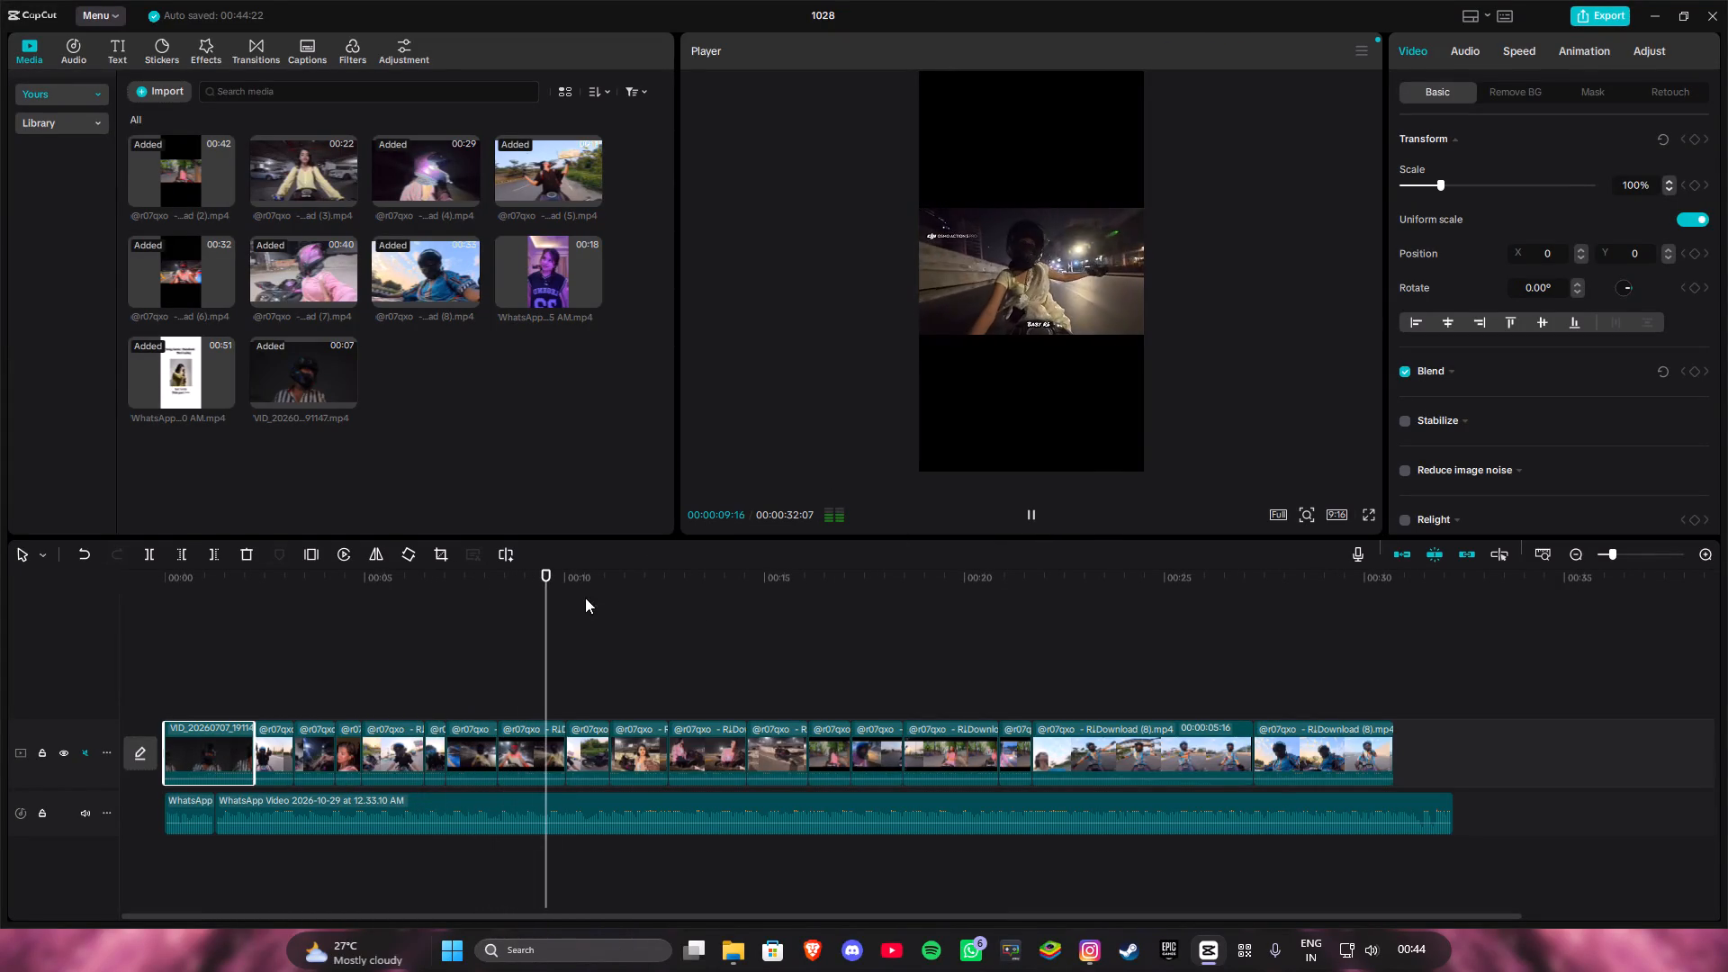
pyautogui.moveTo(555, 599); pyautogui.dragTo(89, 690)
pyautogui.moveTo(162, 739); pyautogui.dragTo(159, 739)
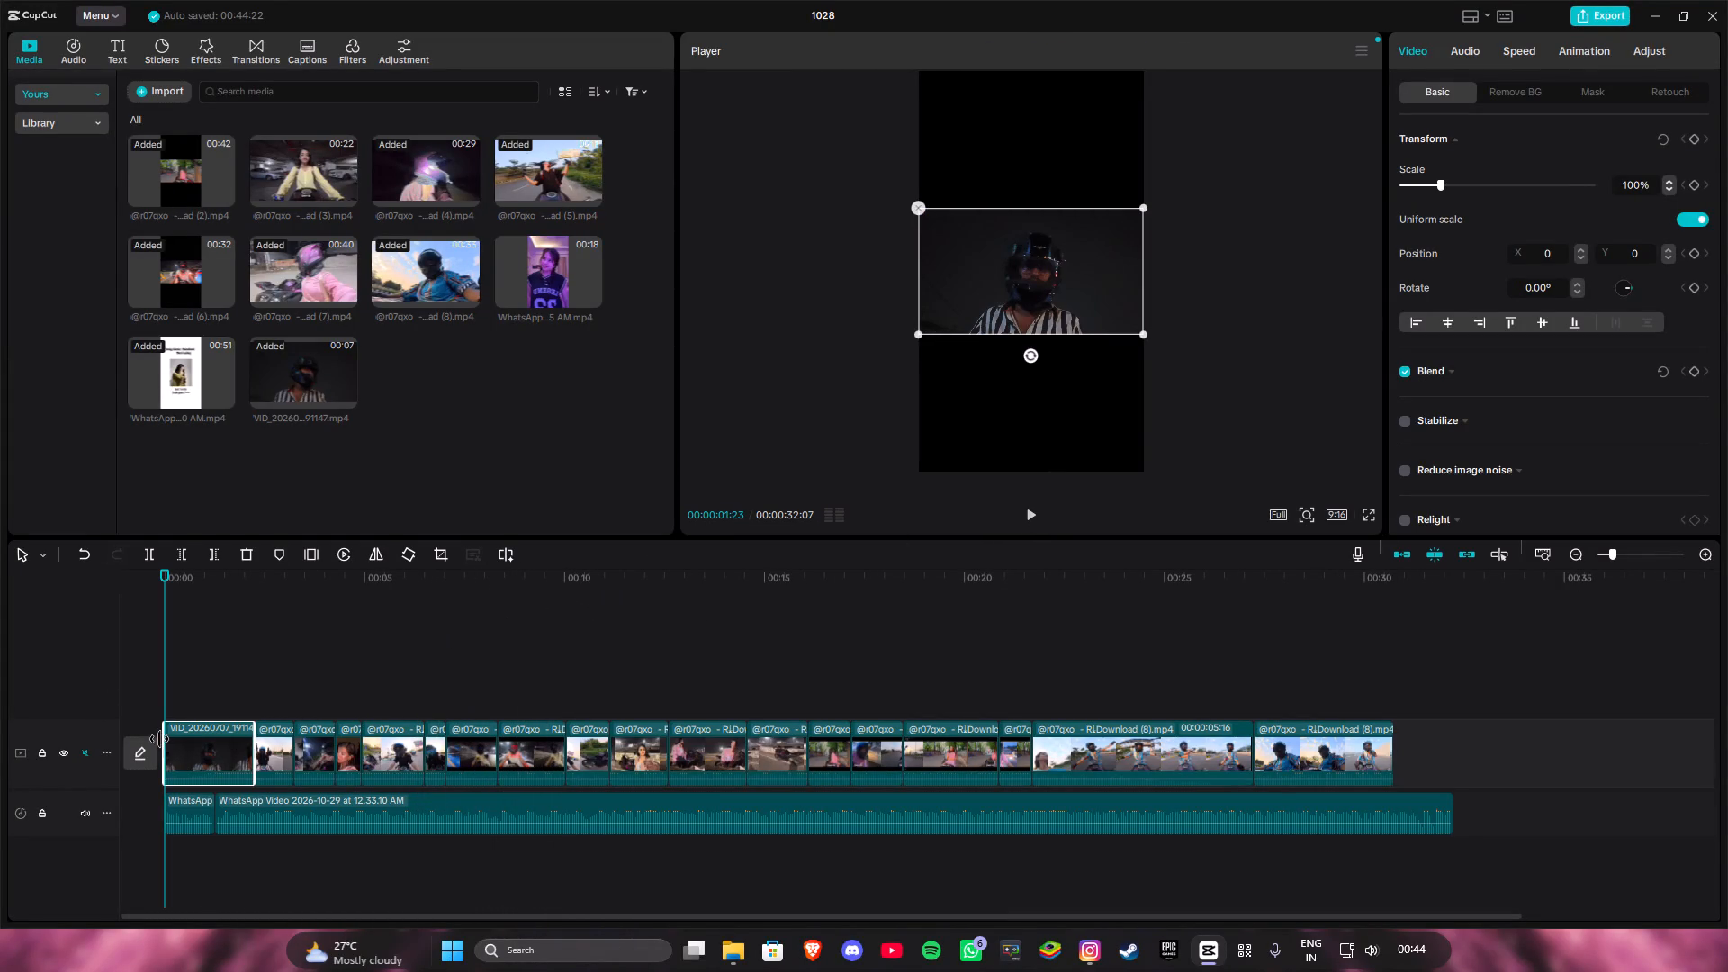
pyautogui.moveTo(159, 739); pyautogui.dragTo(152, 738)
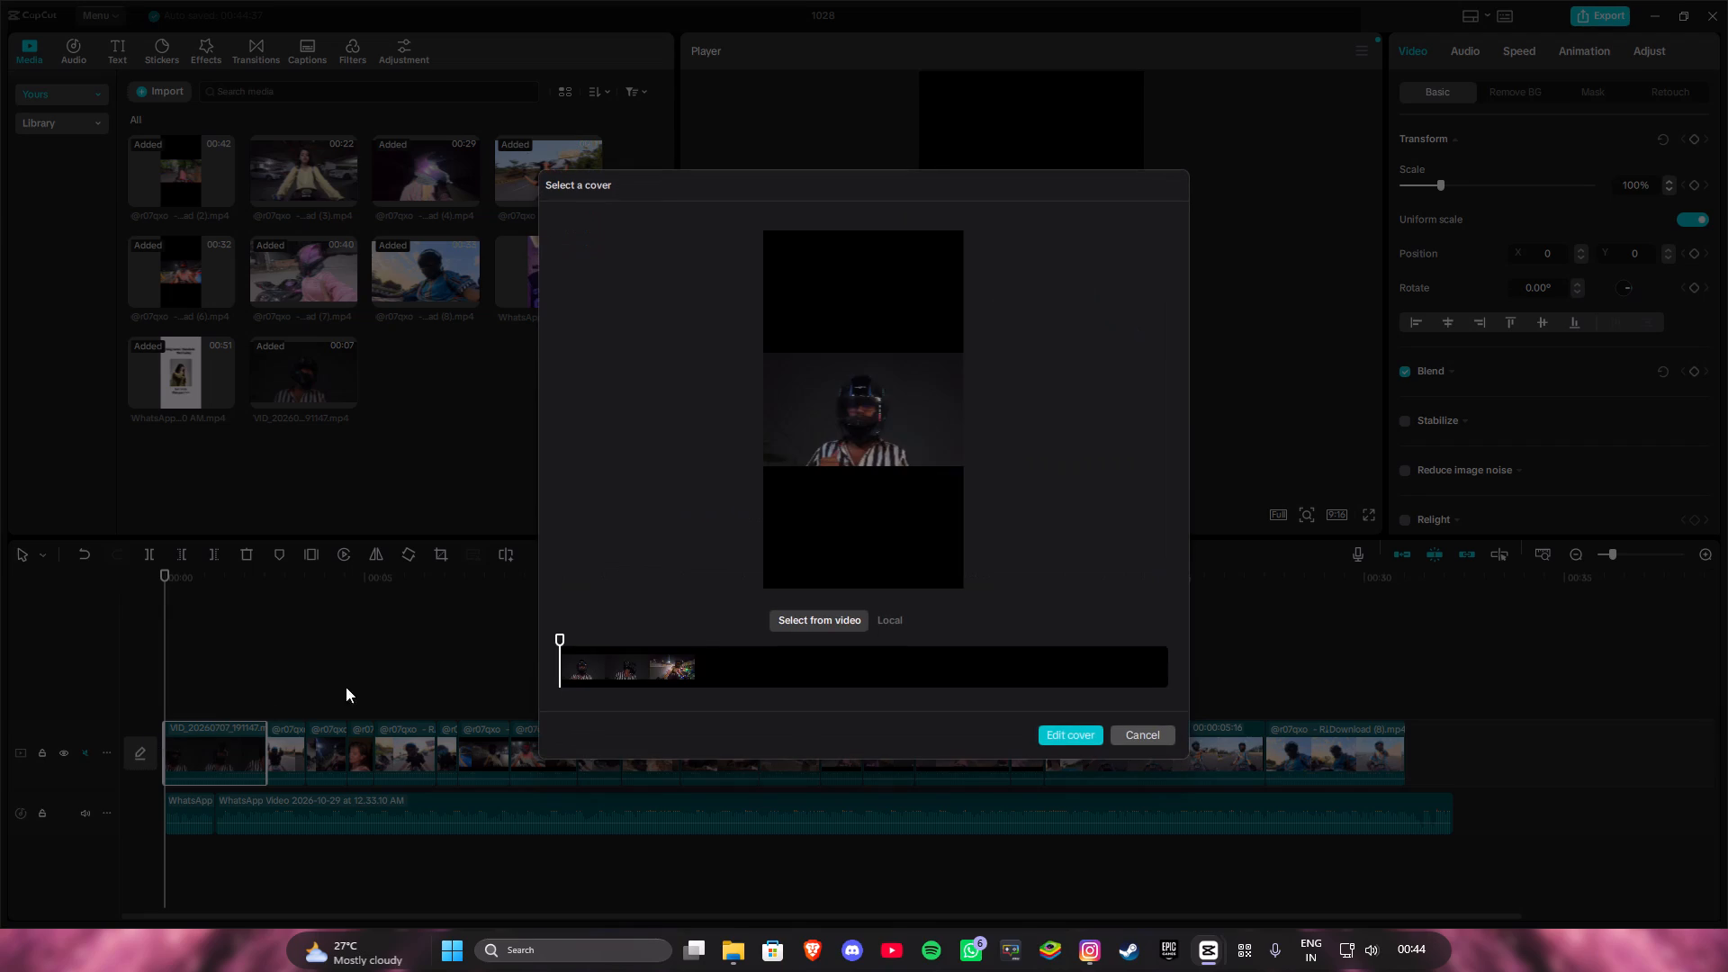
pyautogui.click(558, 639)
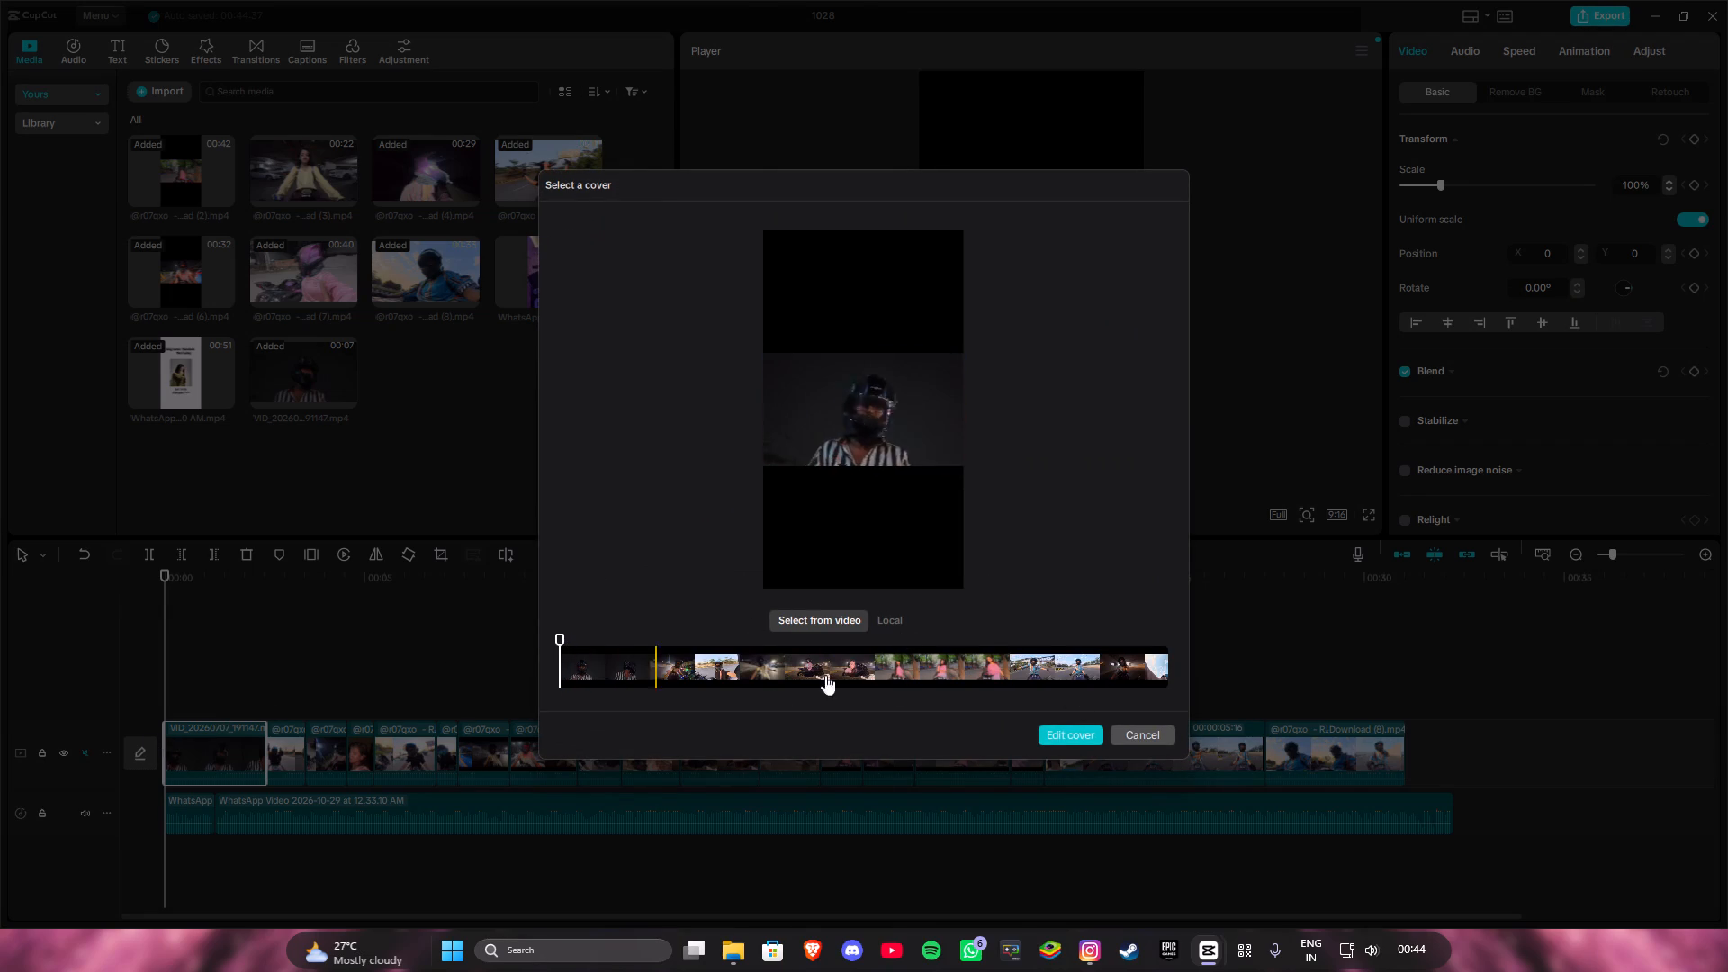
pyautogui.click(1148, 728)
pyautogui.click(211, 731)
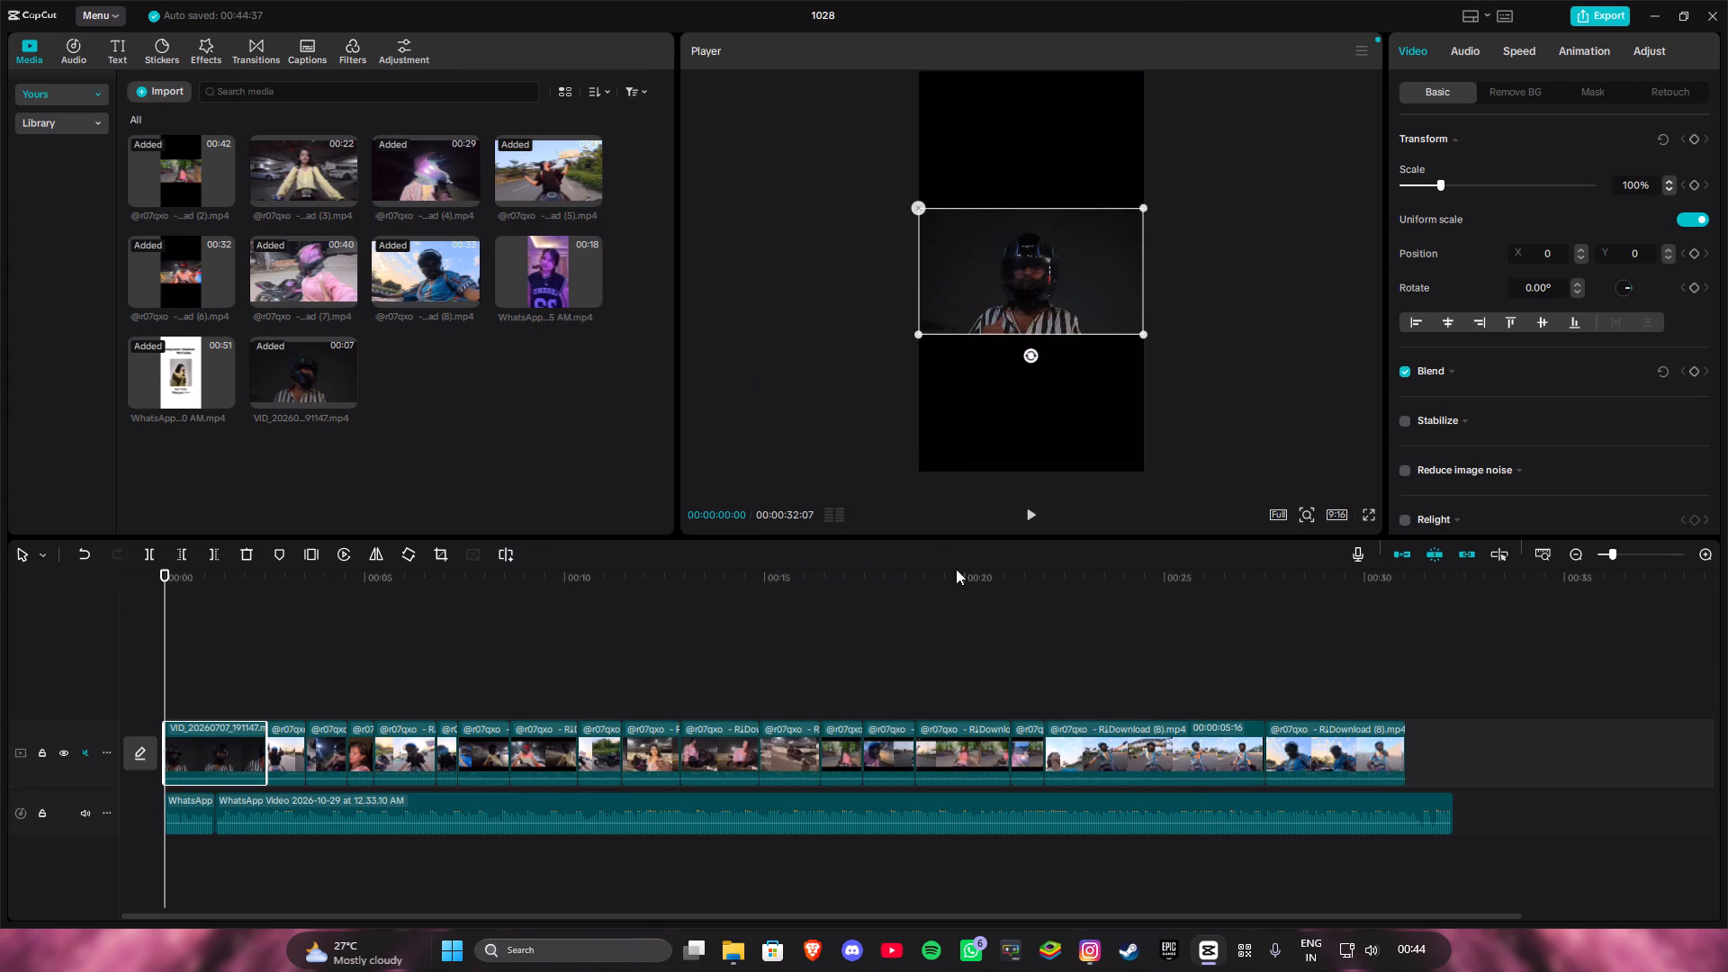
# Play the opening helmet clip and scrub back and forth through its first two seconds to examine the head turn against the audio cut.
pyautogui.click(1032, 519)
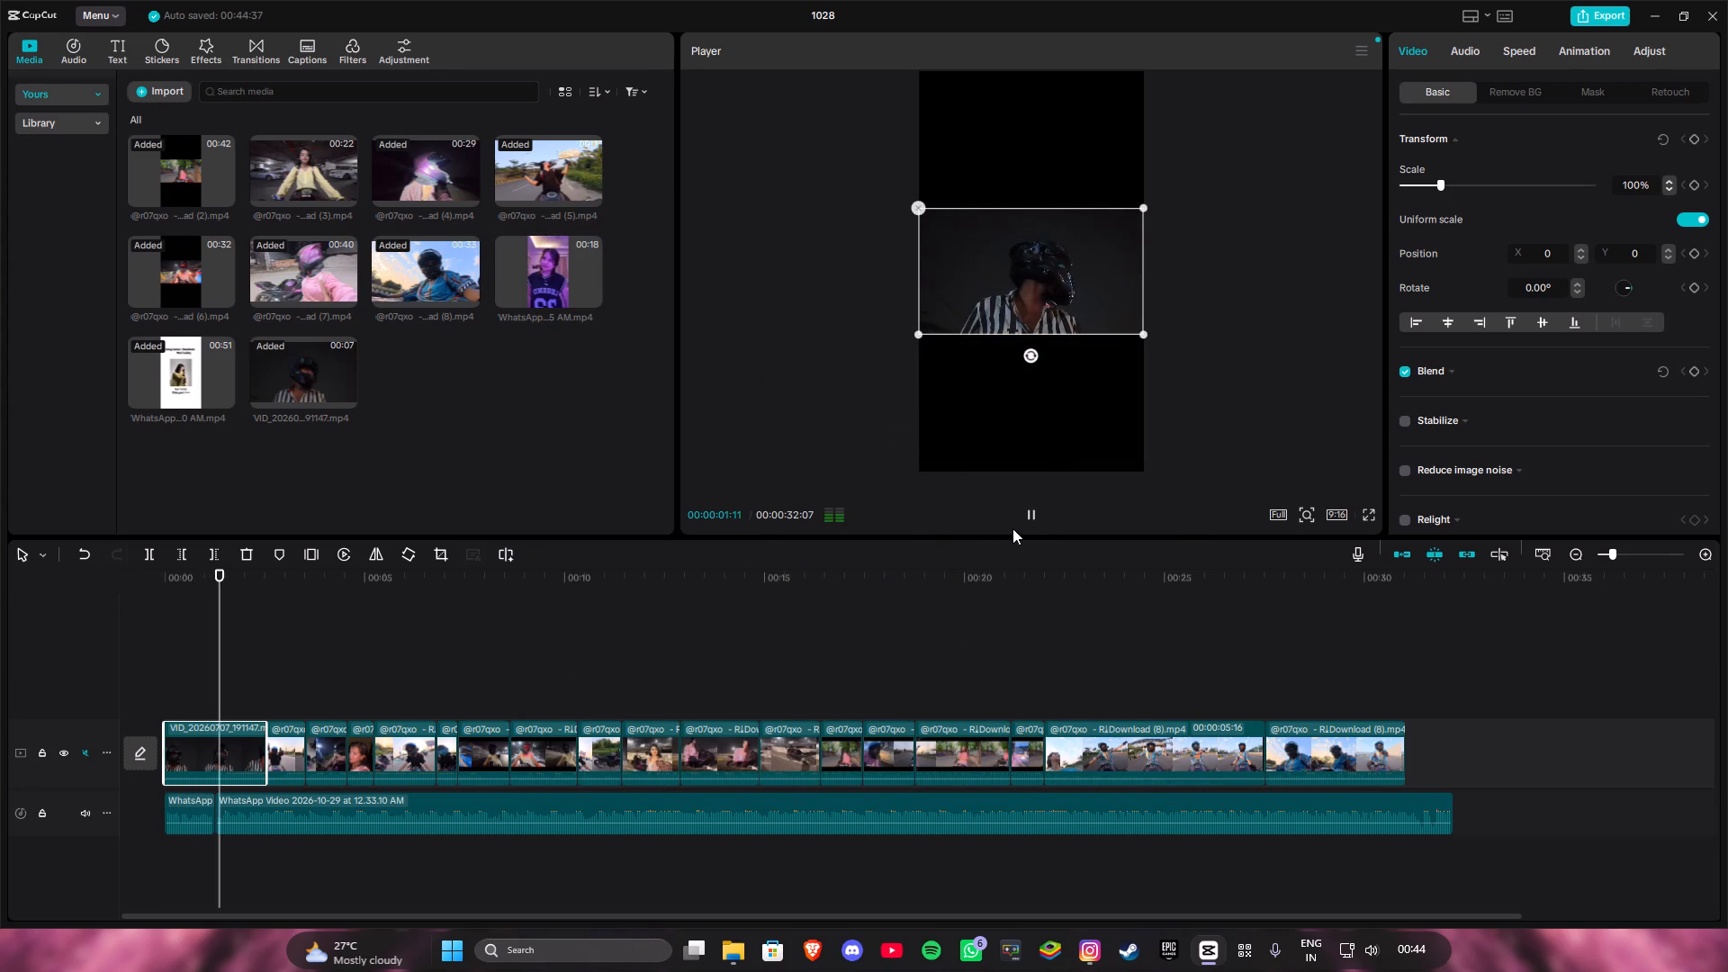
pyautogui.click(1014, 525)
pyautogui.click(1030, 509)
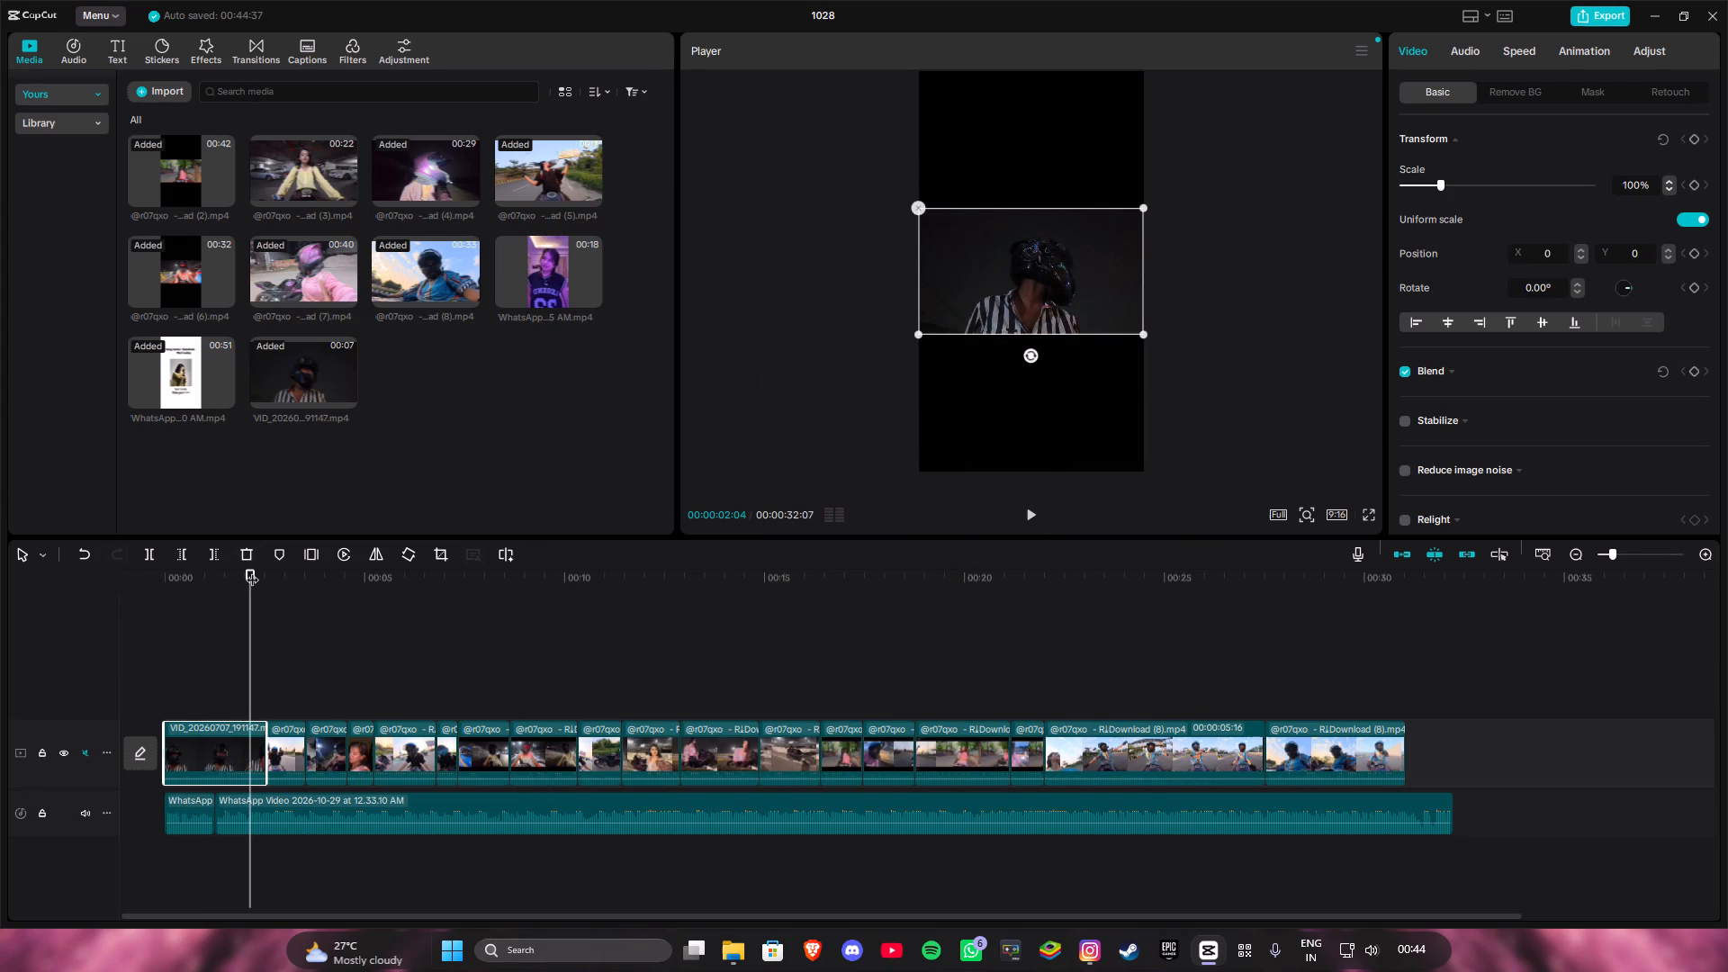
pyautogui.moveTo(252, 571); pyautogui.dragTo(199, 570)
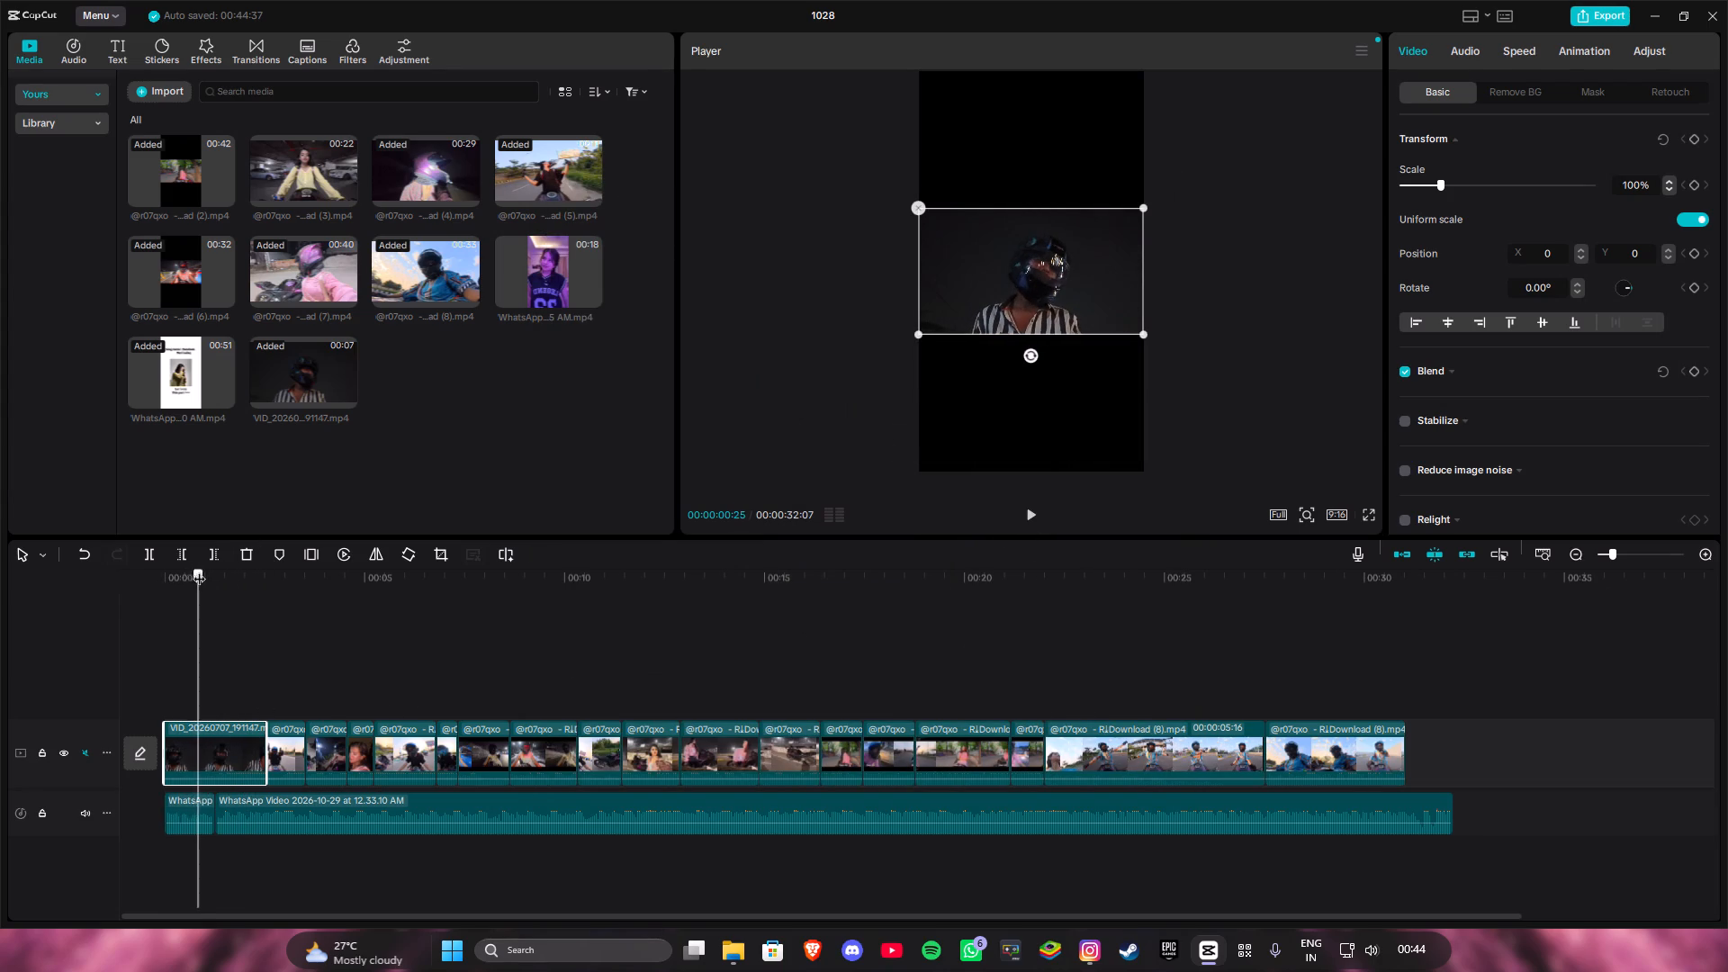
pyautogui.moveTo(199, 570); pyautogui.dragTo(209, 570)
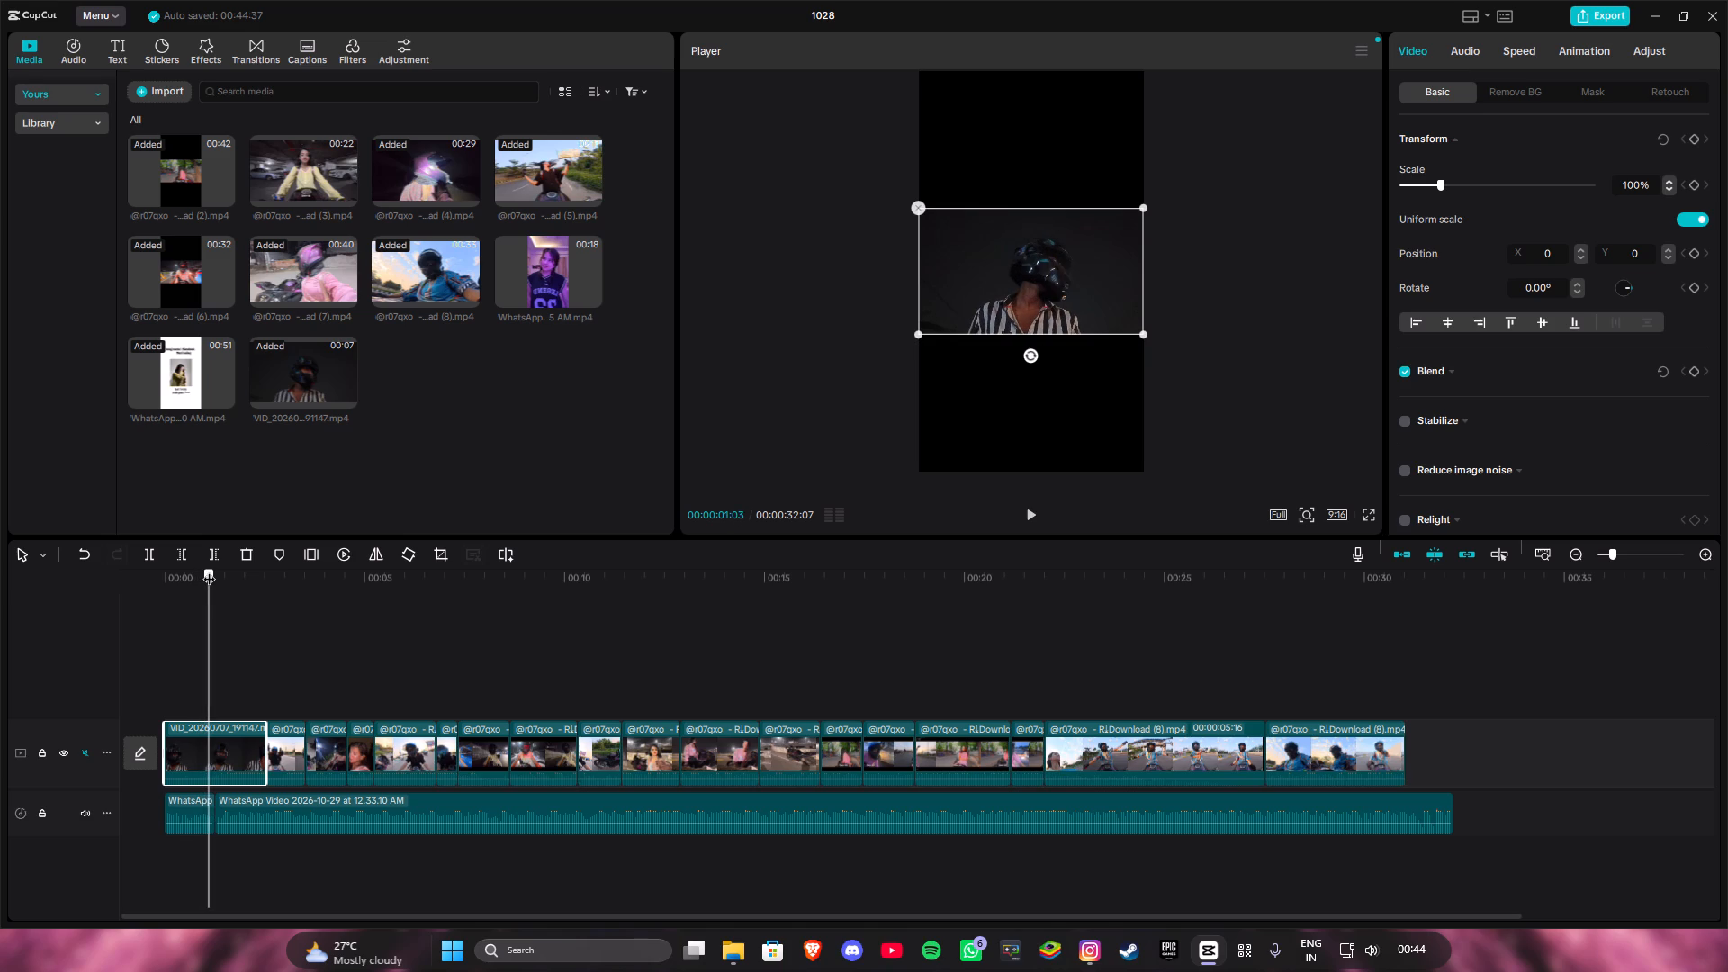
pyautogui.moveTo(209, 570); pyautogui.dragTo(208, 570)
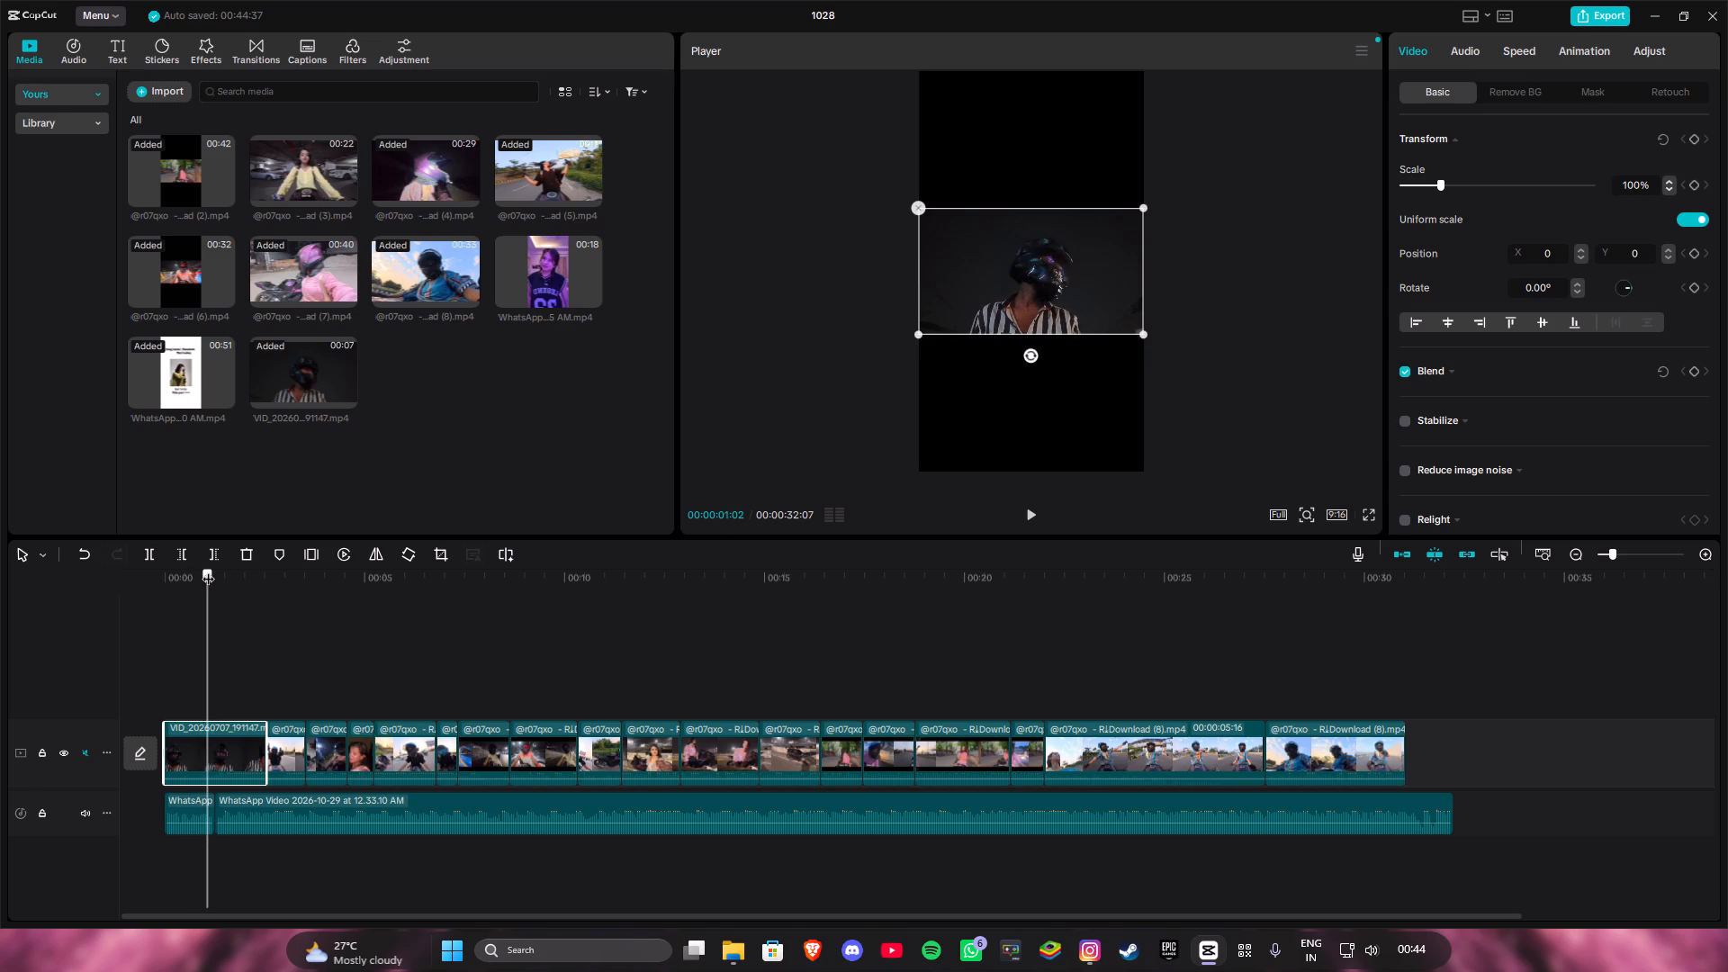
pyautogui.moveTo(208, 570); pyautogui.dragTo(220, 564)
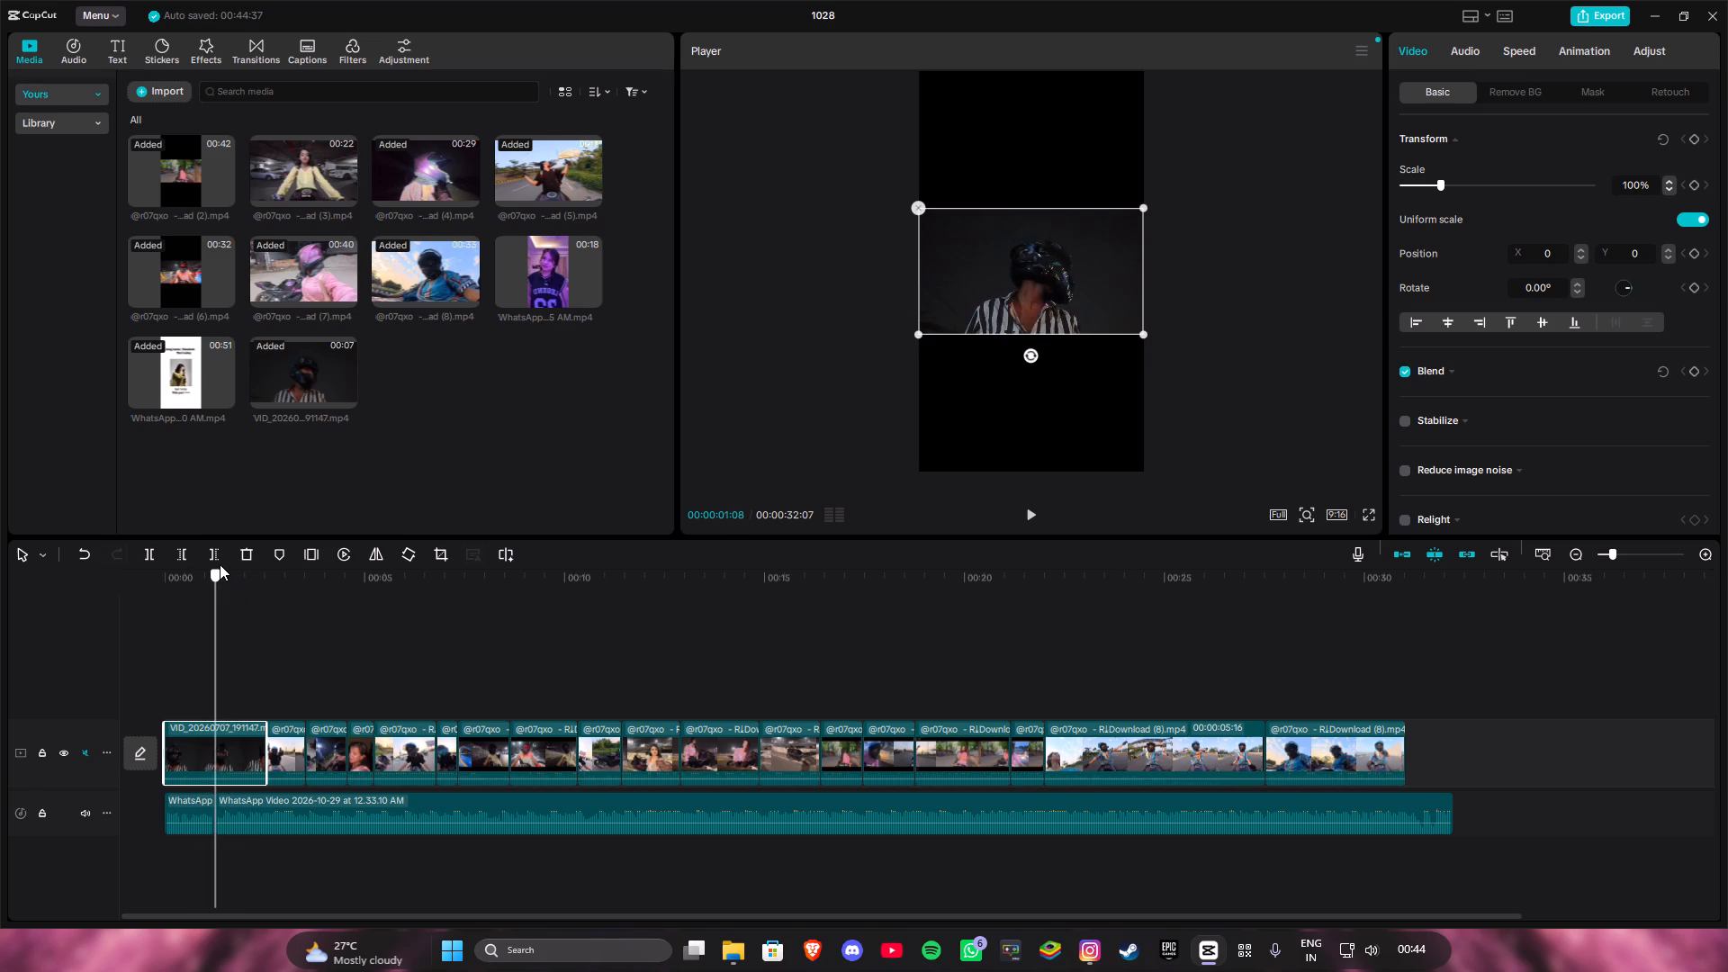
pyautogui.moveTo(220, 564); pyautogui.dragTo(184, 562)
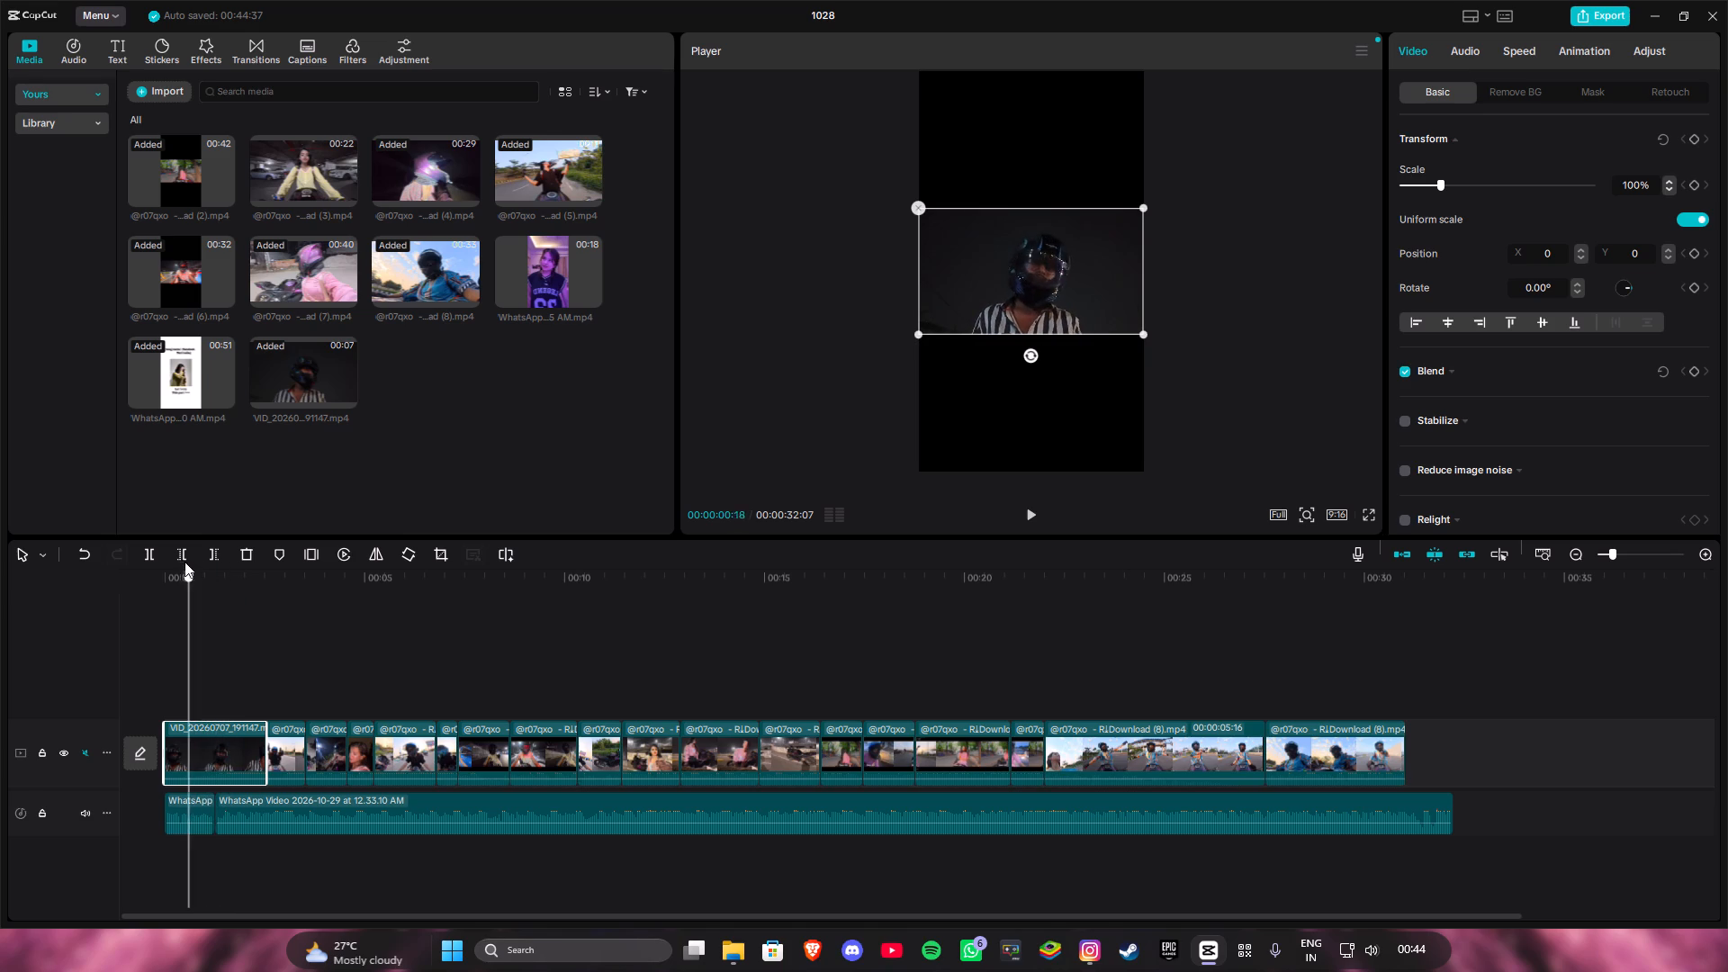
pyautogui.moveTo(184, 562); pyautogui.dragTo(168, 557)
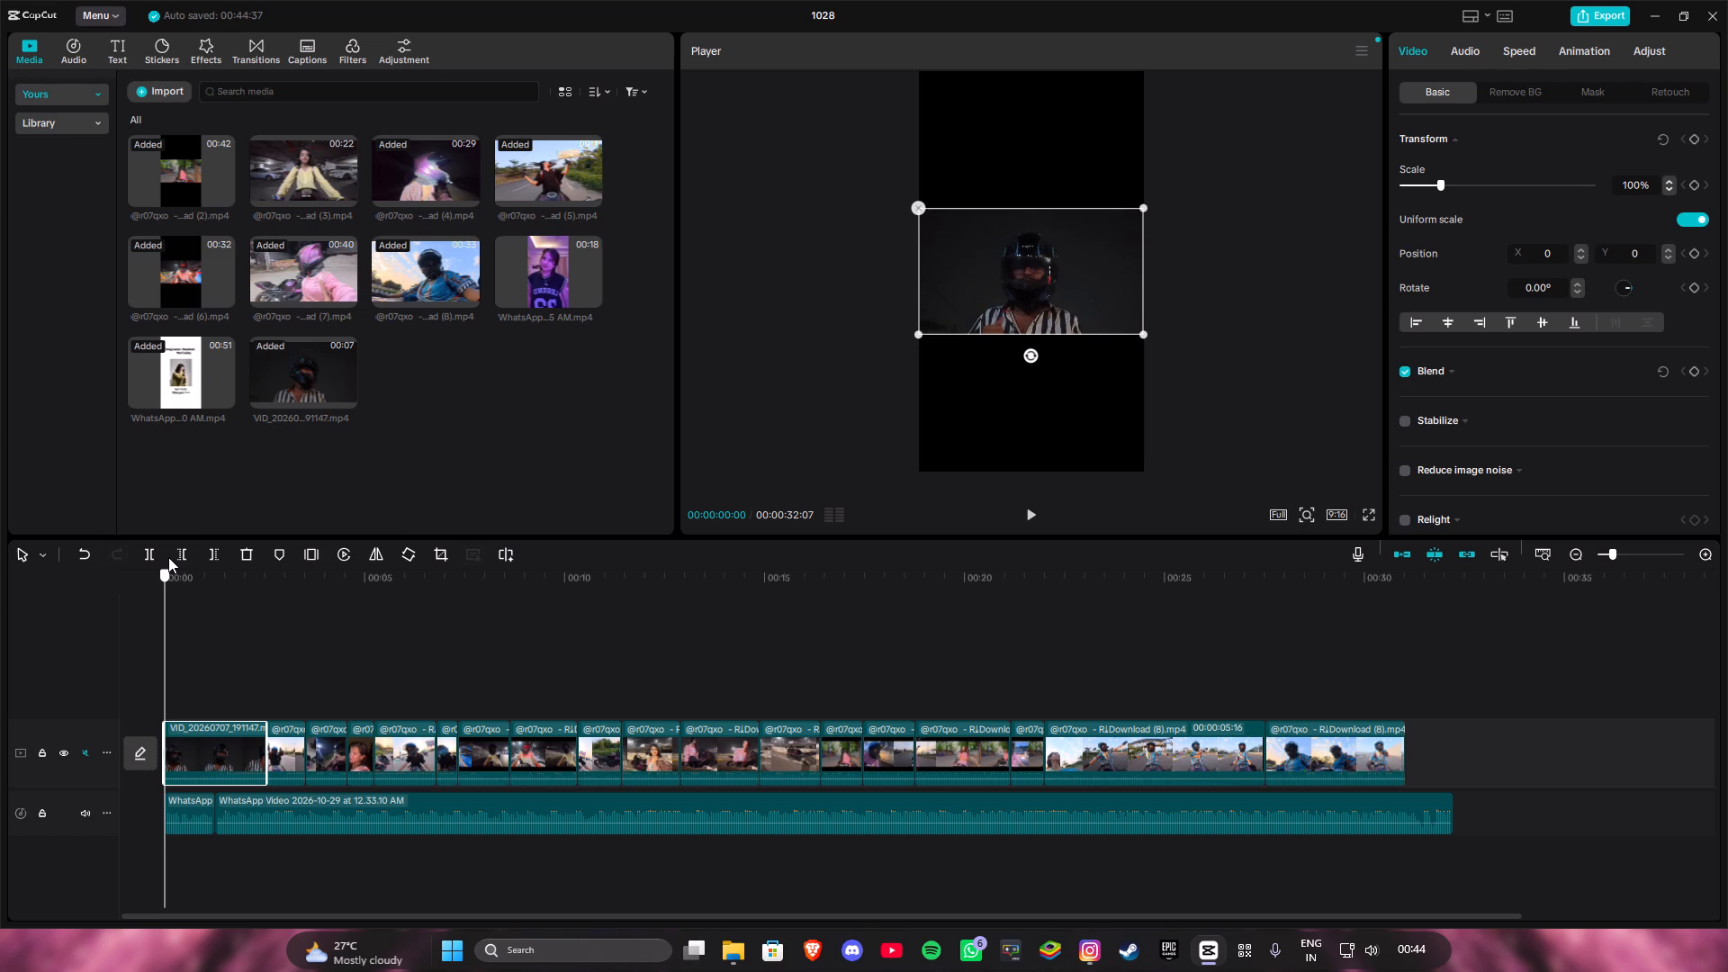
pyautogui.moveTo(168, 557); pyautogui.dragTo(192, 561)
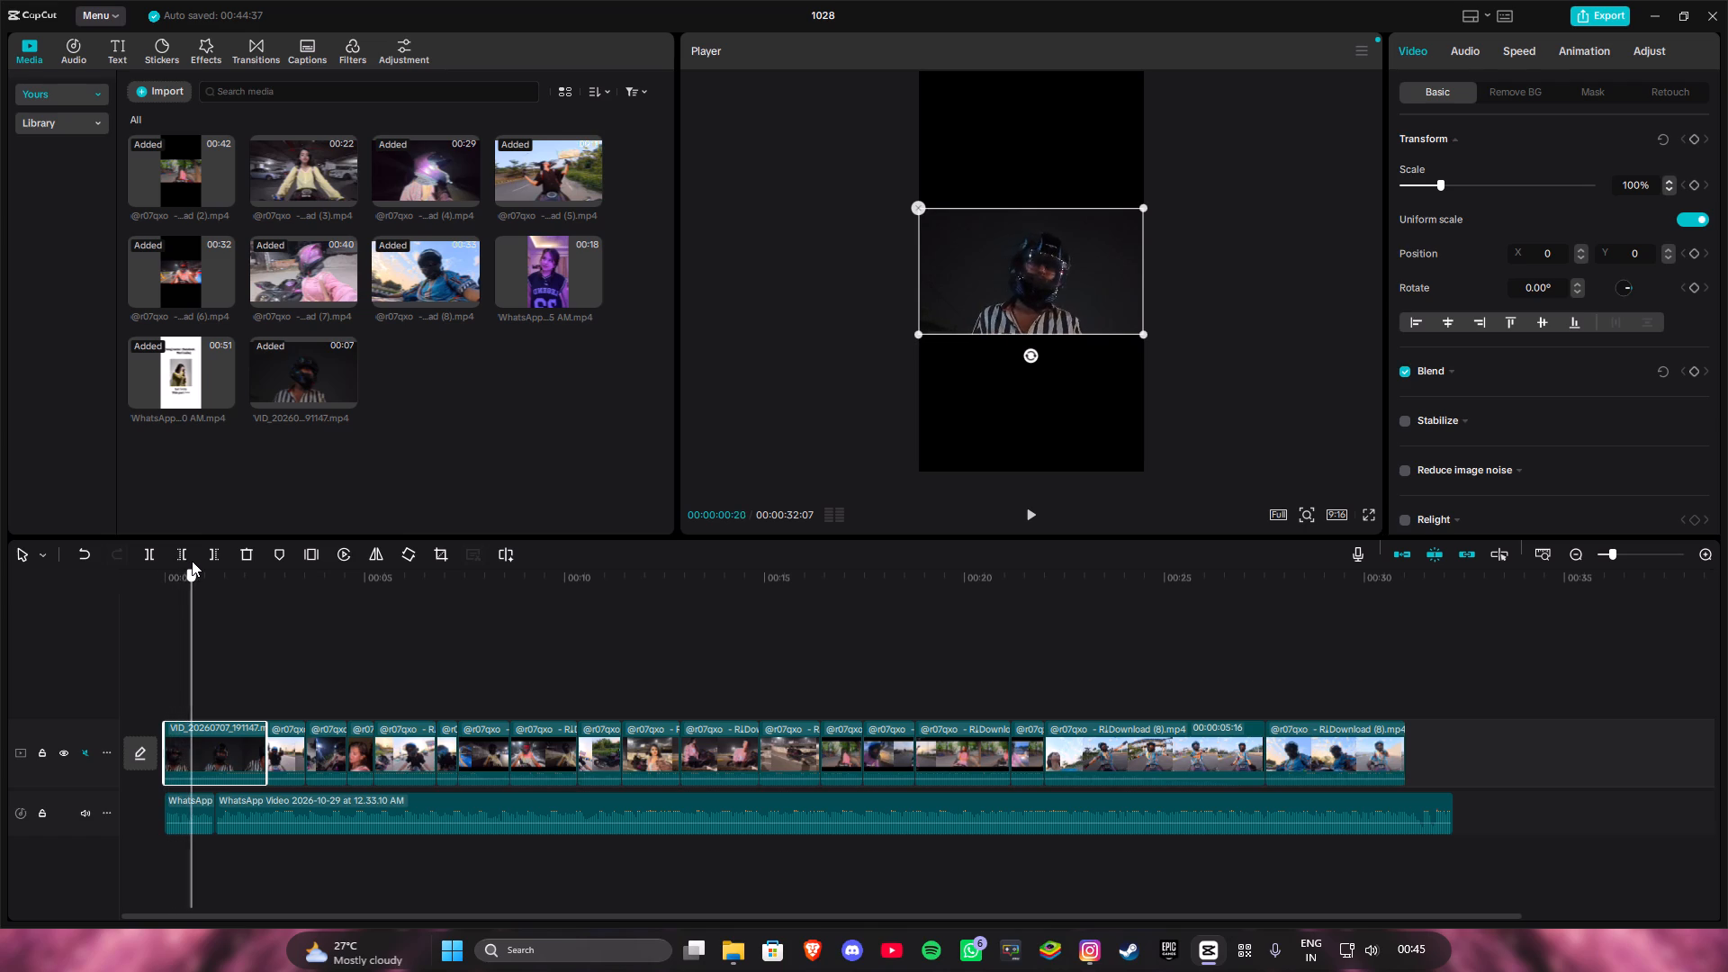
pyautogui.moveTo(192, 561); pyautogui.dragTo(185, 558)
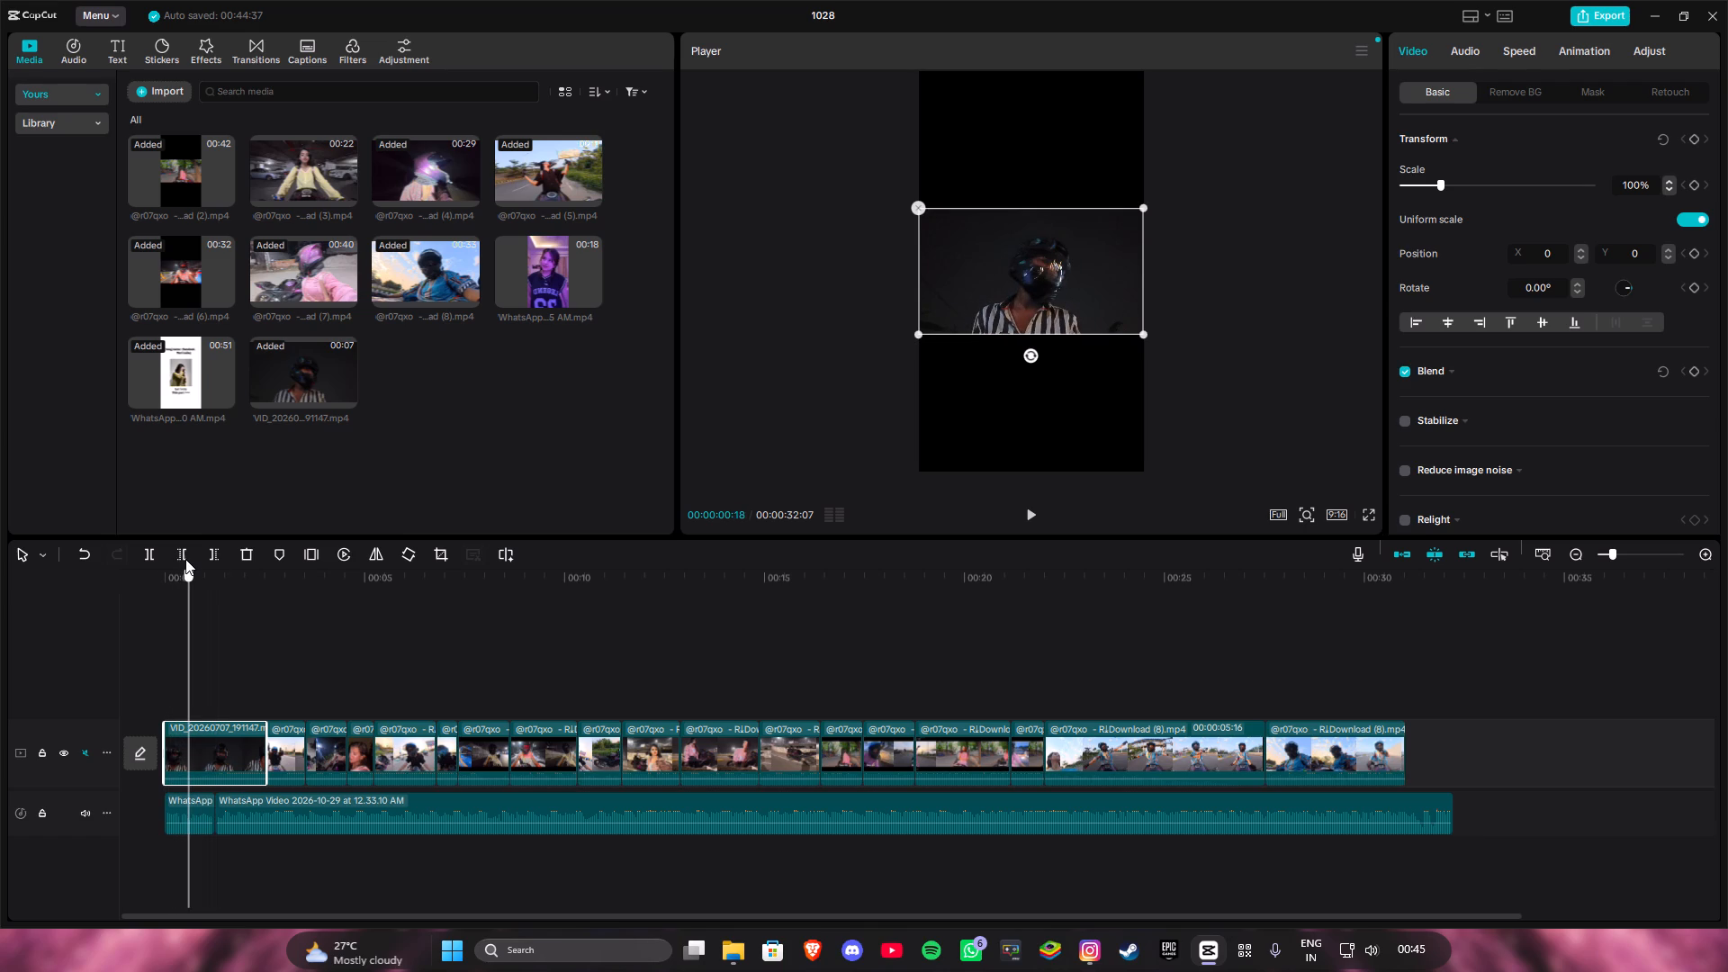